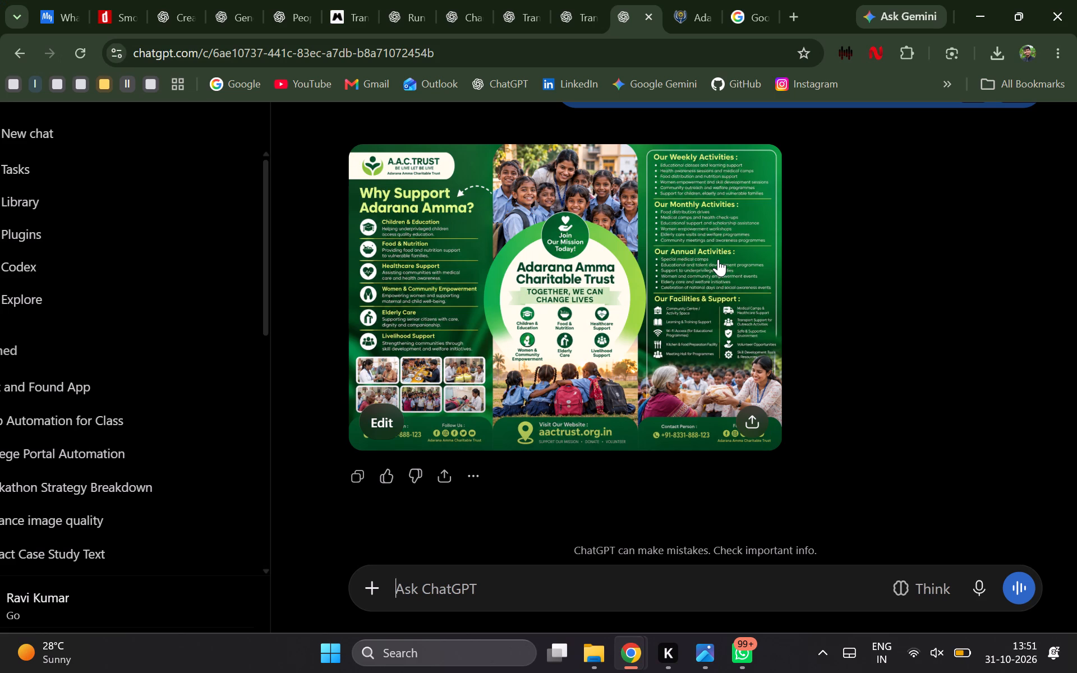
pyautogui.click(456, 651)
pyautogui.write('ph')
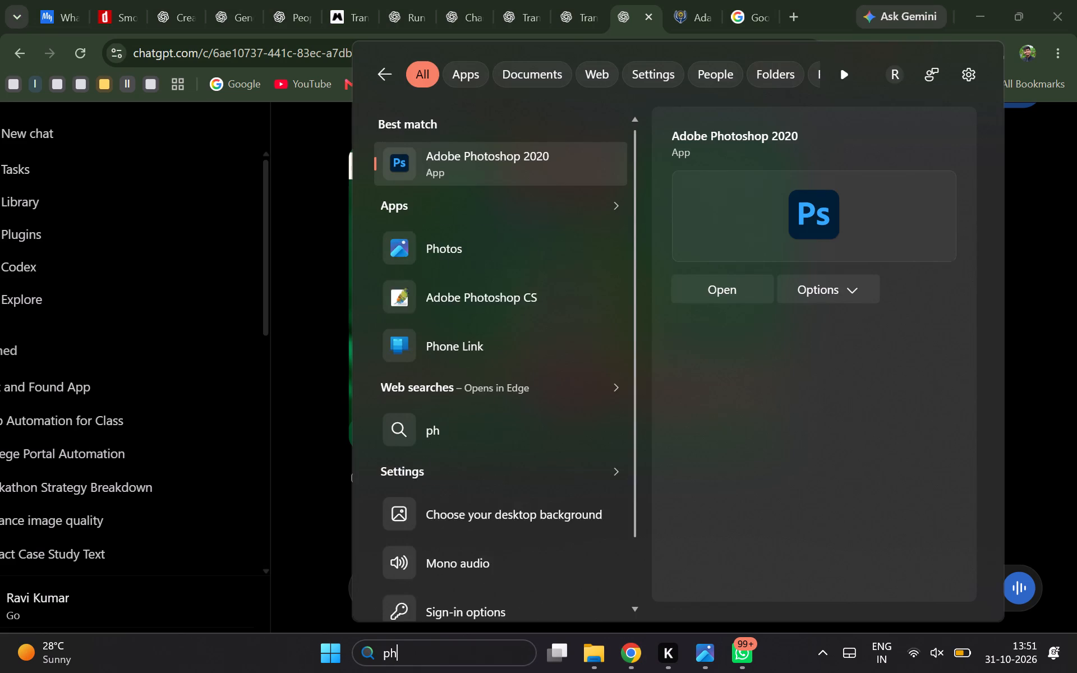
pyautogui.press('Right')
pyautogui.click(719, 297)
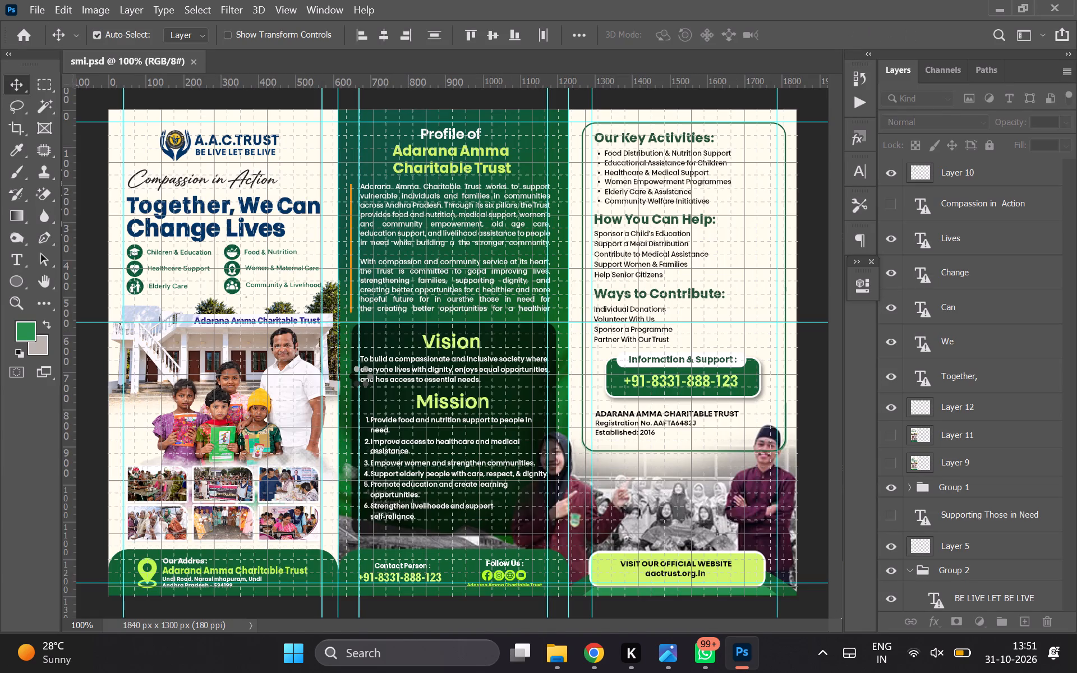
pyautogui.hotkey('ctrl', 'h')
pyautogui.click(274, 214)
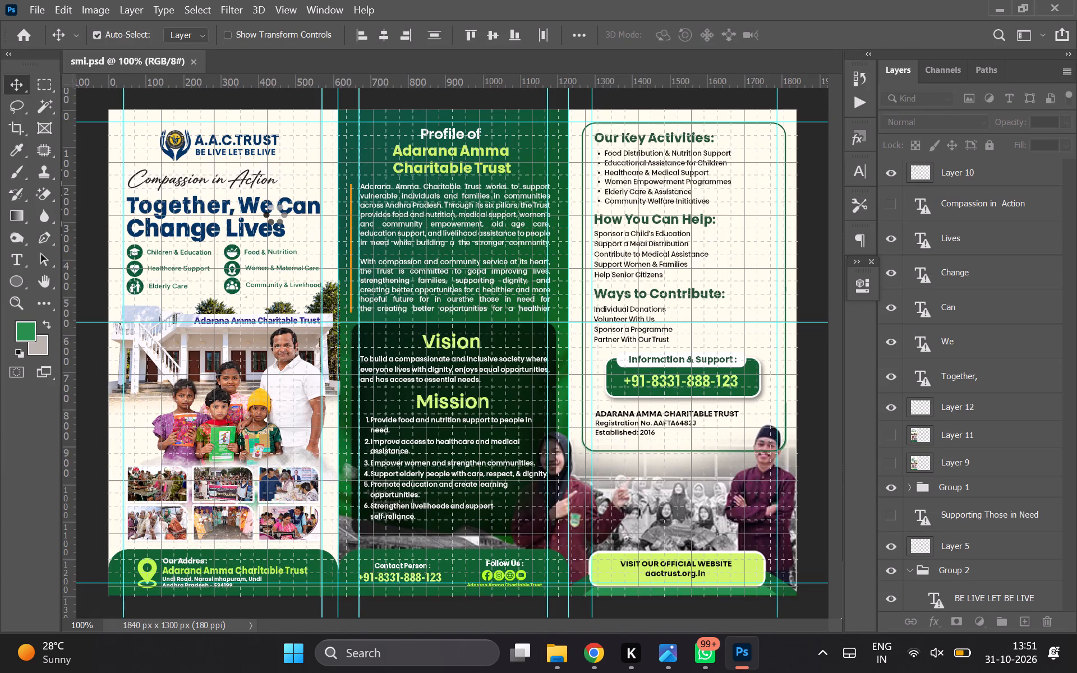
pyautogui.scroll(-3, 274, 214)
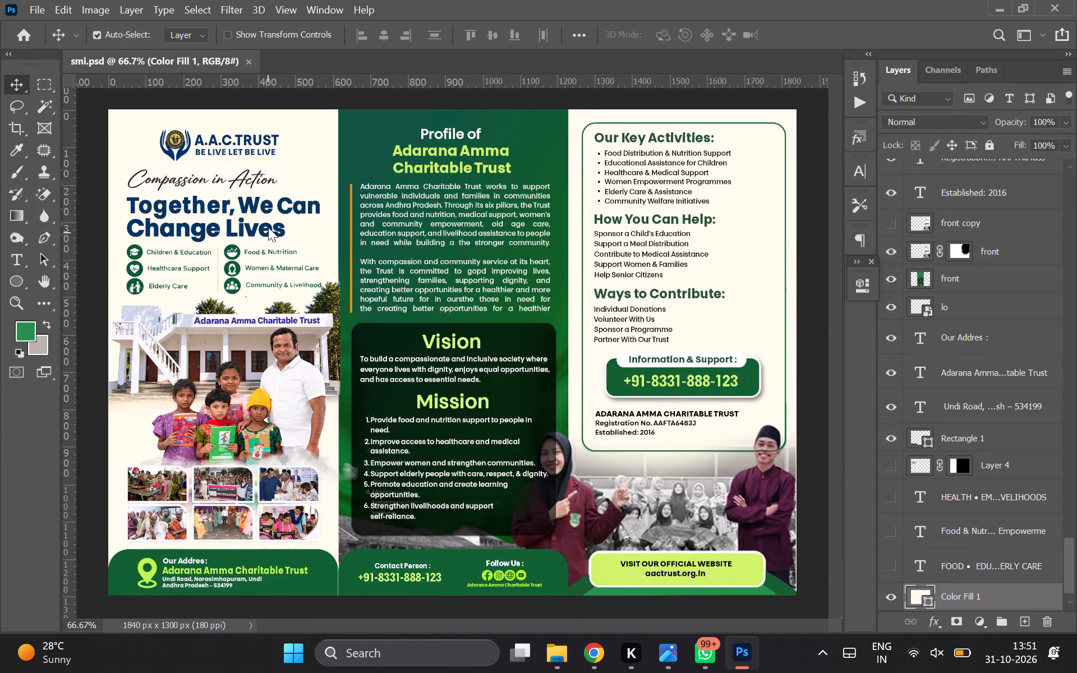
# Open 2.psd, the green brochure template with the blank central circle, and hide its guides and grid.
pyautogui.click(21, 41)
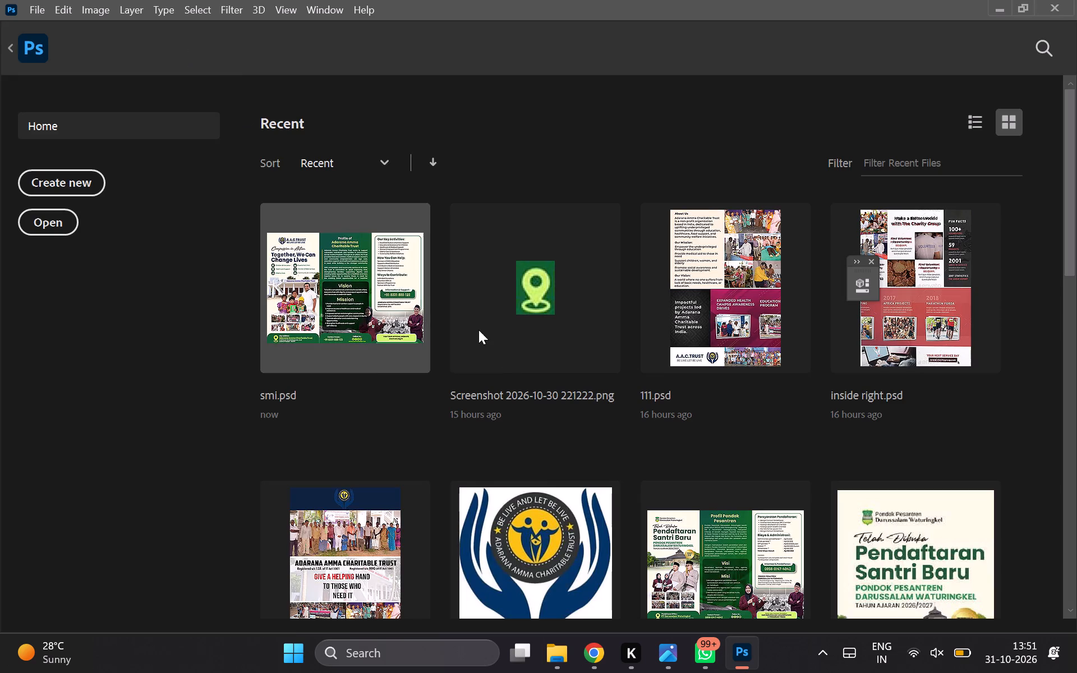
pyautogui.scroll(-3, 508, 356)
pyautogui.scroll(1, 747, 253)
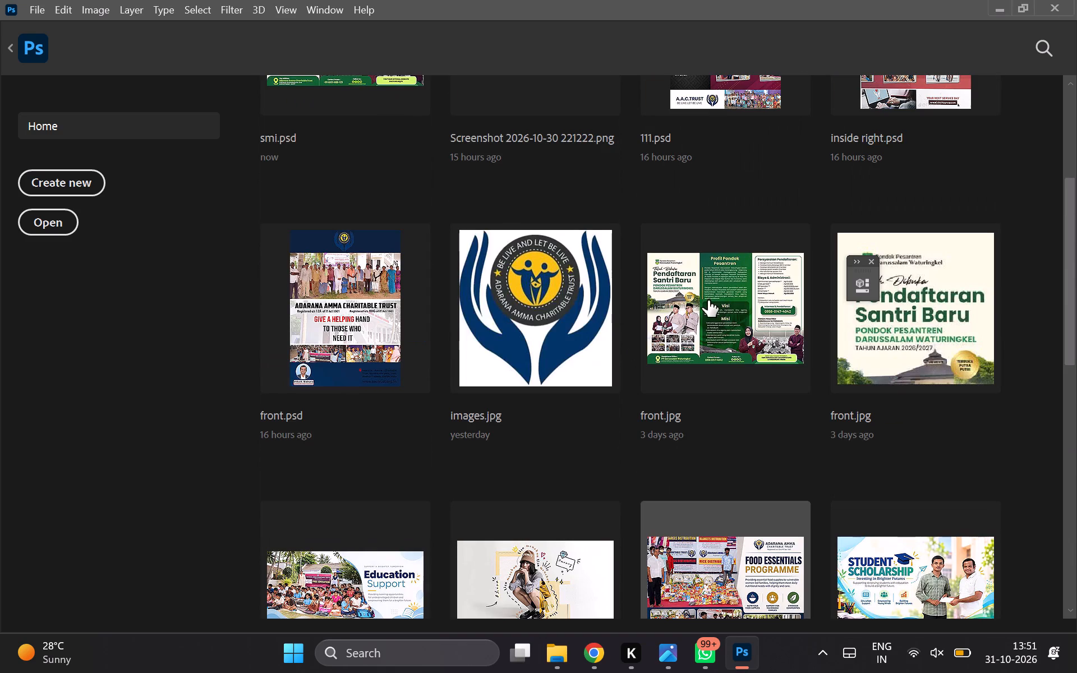
pyautogui.scroll(2, 494, 335)
pyautogui.click(50, 221)
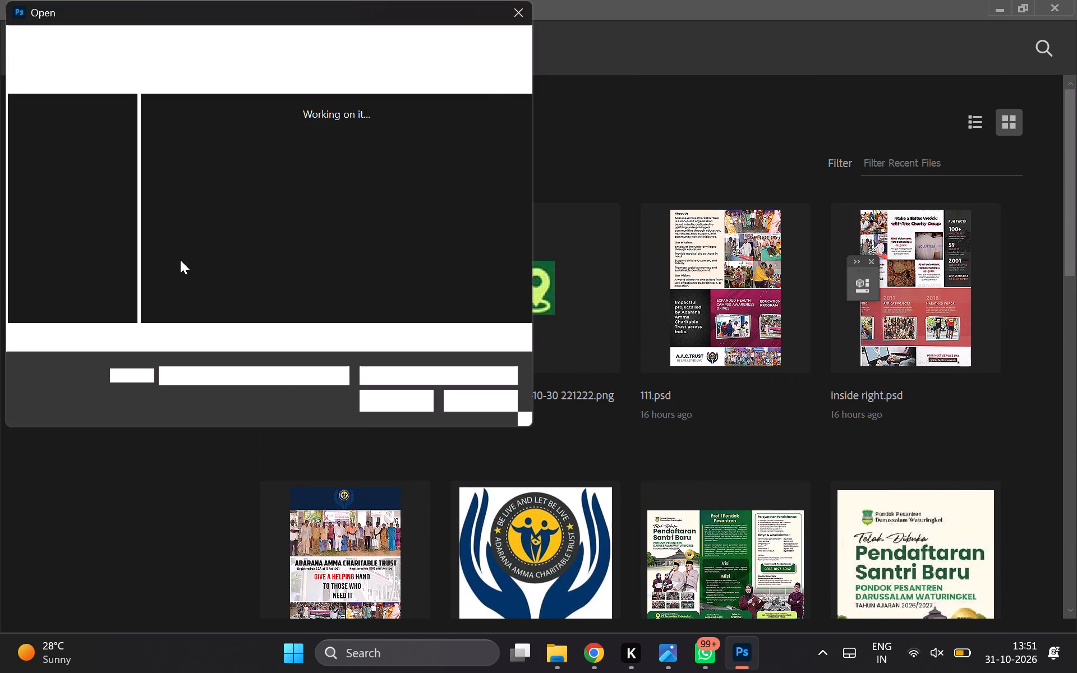
pyautogui.click(286, 167)
pyautogui.click(394, 160)
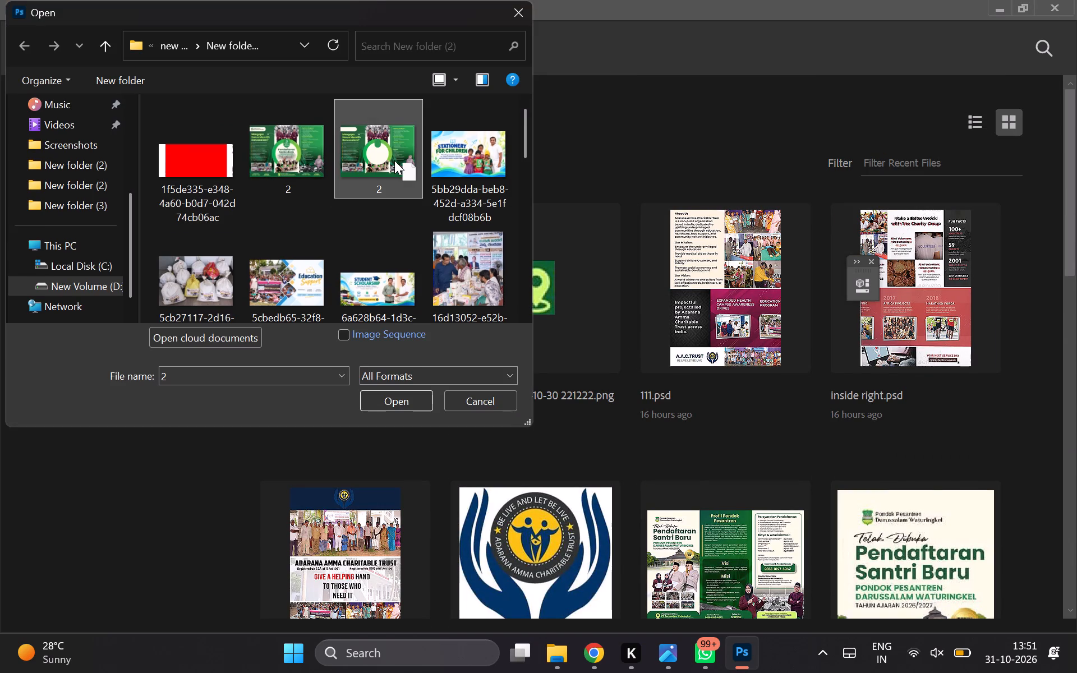
pyautogui.click(378, 402)
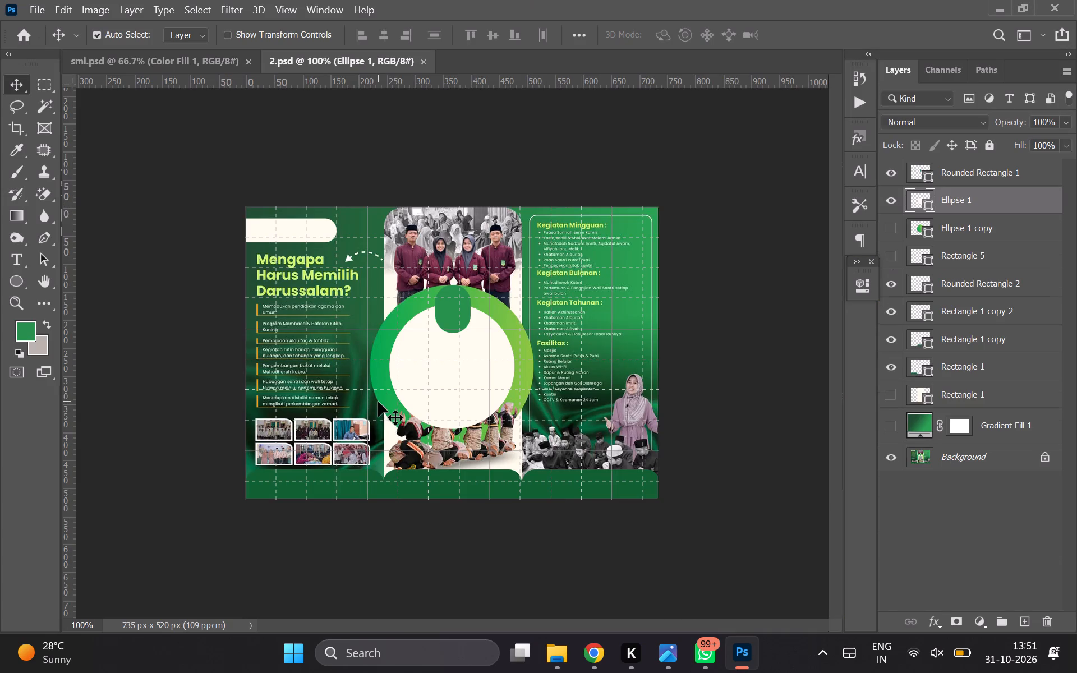
pyautogui.hotkey('ctrl', 'h')
# Add a text layer reading "Mengapa" over the first line of the heading in the green panel.
pyautogui.hotkey('ctrl', '=')
pyautogui.hotkey('ctrl', '=')
pyautogui.hotkey('ctrl', '=')
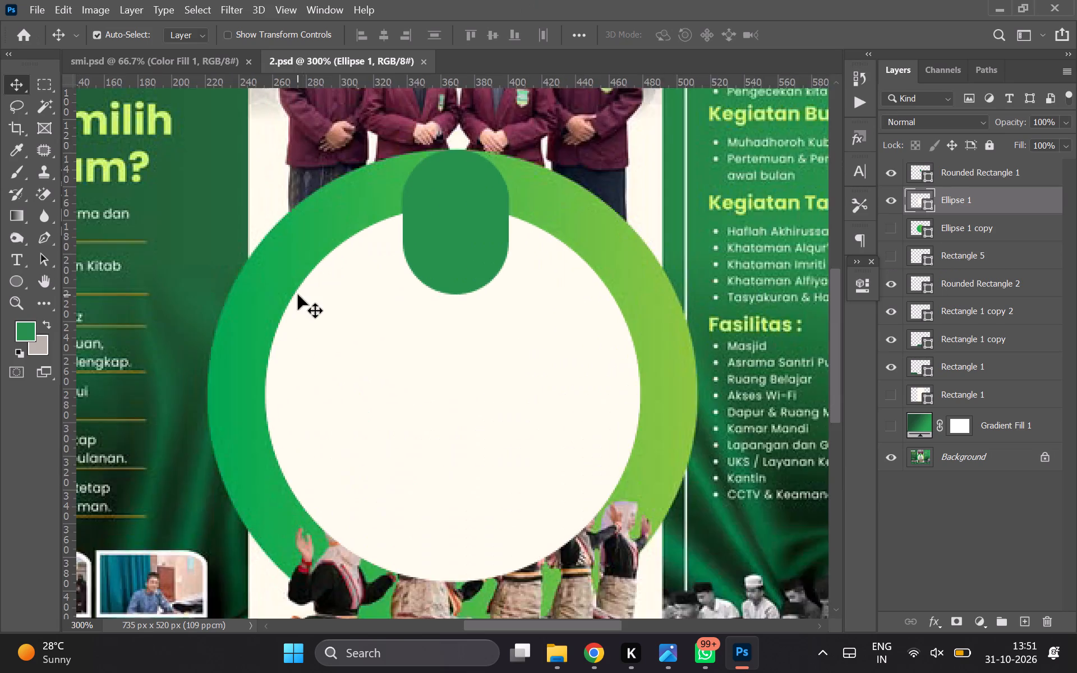
pyautogui.scroll(2, 298, 294)
pyautogui.hscroll(4, 278, 217)
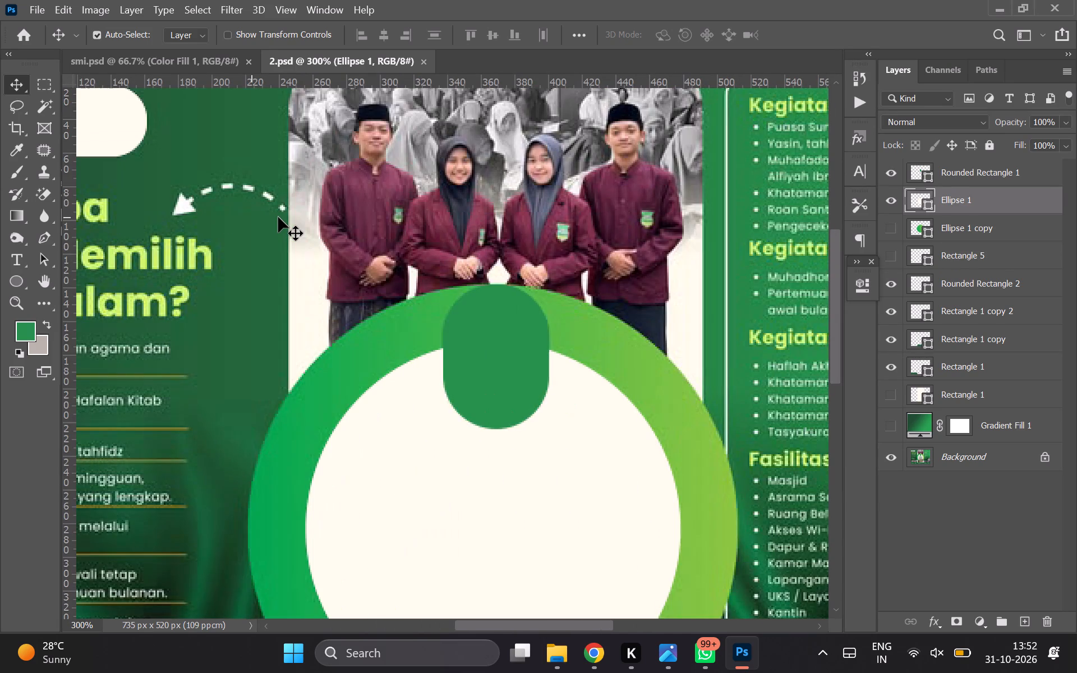
pyautogui.hotkey('ctrl', '0')
pyautogui.hotkey('ctrl', '=')
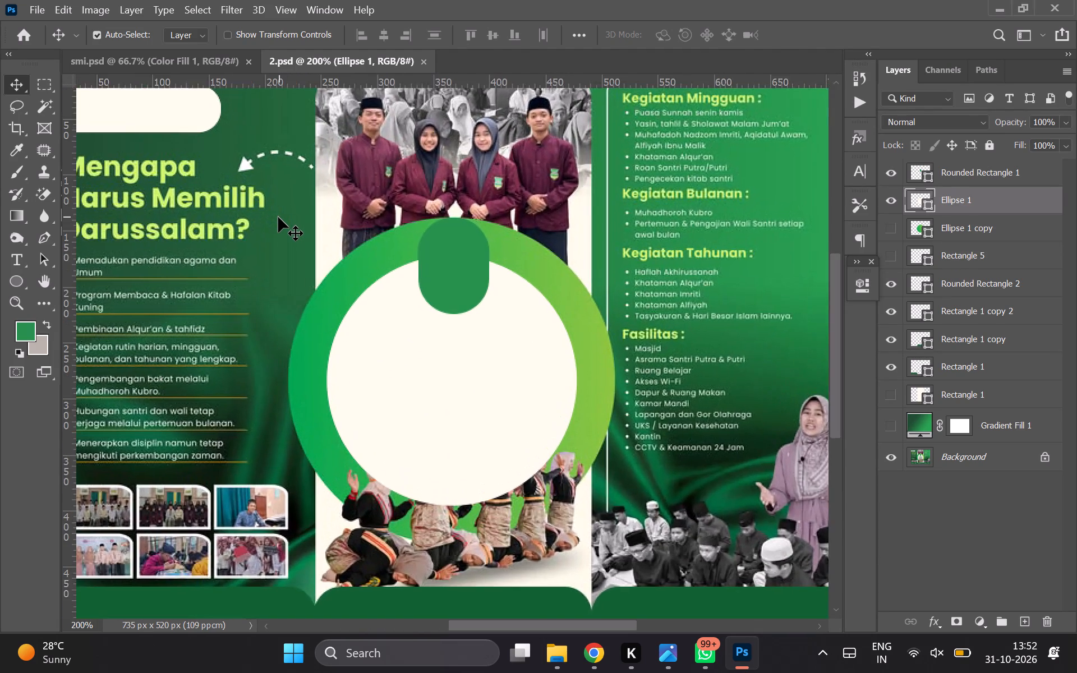
pyautogui.scroll(1, 278, 217)
pyautogui.click(294, 227)
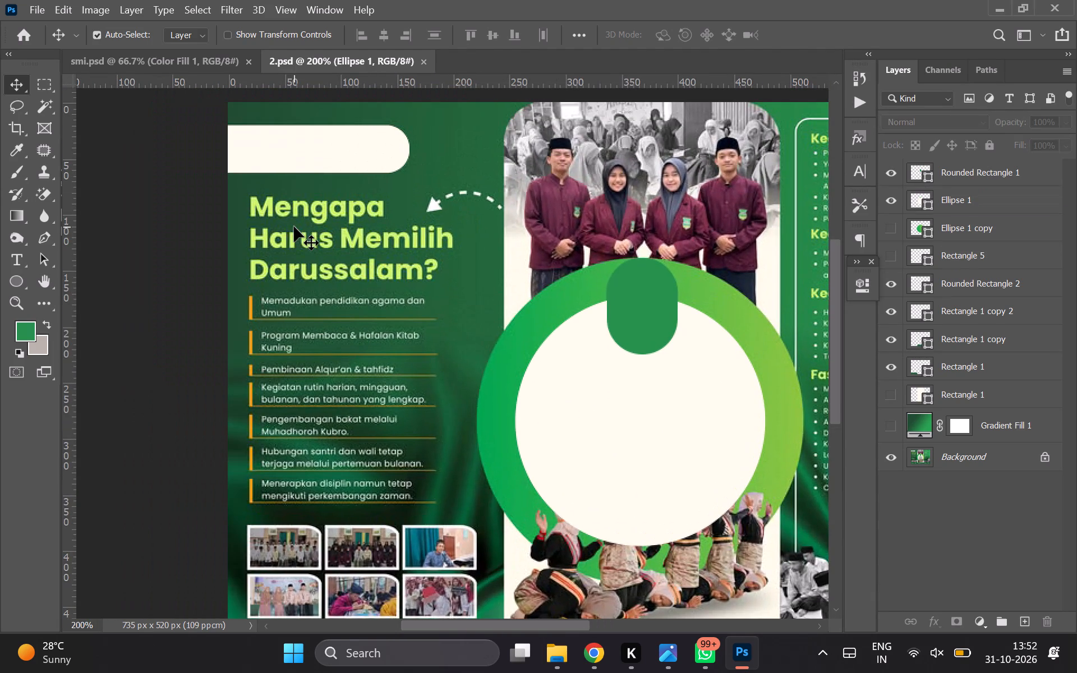
pyautogui.click(274, 195)
pyautogui.click(23, 265)
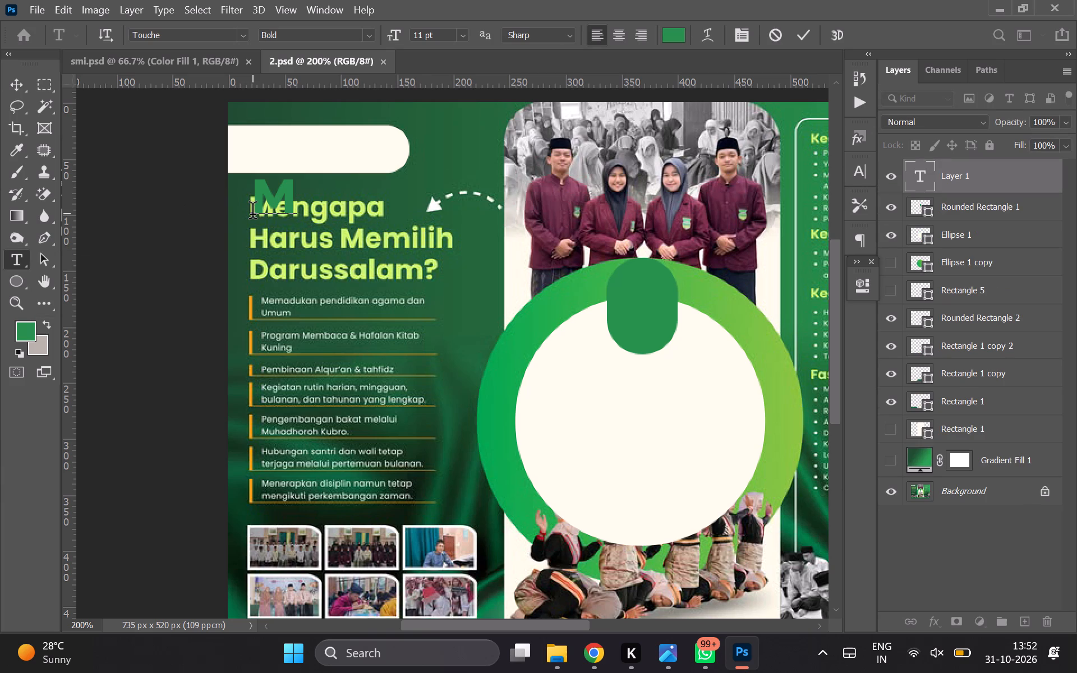
pyautogui.write('engapaz')
pyautogui.hotkey('ctrl', 'a')
pyautogui.press('BackSpace')
pyautogui.press('Right')
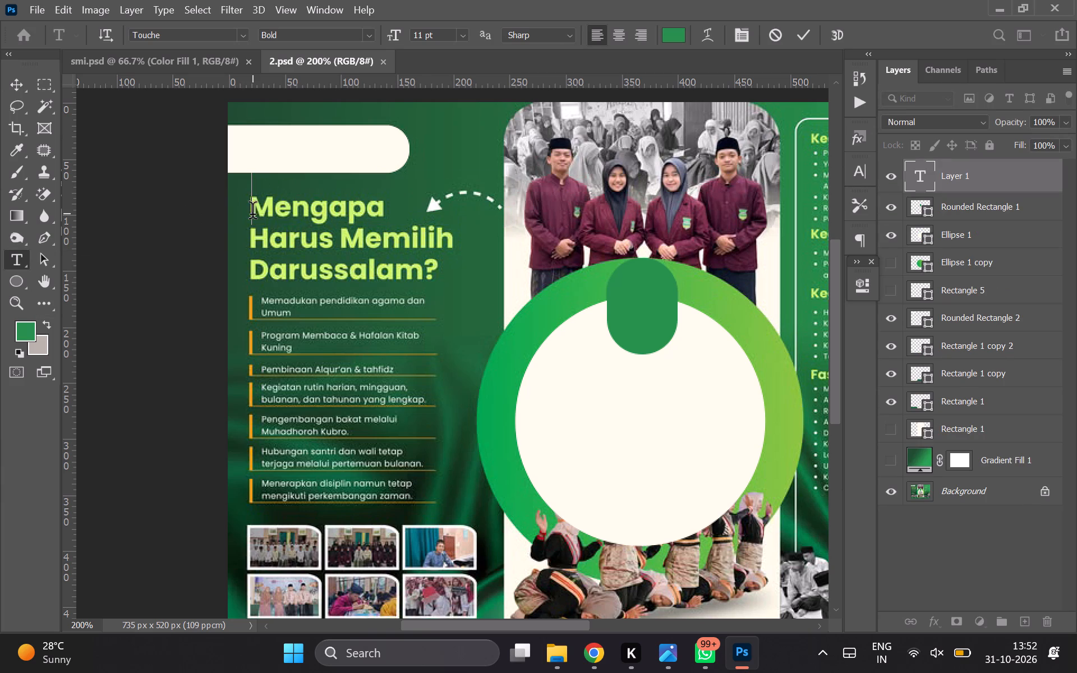
pyautogui.hotkey('ctrl', 'z')
pyautogui.press('Right')
pyautogui.press('BackSpace')
# Set the font size of the new "Mengapa" text to 7 pt.
pyautogui.hotkey('ctrl', 'a')
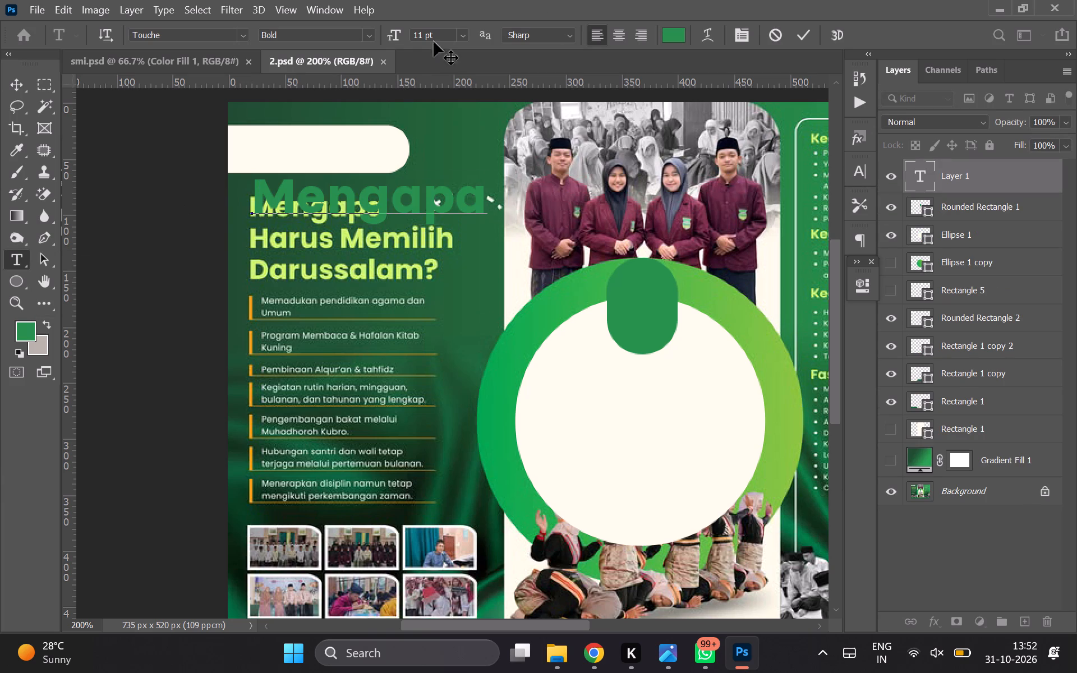
pyautogui.click(401, 35)
pyautogui.click(397, 35)
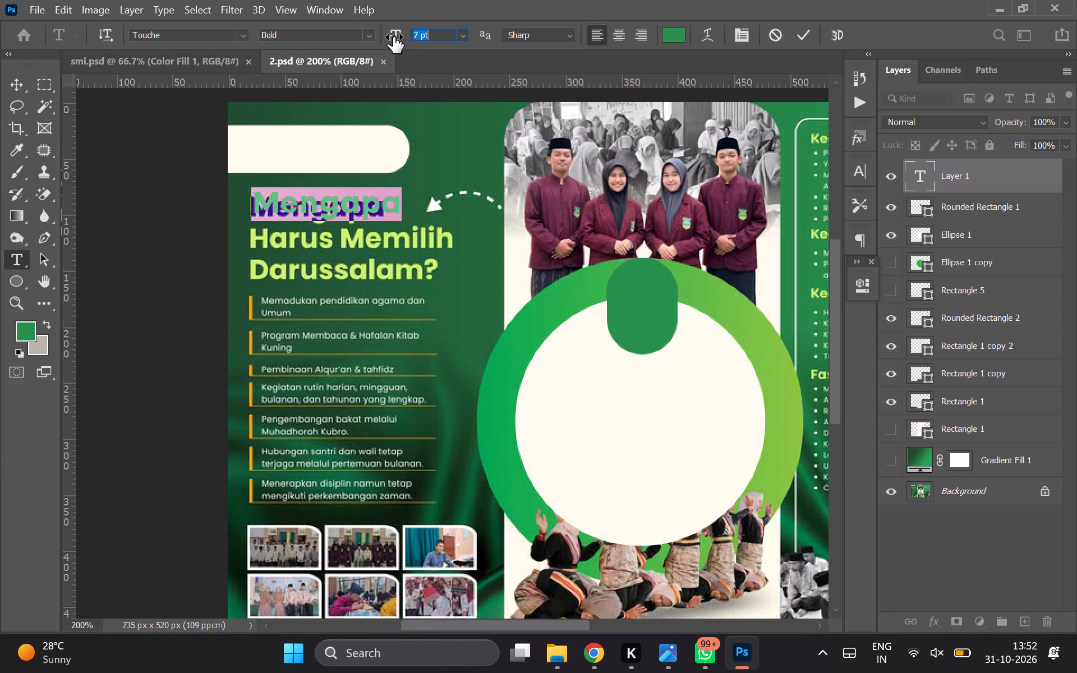
pyautogui.click(11, 89)
# Nudge the "Mengapa" text so its first letter lines up with the original heading word beneath it.
pyautogui.hotkey('ctrl', '=')
pyautogui.hotkey('ctrl', '=')
pyautogui.scroll(1, 11, 89)
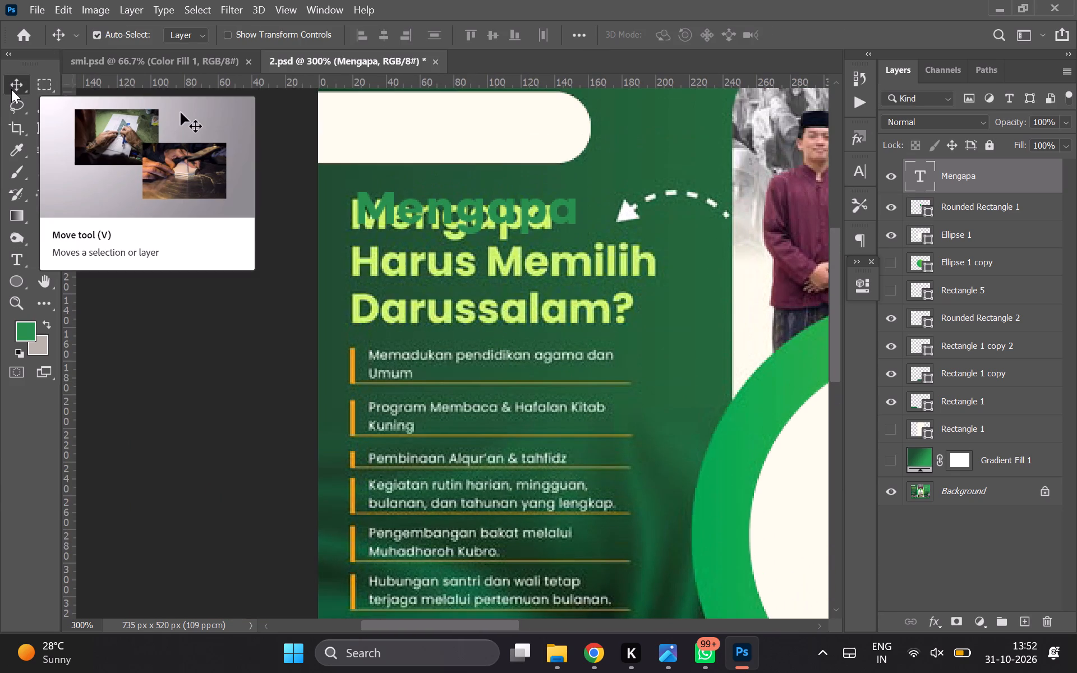
pyautogui.hotkey('shift', 'Left')
pyautogui.press('Right')
pyautogui.press('Right')
pyautogui.press('Right')
pyautogui.press('Right')
pyautogui.press('Right')
pyautogui.press('Down')
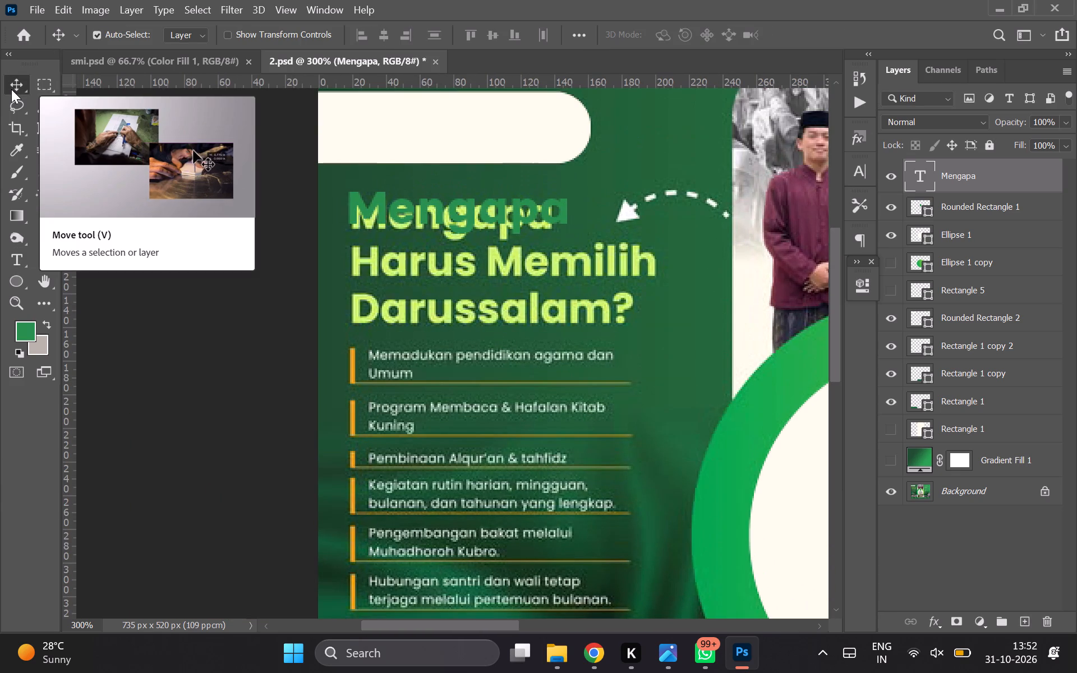
pyautogui.press('Down')
pyautogui.press('Right')
pyautogui.press('Down')
pyautogui.press('Down')
pyautogui.press('Right')
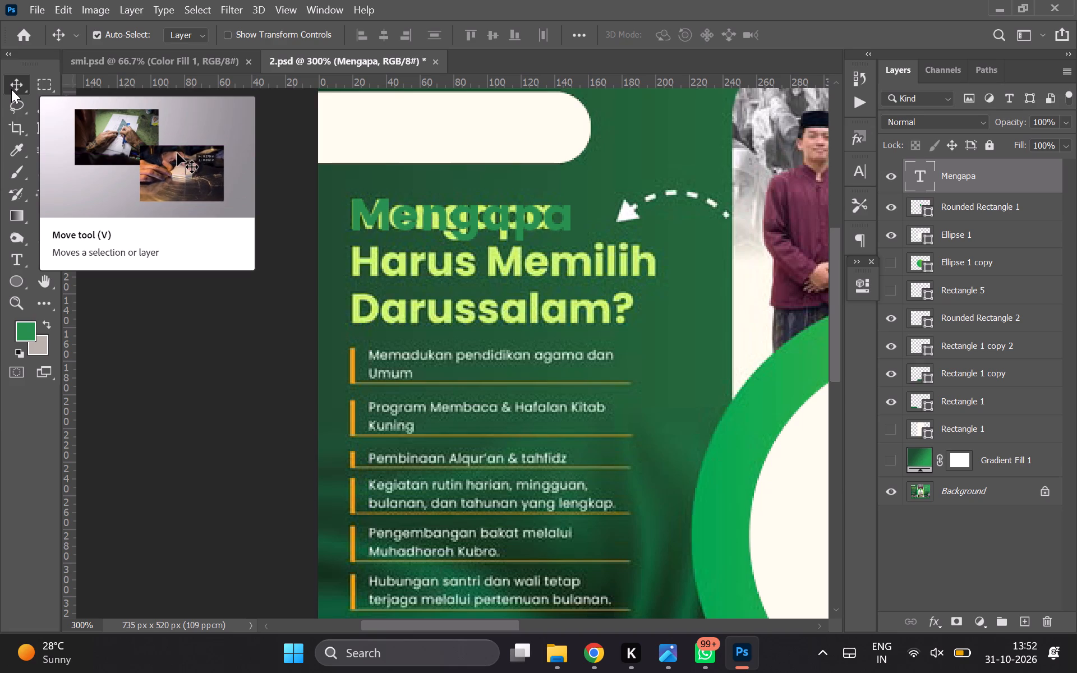
# Scale the "Mengapa" text proportionally to about 92% so it matches the original word, and nudge it up slightly.
pyautogui.hotkey('ctrl', 't')
pyautogui.hotkey('ctrl', '=')
pyautogui.hotkey('ctrl', '=')
pyautogui.scroll(2, 35, 54)
pyautogui.scroll(1, 510, 131)
pyautogui.scroll(1, 651, 131)
pyautogui.scroll(-1, 696, 179)
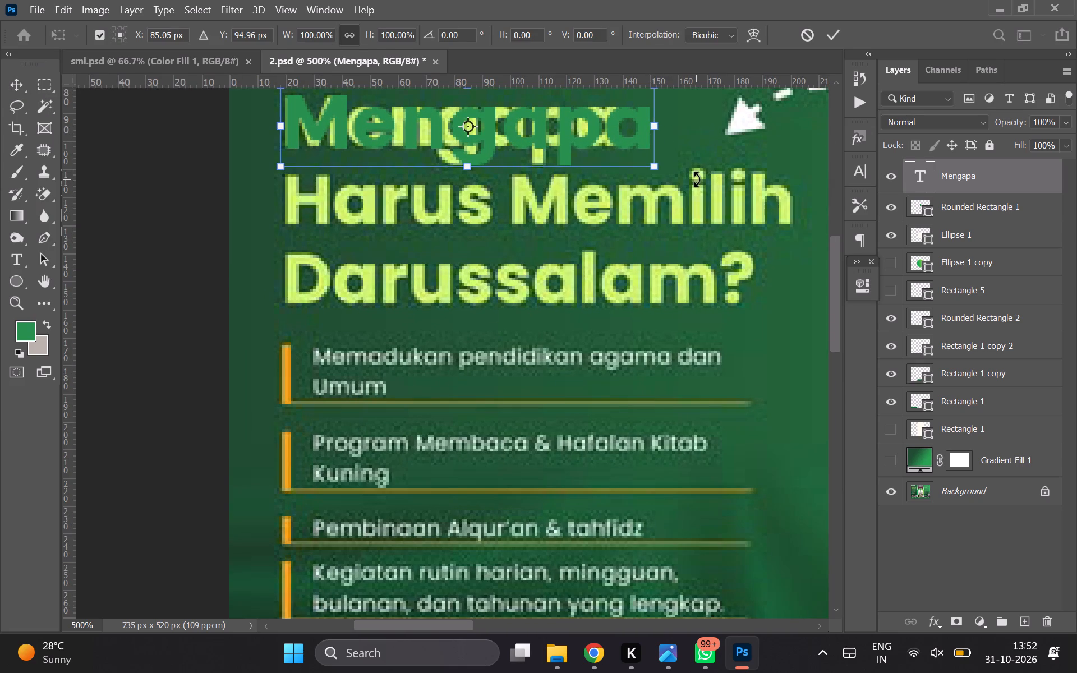
pyautogui.scroll(1, 702, 270)
pyautogui.click(661, 316)
pyautogui.scroll(1, 661, 316)
pyautogui.scroll(1, 657, 176)
pyautogui.moveTo(836, 256); pyautogui.dragTo(834, 236)
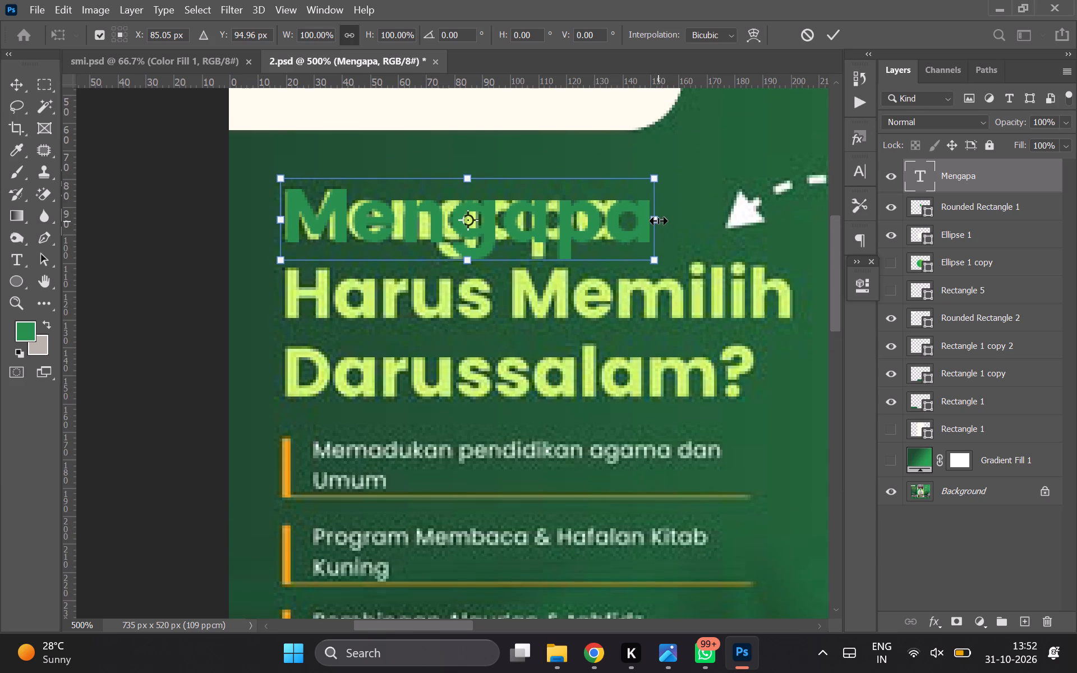
pyautogui.moveTo(658, 220); pyautogui.dragTo(627, 215)
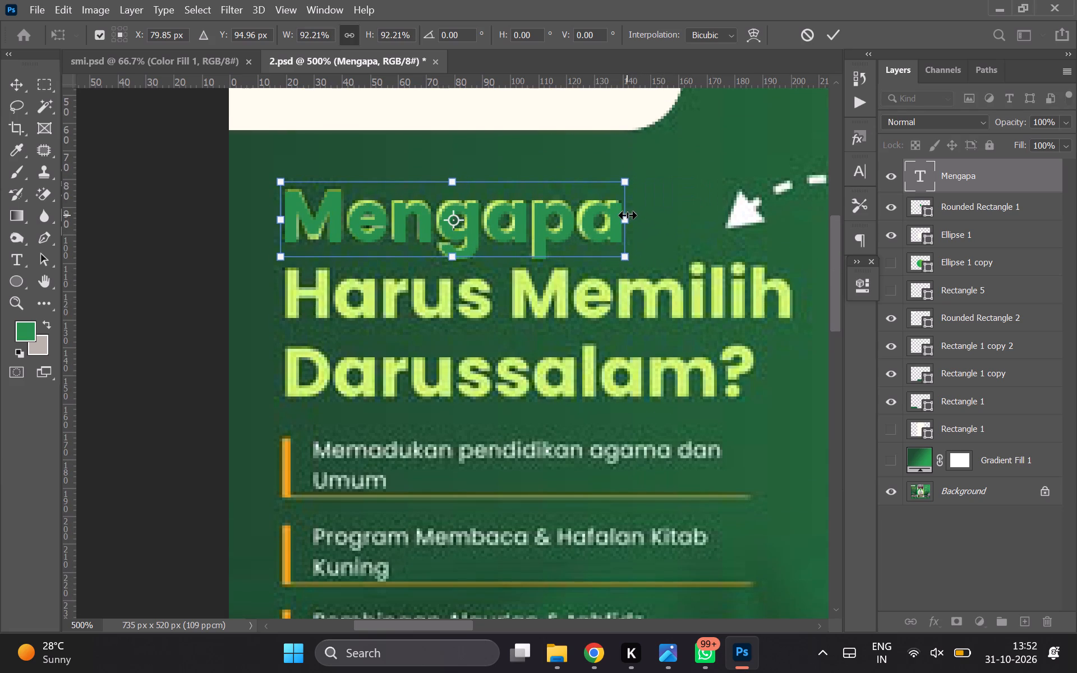
pyautogui.doubleClick(582, 214)
pyautogui.press('Up')
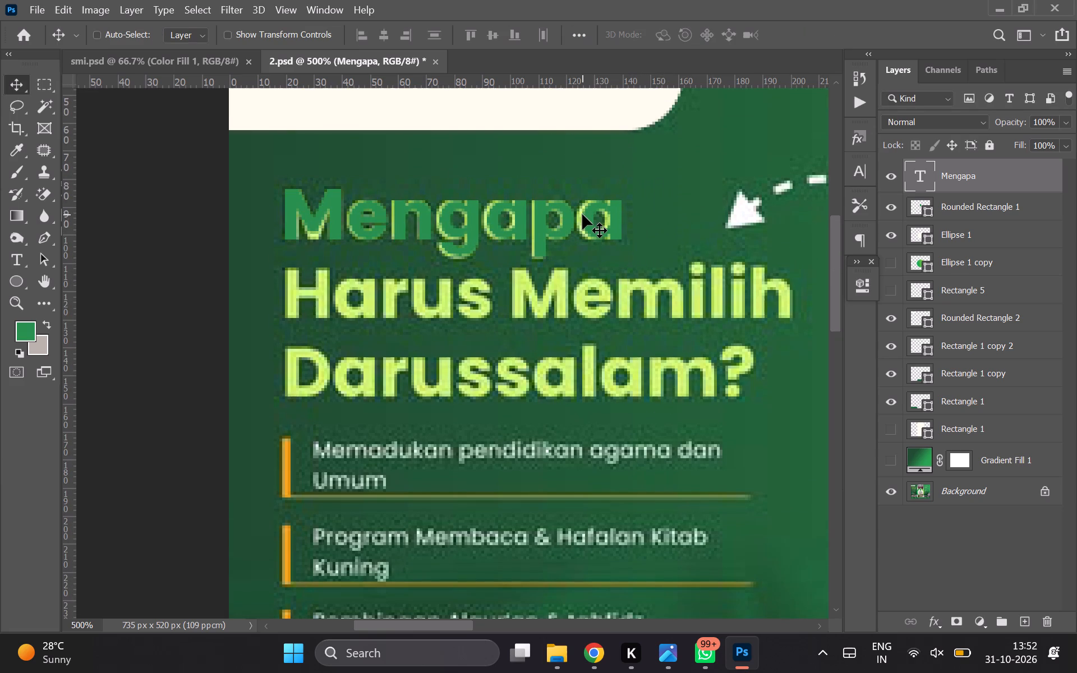
# Duplicate the "Mengapa" text layer and move the copy down onto the heading's second line.
pyautogui.hotkey('ctrl', 'j')
pyautogui.hotkey('shift', 'Down')
pyautogui.hotkey('shift', 'Down')
pyautogui.hotkey('shift', 'Down')
pyautogui.hotkey('shift', 'Up')
pyautogui.press('Down')
pyautogui.press('Down')
pyautogui.press('Down')
pyautogui.press('Down')
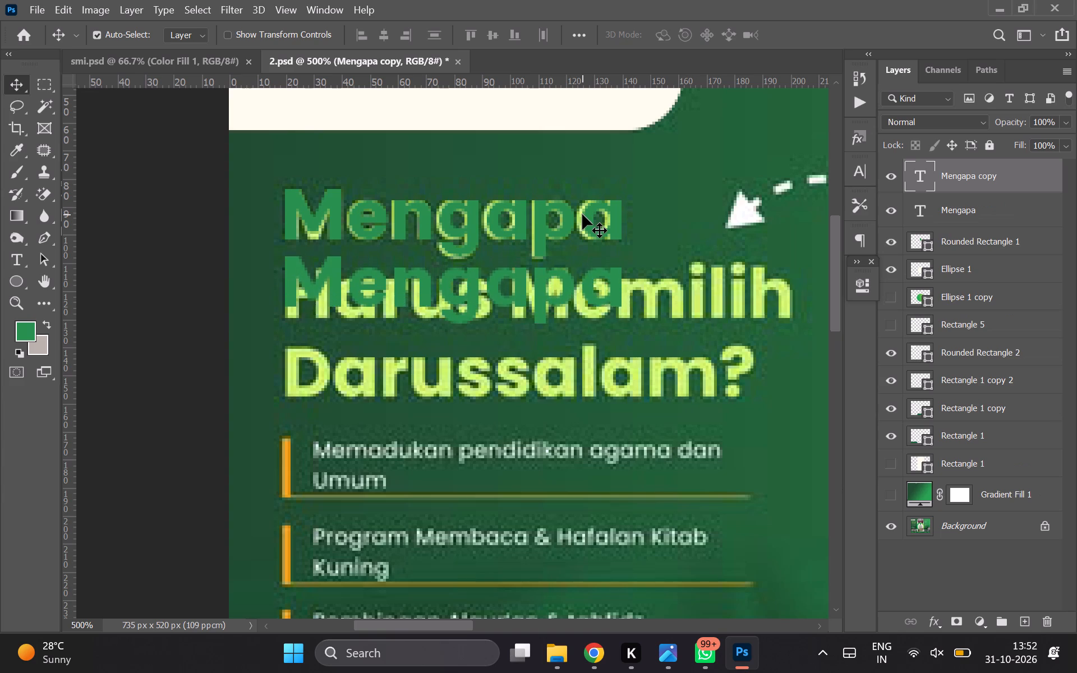
pyautogui.press('Down')
pyautogui.press('Down')
pyautogui.press('Down')
pyautogui.press('Down')
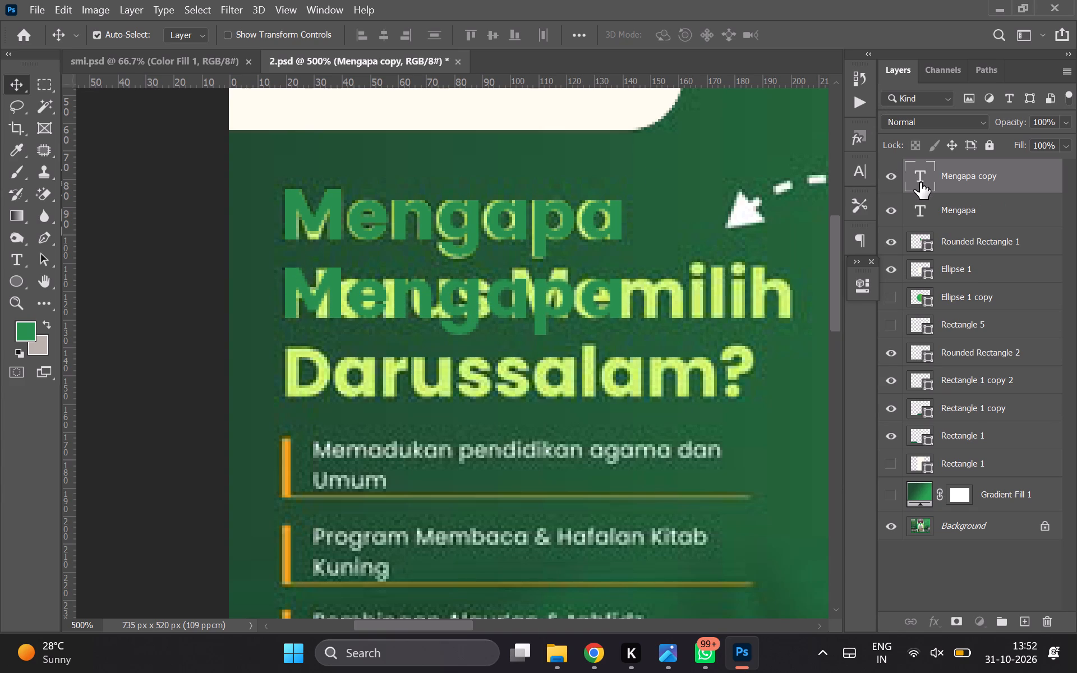
# Replace the text of the duplicated "Mengapa" layer on the heading's second line with "Harus Memilih".
pyautogui.press('a')
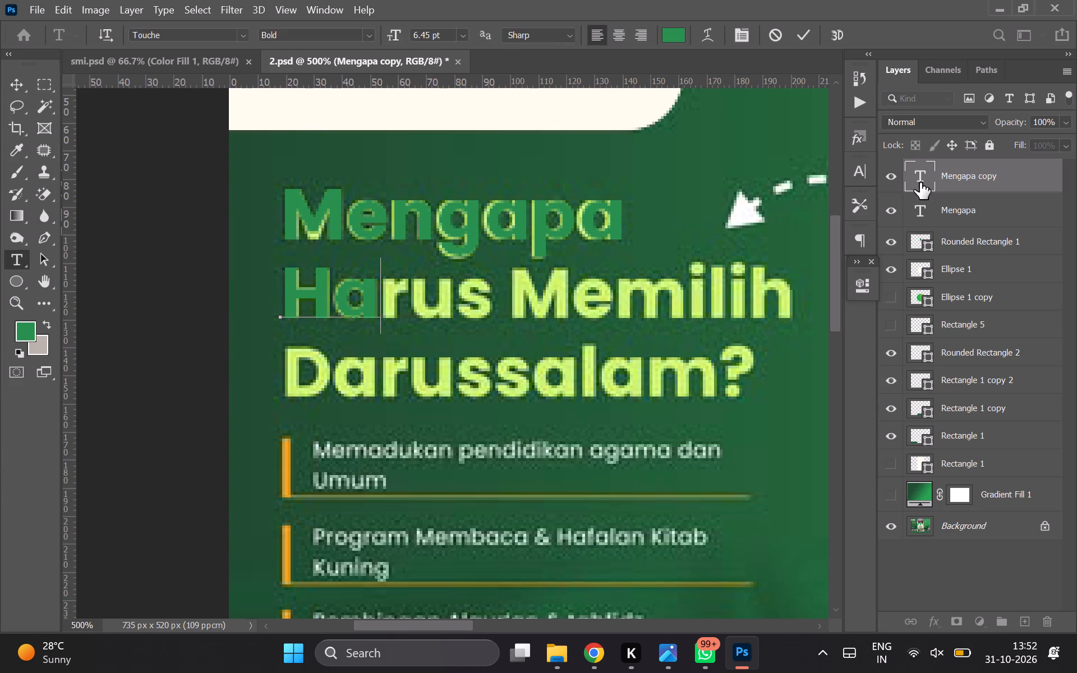
pyautogui.write('emilih')
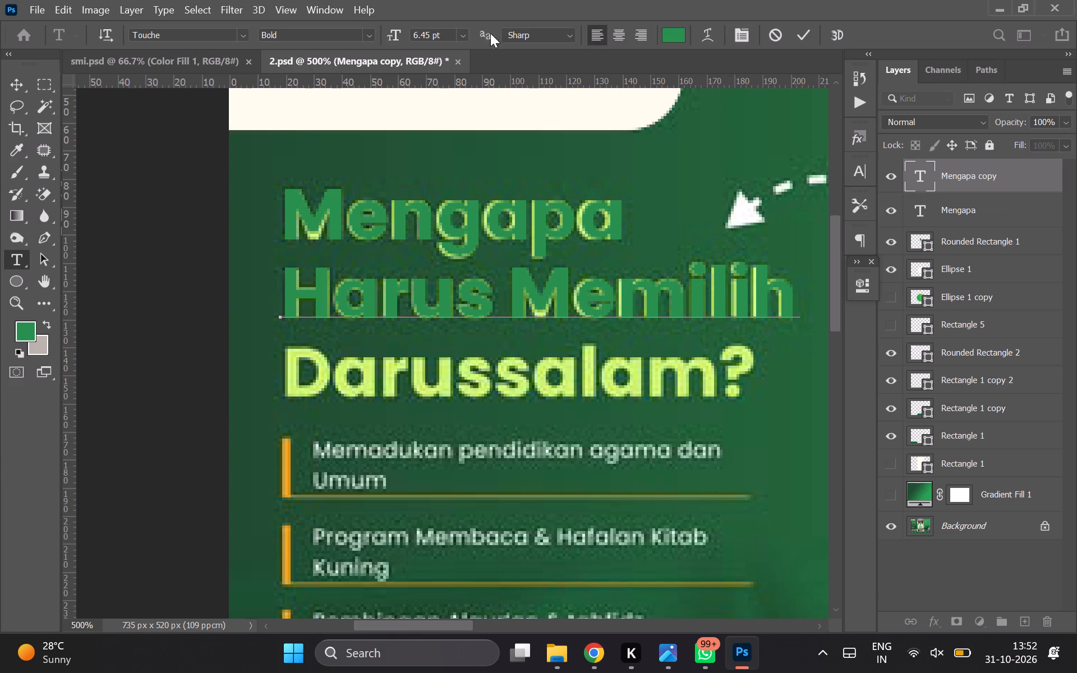
pyautogui.click(29, 85)
# Replace the "Mengapa" text on the heading's first line with "Why Support".
pyautogui.doubleClick(457, 201)
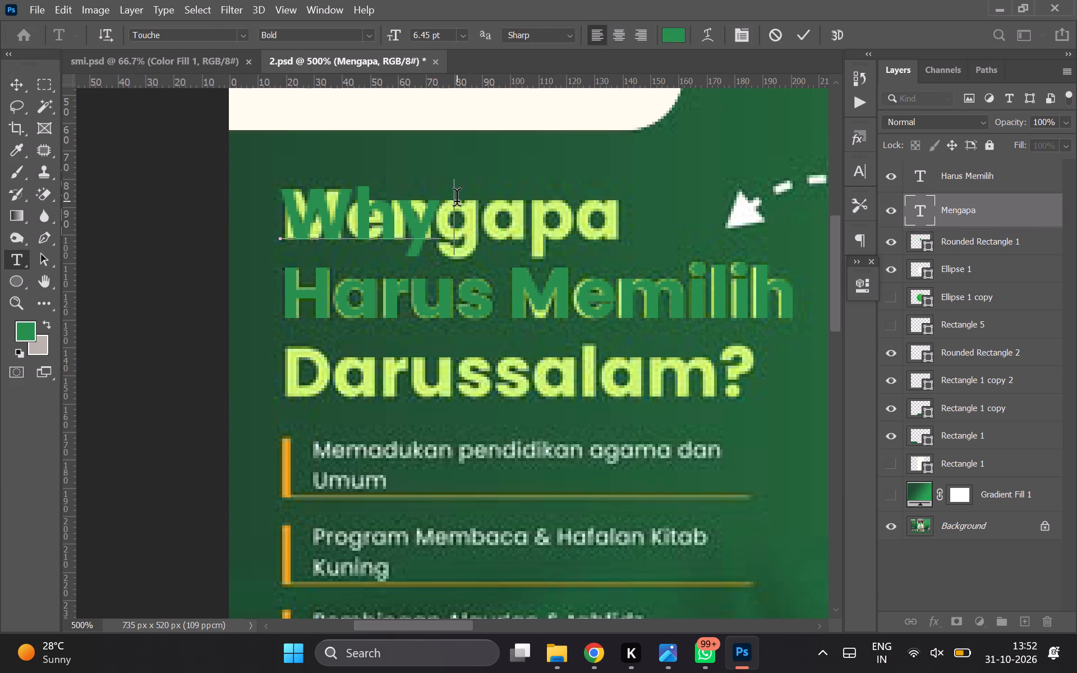
pyautogui.press('s')
pyautogui.press('space')
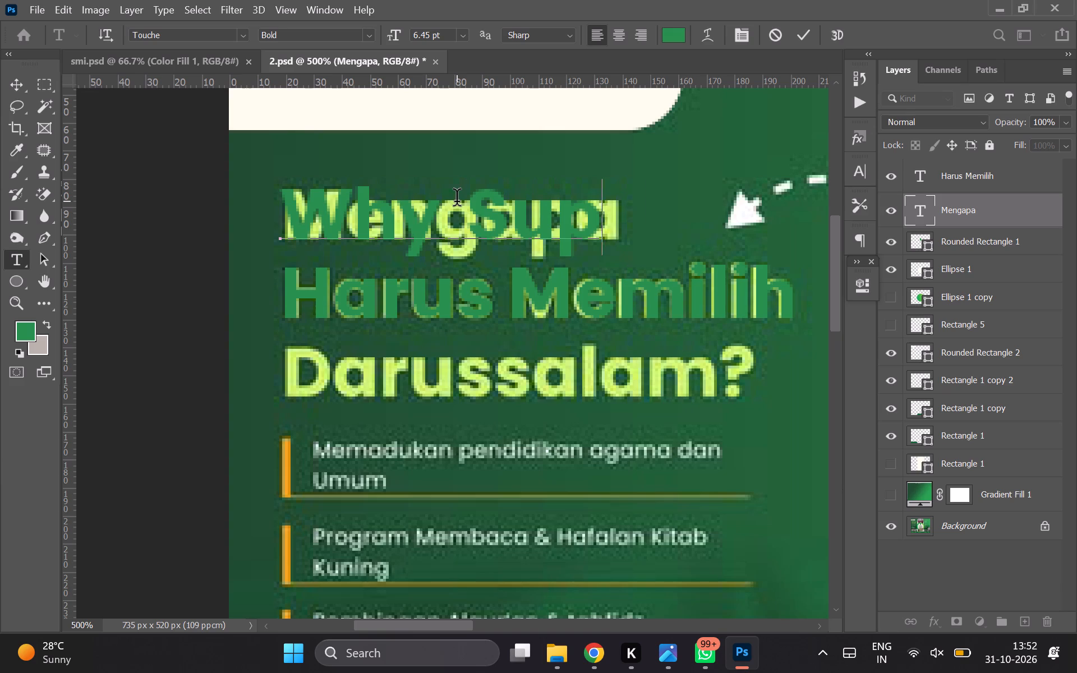
pyautogui.press('Tab')
pyautogui.press('BackSpace')
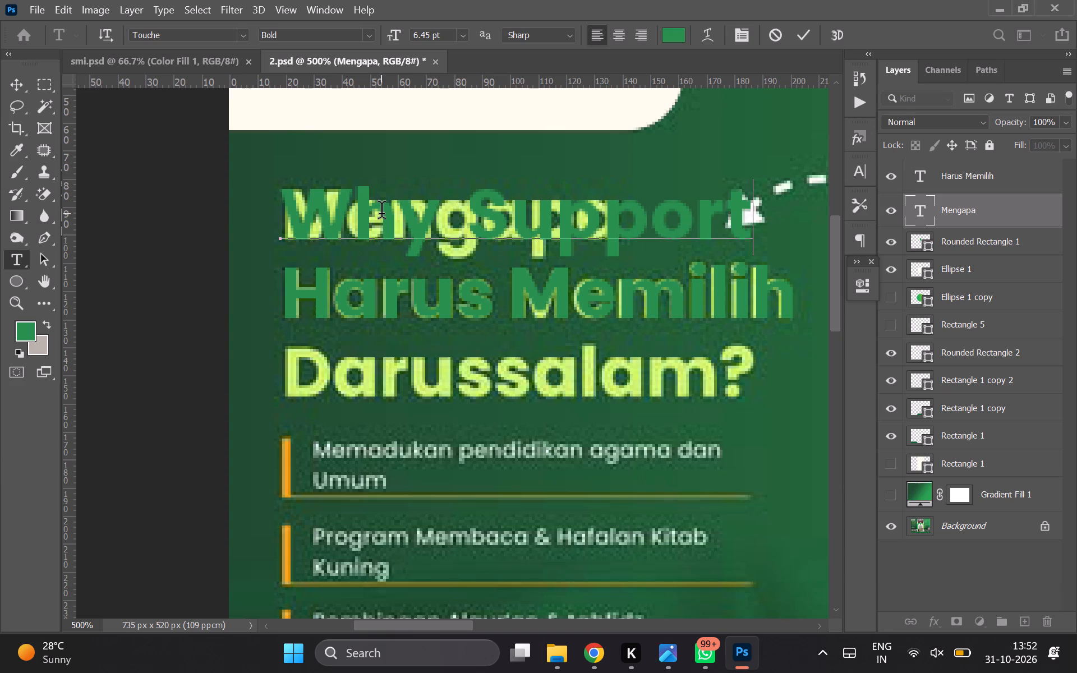
pyautogui.click(28, 87)
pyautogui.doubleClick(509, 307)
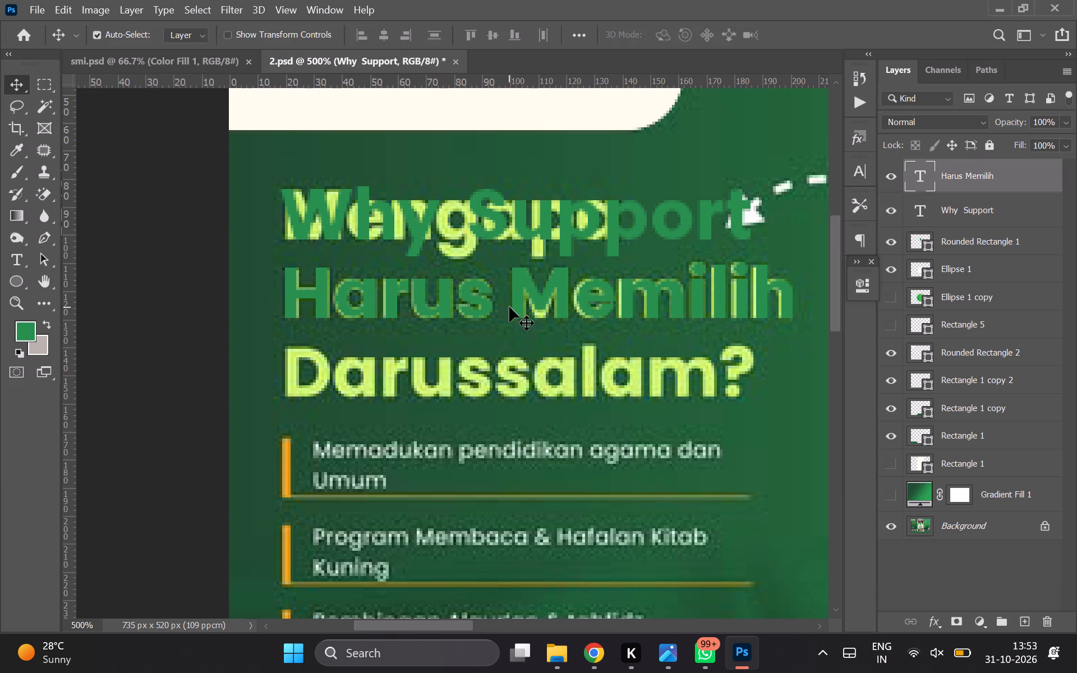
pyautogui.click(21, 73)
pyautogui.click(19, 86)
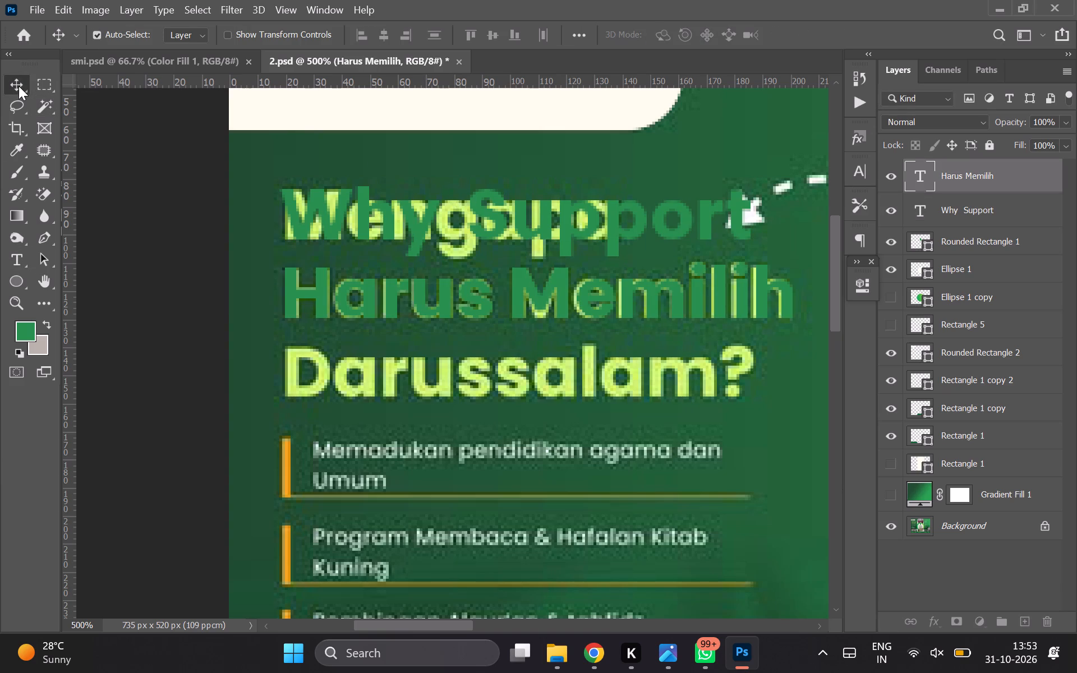
# Recolour the "Why Support" text with the lime green sampled from the original "Darussalam?" heading word.
pyautogui.doubleClick(448, 216)
pyautogui.doubleClick(662, 33)
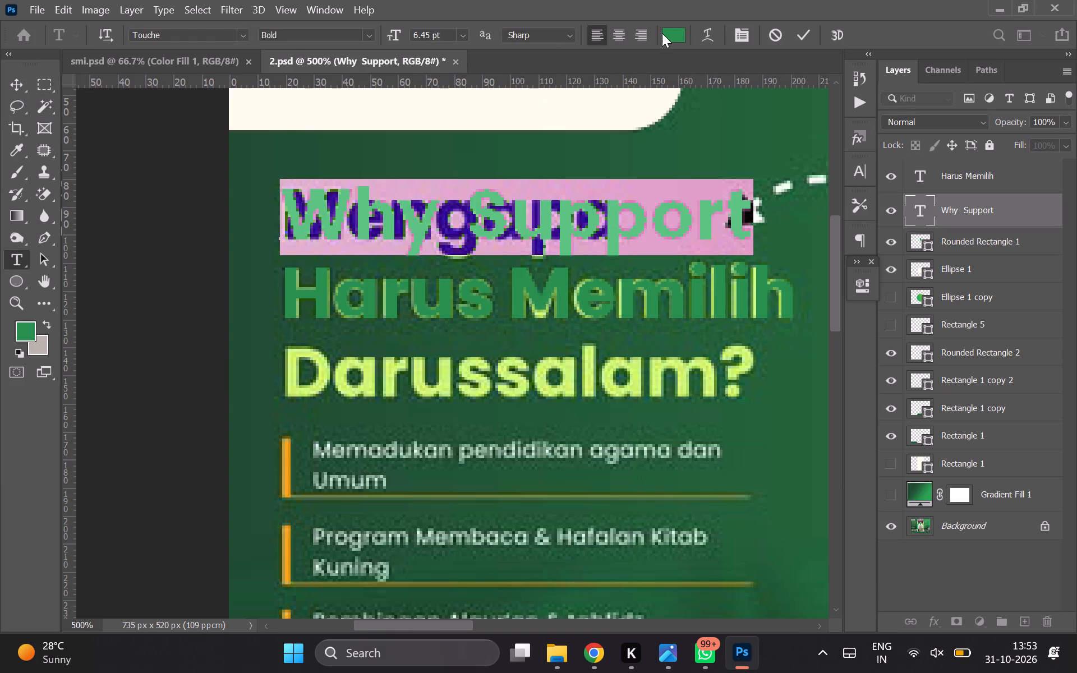
pyautogui.click(671, 33)
pyautogui.click(443, 368)
pyautogui.press('Return')
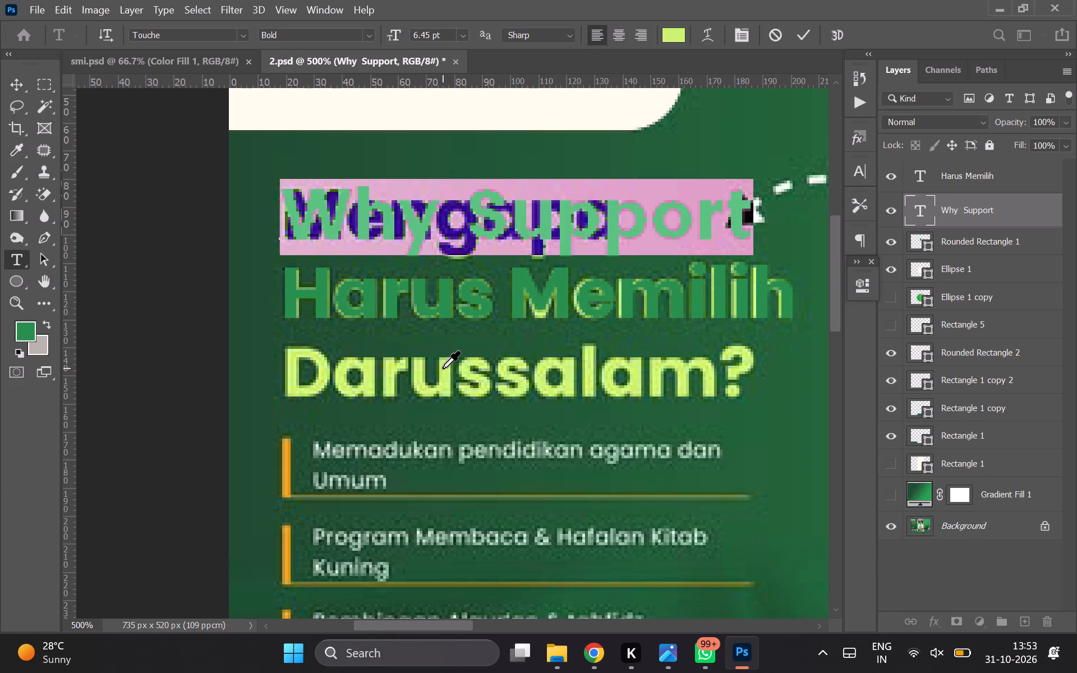
pyautogui.click(19, 91)
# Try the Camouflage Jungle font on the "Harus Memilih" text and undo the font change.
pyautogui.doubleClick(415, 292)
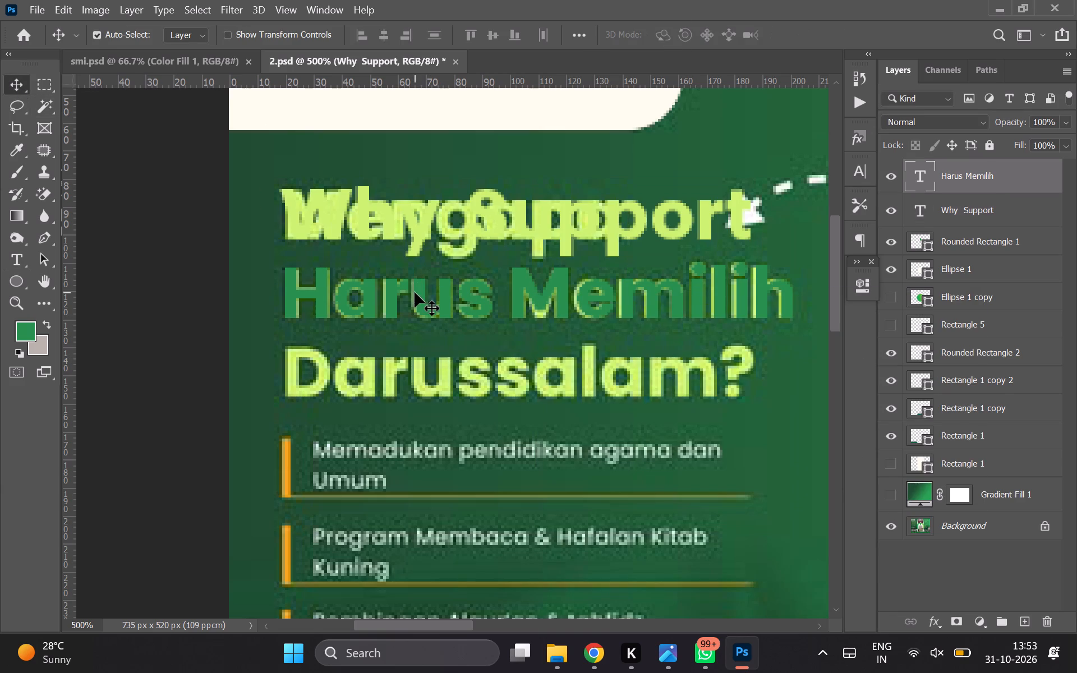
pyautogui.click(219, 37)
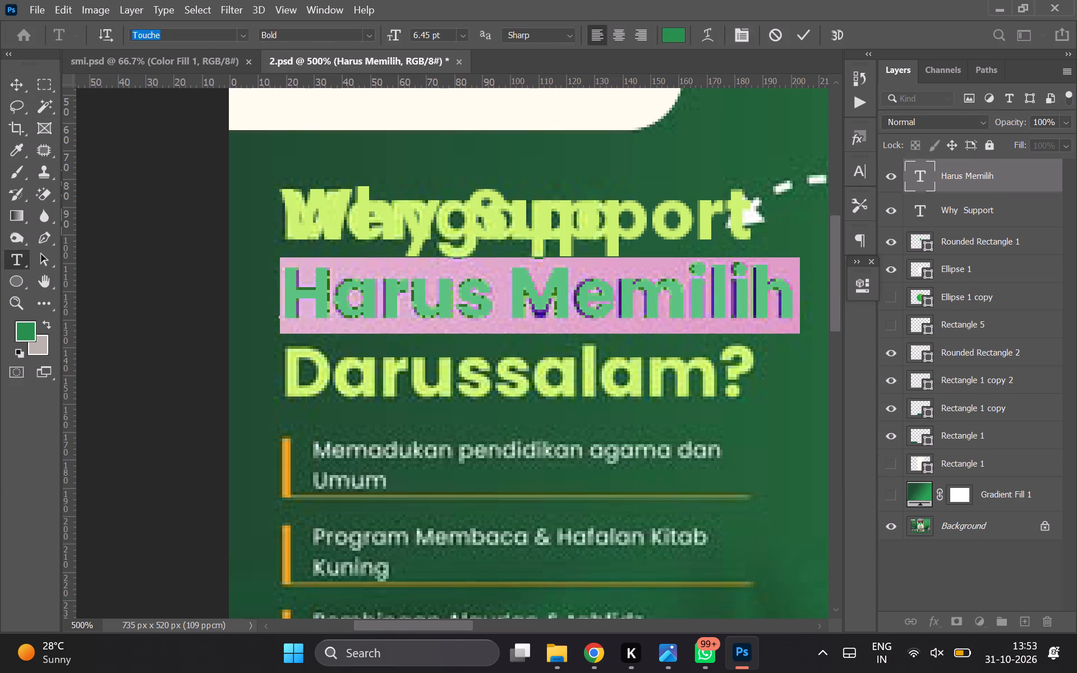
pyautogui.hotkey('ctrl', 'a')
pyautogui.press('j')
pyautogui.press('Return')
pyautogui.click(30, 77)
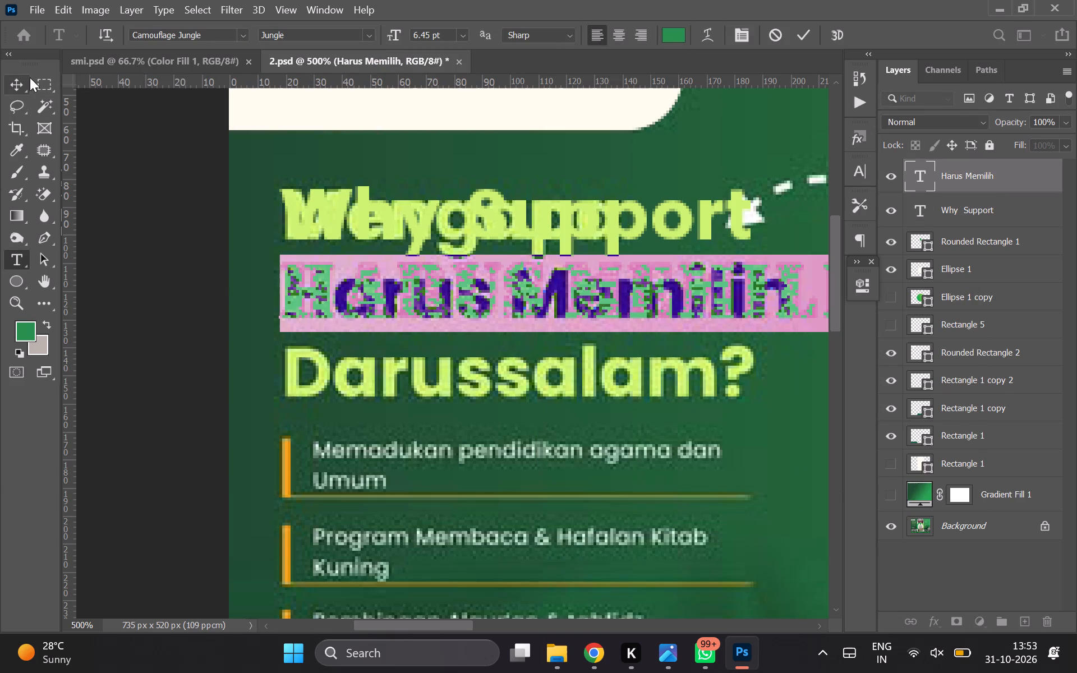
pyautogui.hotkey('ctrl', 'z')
# Replace the "Harus Memilih" text with "Adarana Amma" and "Charitable Trust" on two lines.
pyautogui.doubleClick(466, 299)
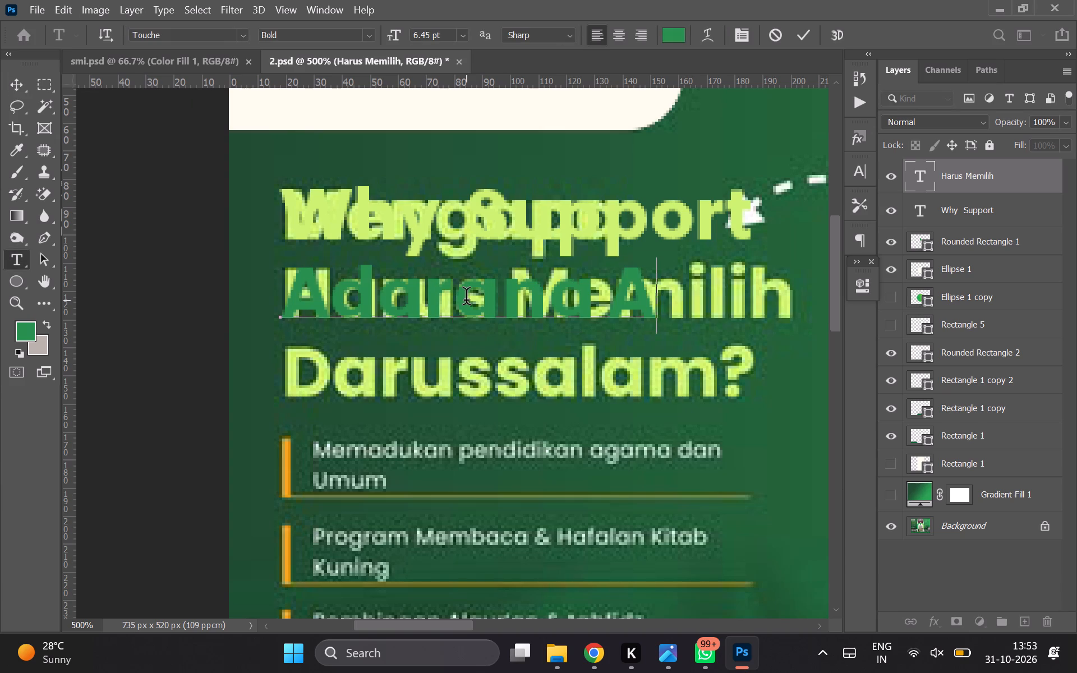
pyautogui.write('mma')
pyautogui.hscroll(1, 466, 299)
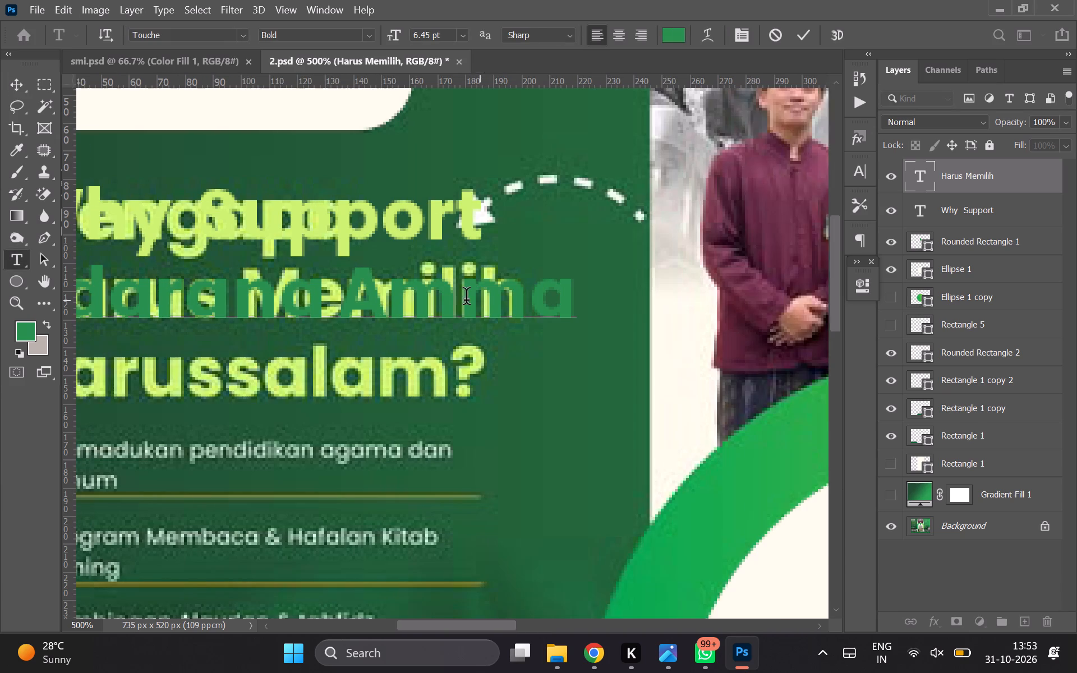
pyautogui.hscroll(1, 466, 299)
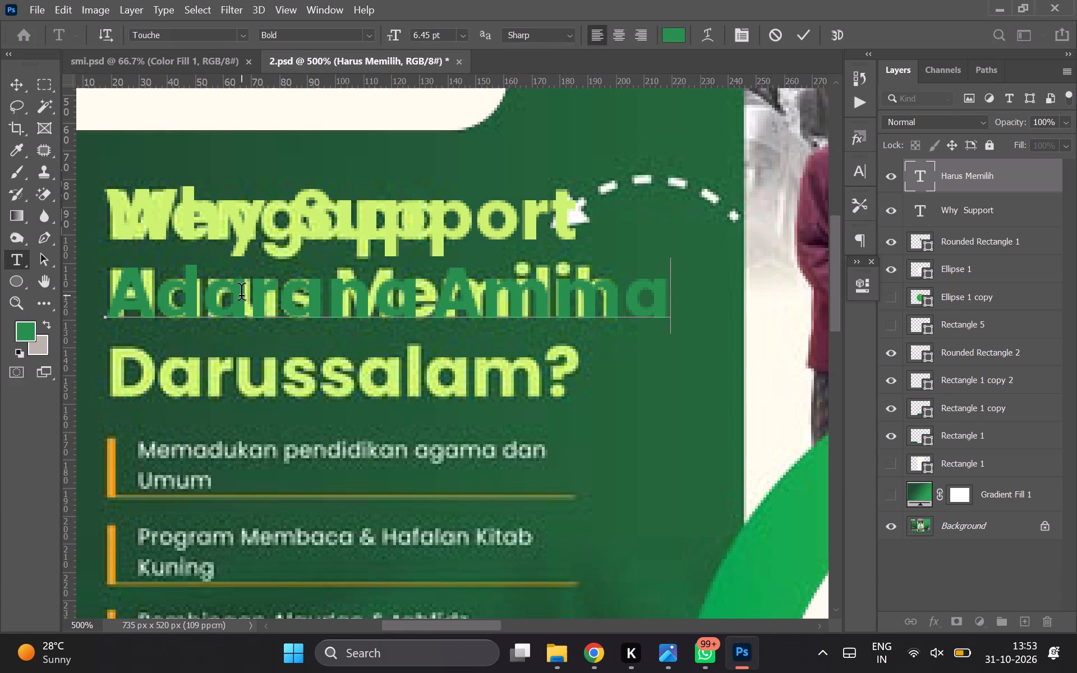
pyautogui.press('Return')
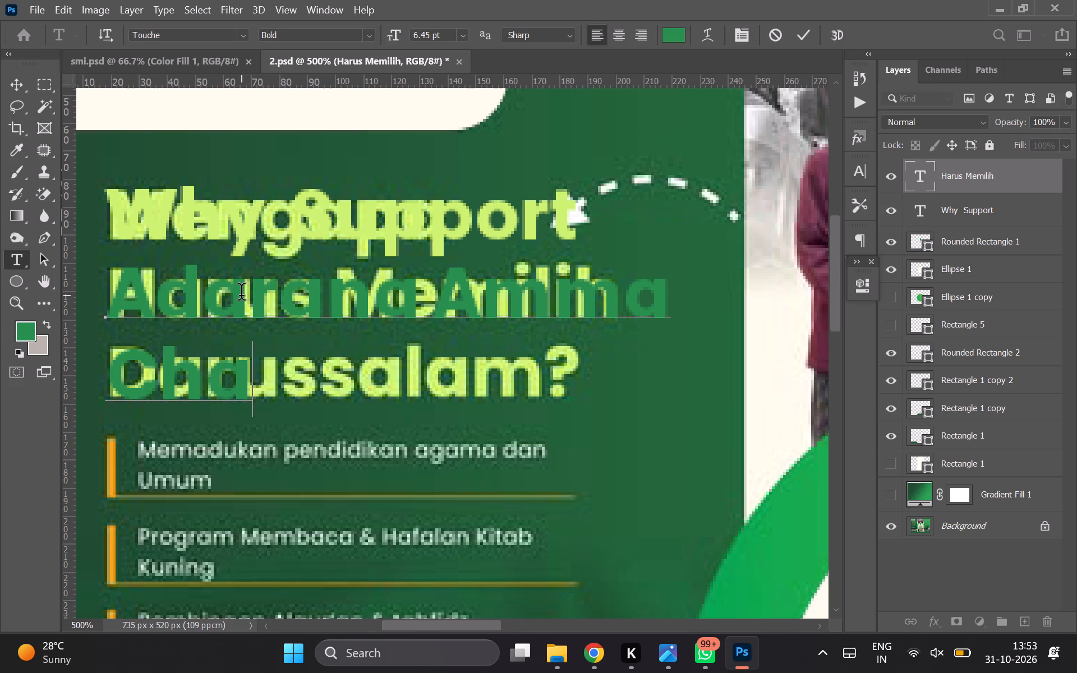
pyautogui.press('BackSpace')
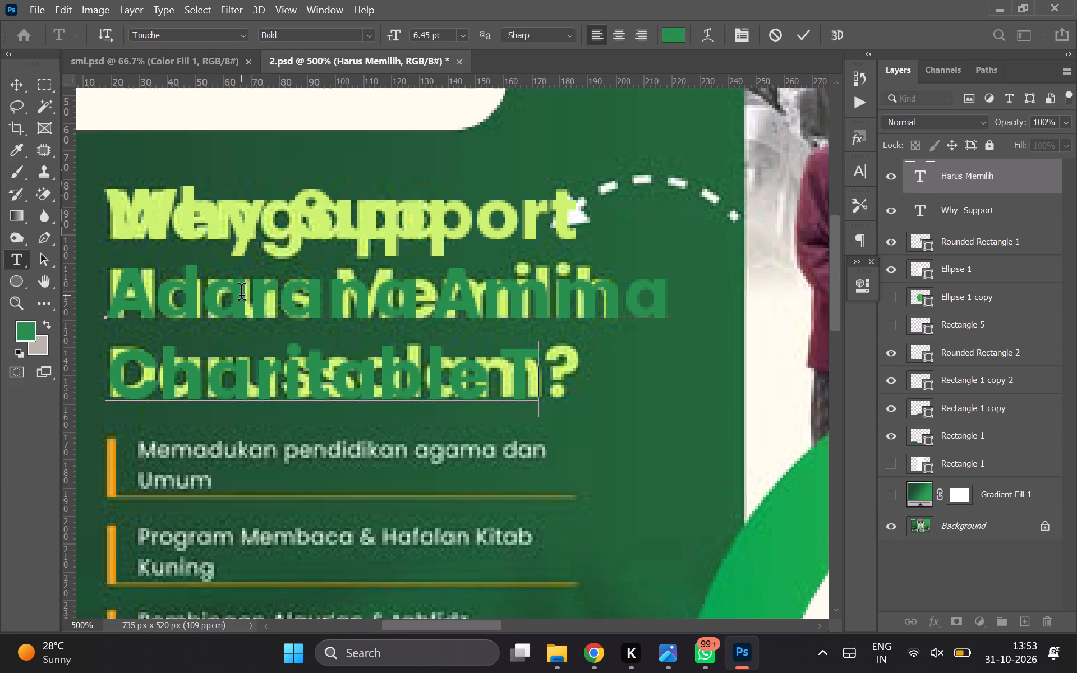
# Recolour the whole "Adarana Amma Charitable Trust" text with the lime green sampled from the "Why Support" line.
pyautogui.hotkey('ctrl', 'a')
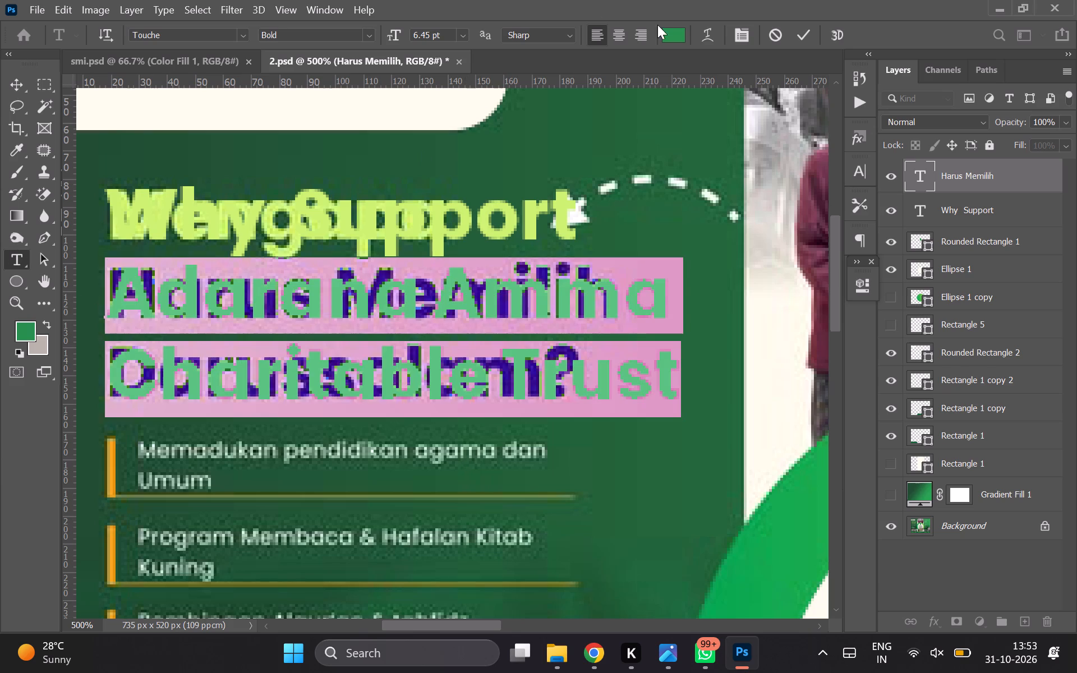
pyautogui.click(670, 35)
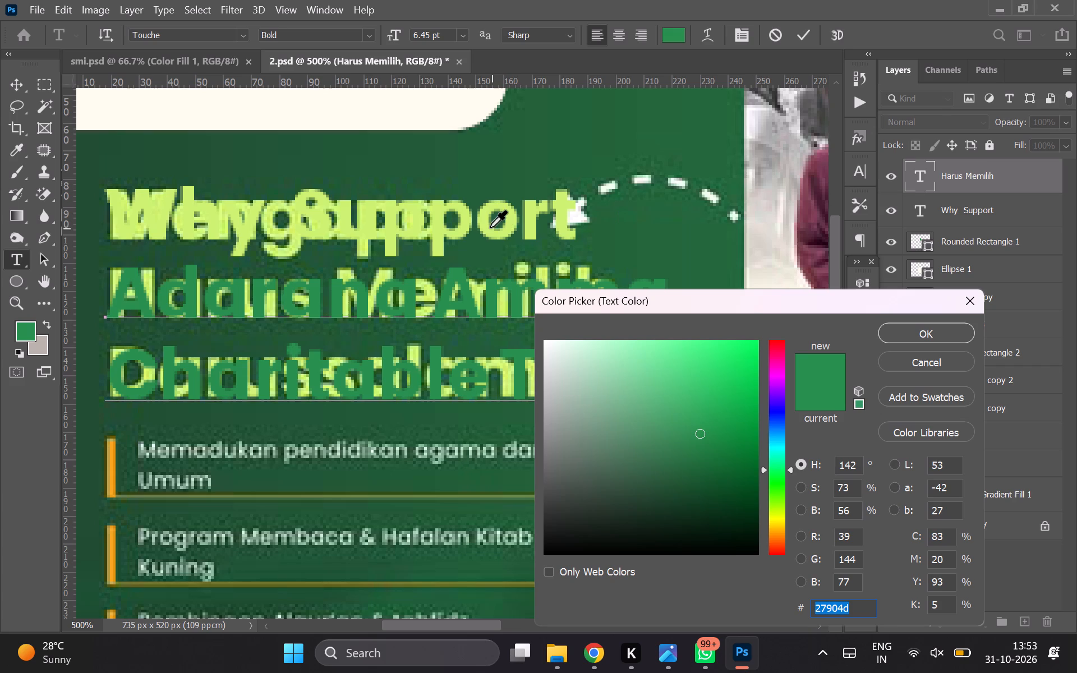
pyautogui.click(485, 223)
pyautogui.click(961, 339)
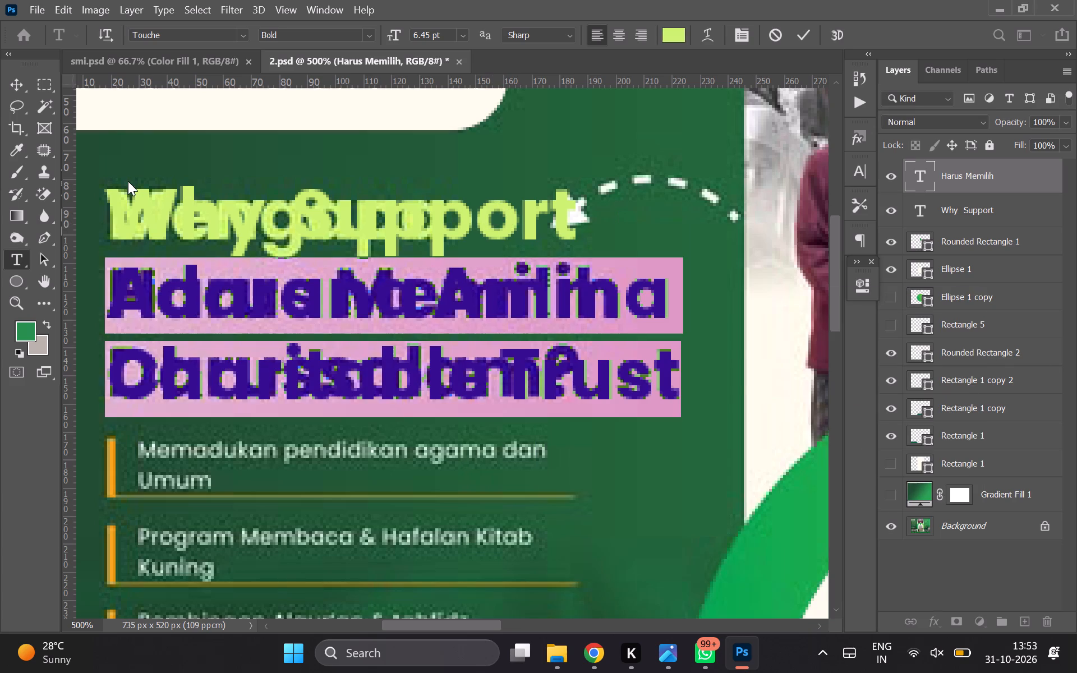
pyautogui.click(6, 85)
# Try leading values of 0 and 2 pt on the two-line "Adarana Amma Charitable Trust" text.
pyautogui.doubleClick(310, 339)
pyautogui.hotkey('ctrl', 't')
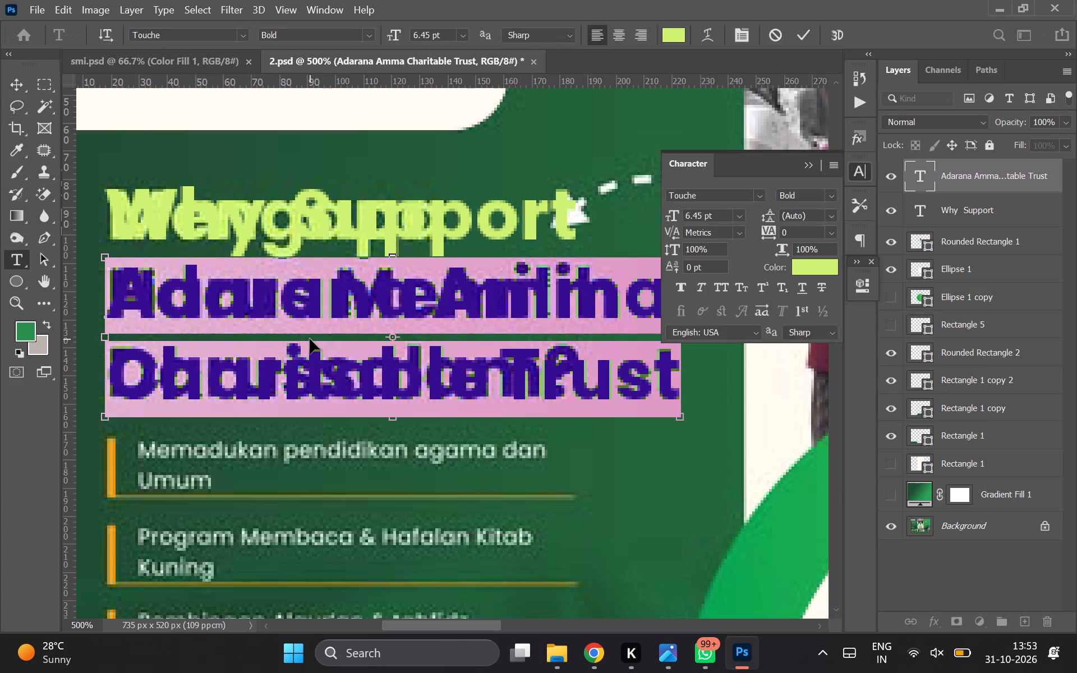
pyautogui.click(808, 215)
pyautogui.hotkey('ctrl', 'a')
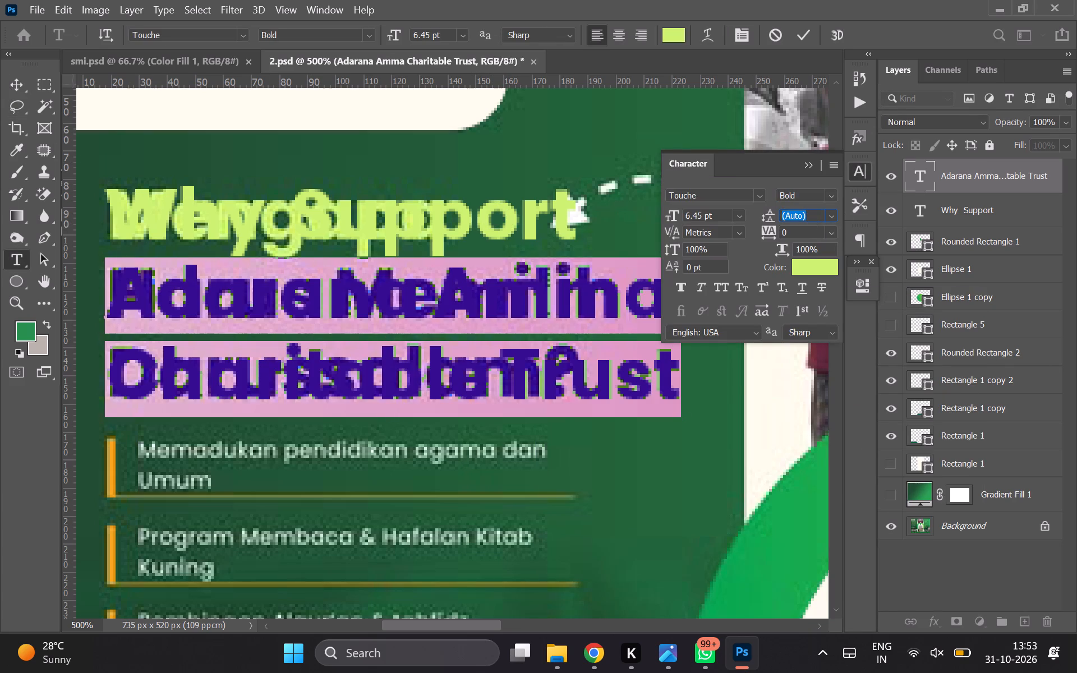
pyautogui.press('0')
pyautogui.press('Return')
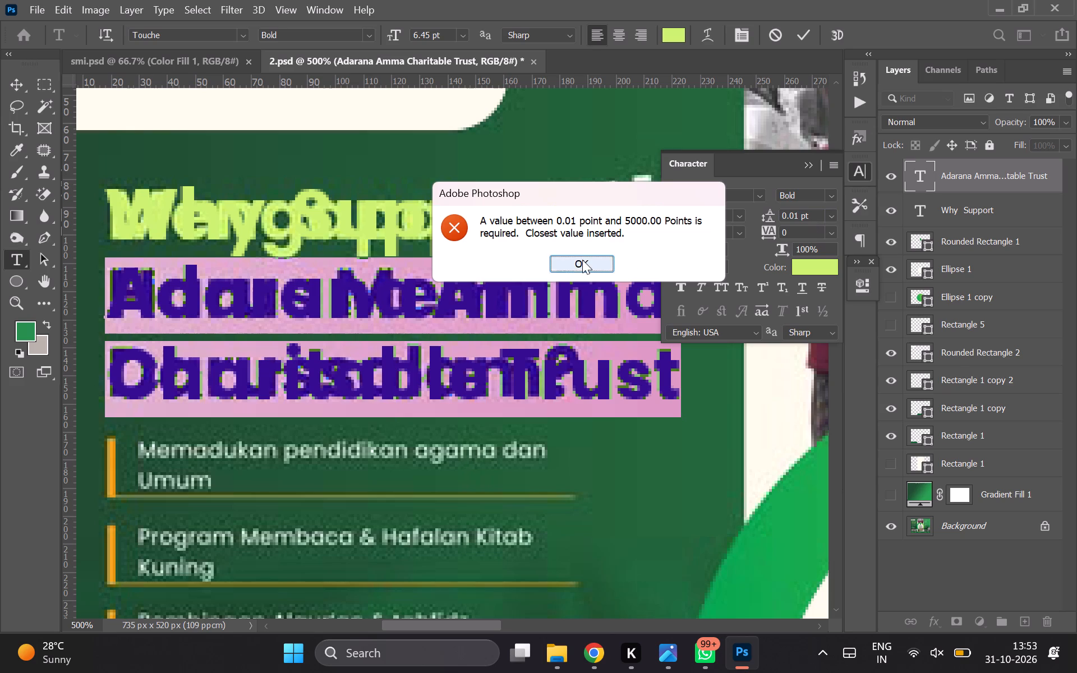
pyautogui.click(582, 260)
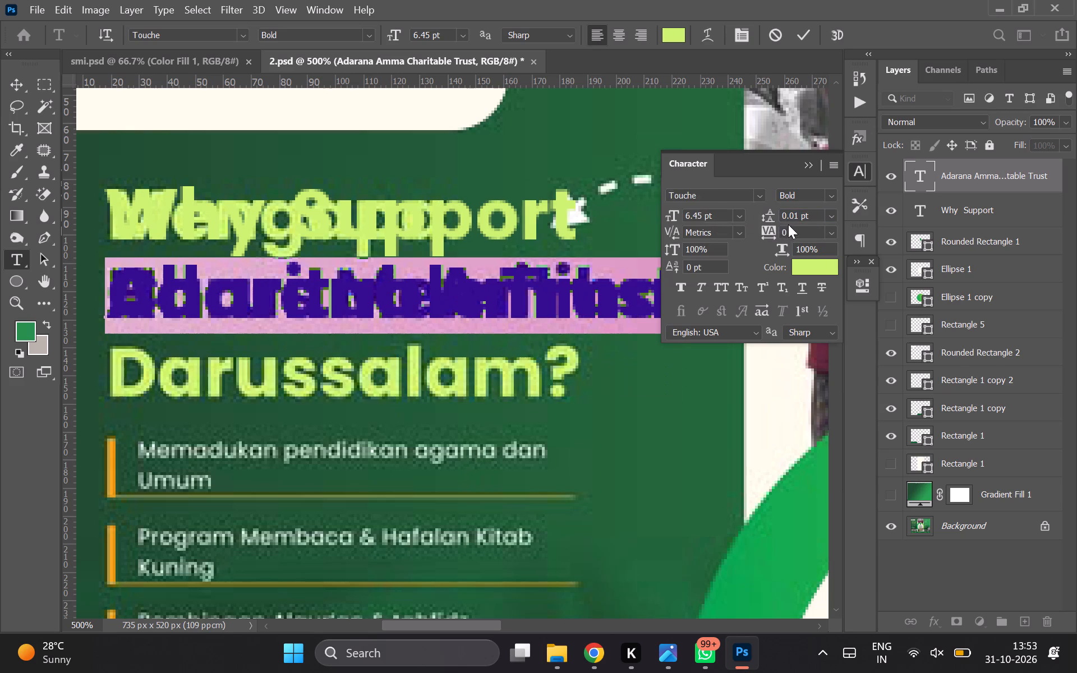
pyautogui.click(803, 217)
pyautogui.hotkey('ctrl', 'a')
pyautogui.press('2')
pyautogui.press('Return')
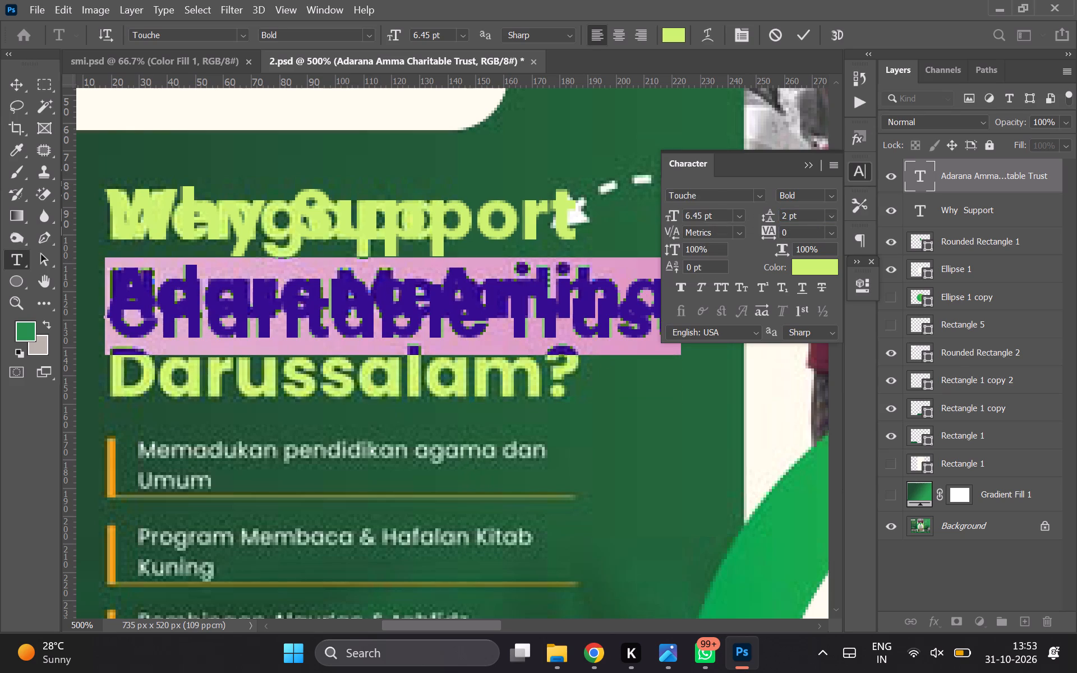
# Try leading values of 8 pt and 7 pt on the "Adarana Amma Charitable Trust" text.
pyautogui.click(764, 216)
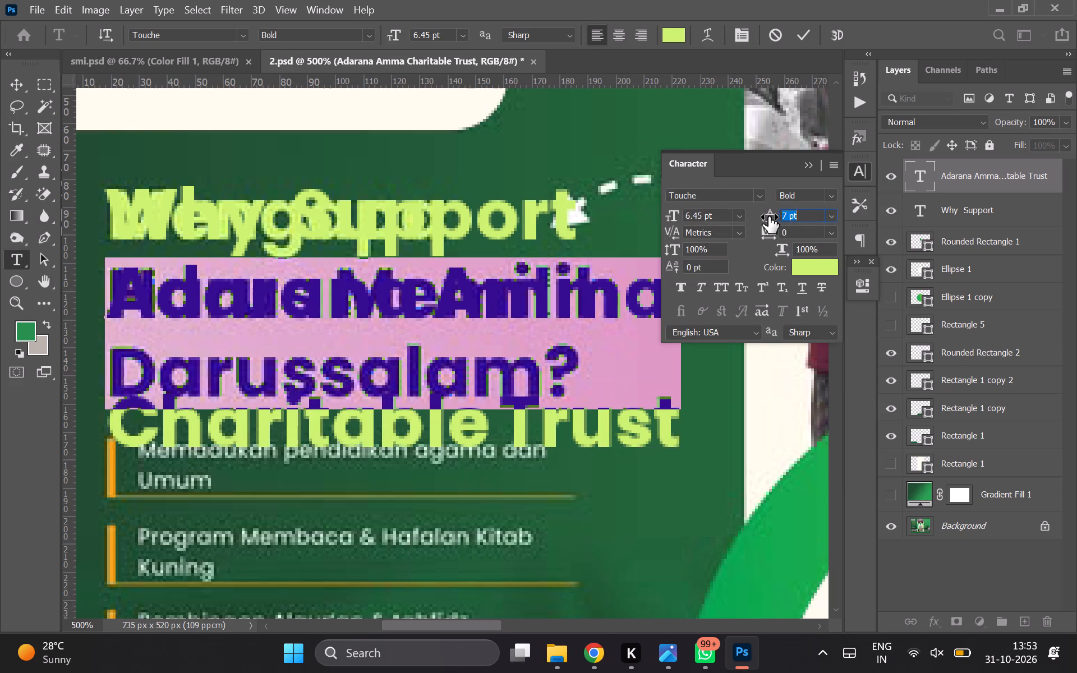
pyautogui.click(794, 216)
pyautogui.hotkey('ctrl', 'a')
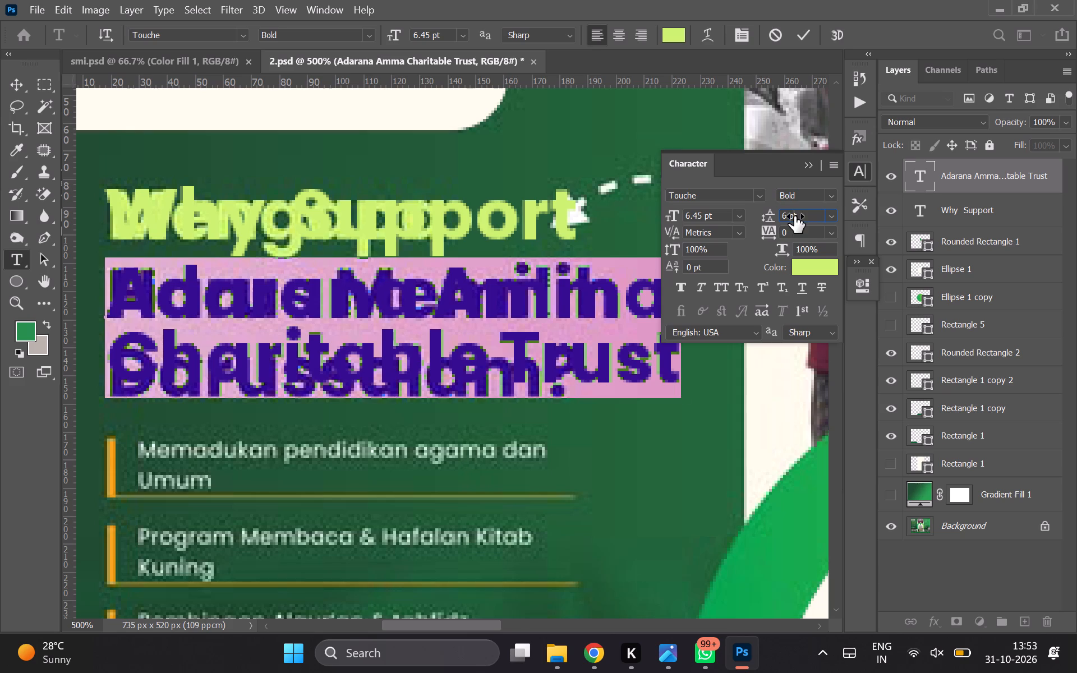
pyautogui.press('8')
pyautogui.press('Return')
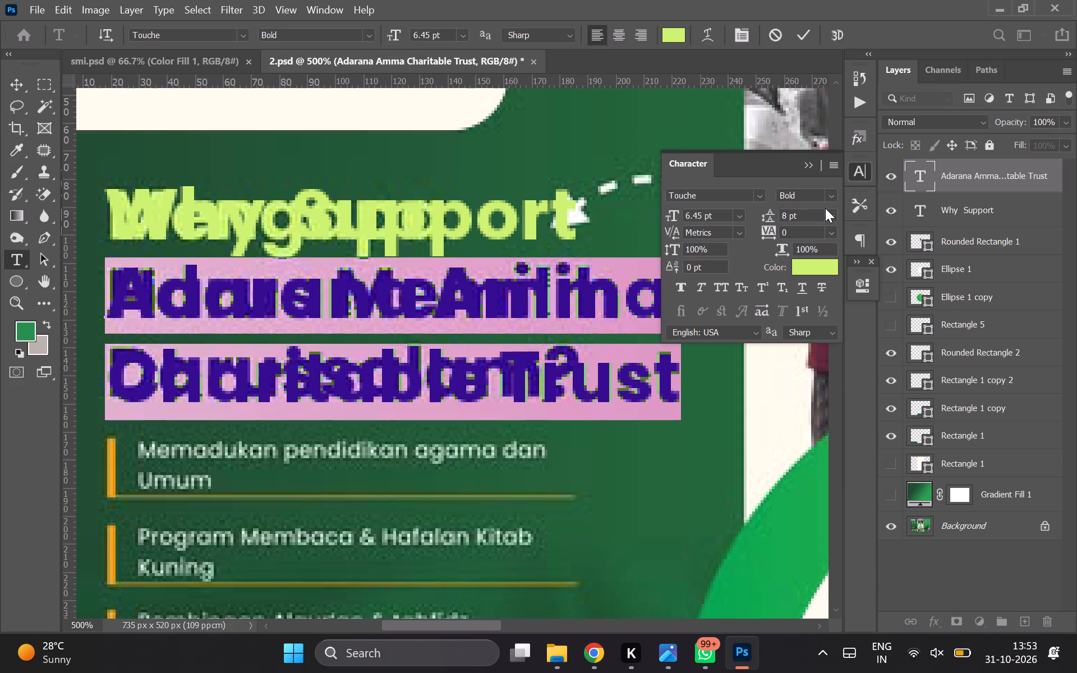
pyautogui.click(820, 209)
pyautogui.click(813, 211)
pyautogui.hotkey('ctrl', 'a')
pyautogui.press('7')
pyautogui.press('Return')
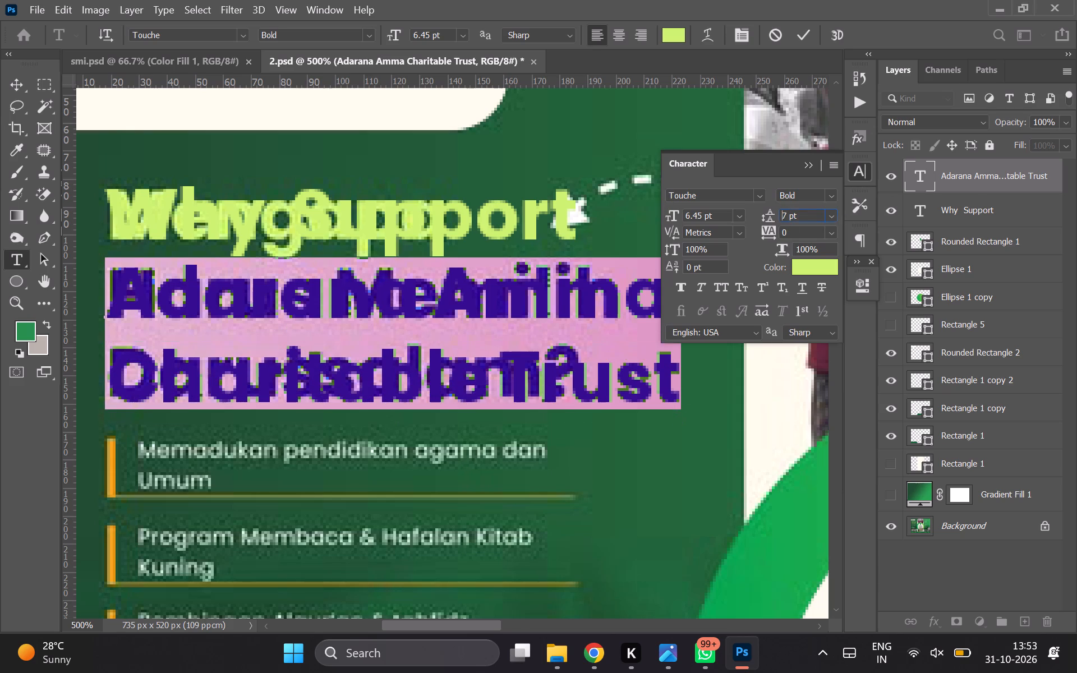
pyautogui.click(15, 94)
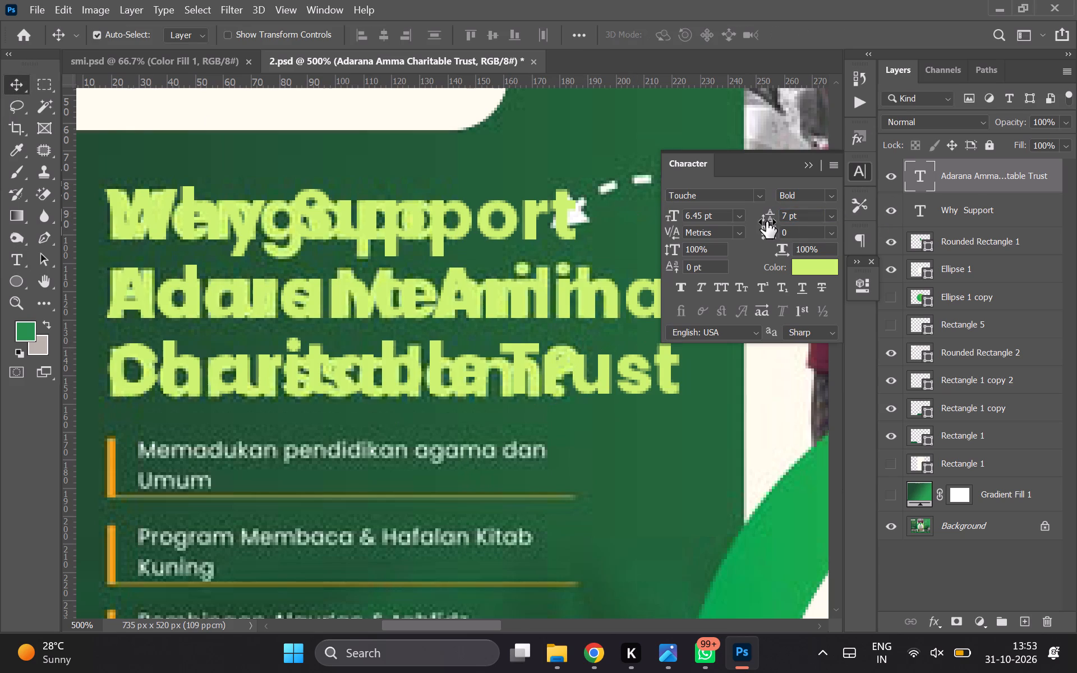
# Set the leading of the "Adarana Amma Charitable Trust" text to 7.5 pt.
pyautogui.click(799, 211)
pyautogui.hotkey('ctrl', 'a')
pyautogui.write('7.')
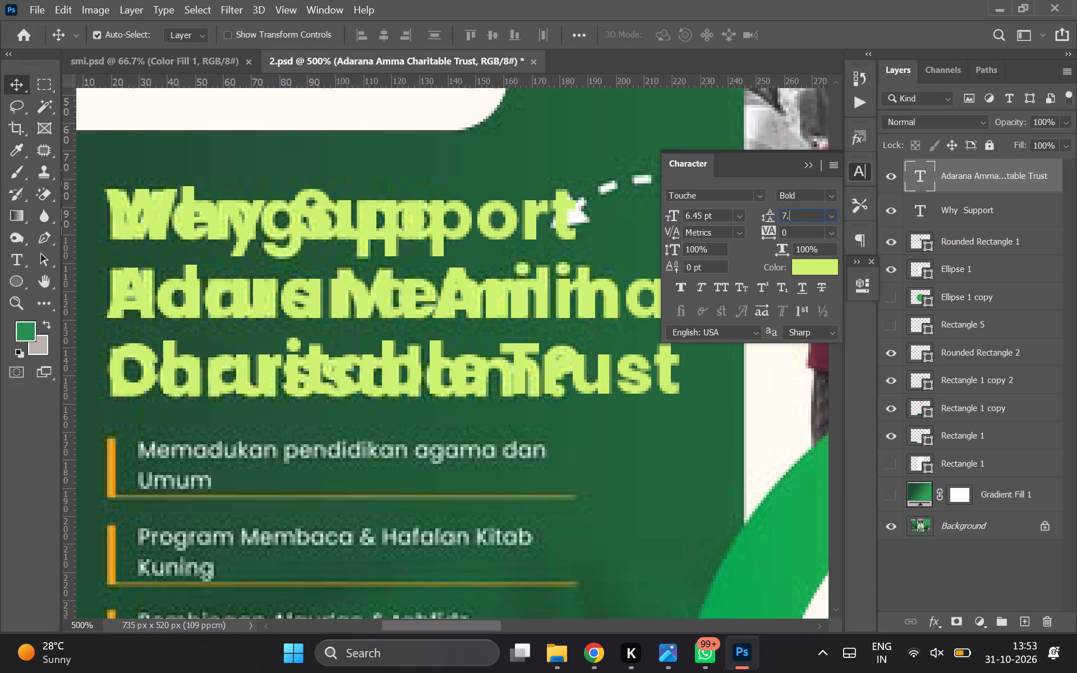
pyautogui.press('Return')
pyautogui.click(806, 209)
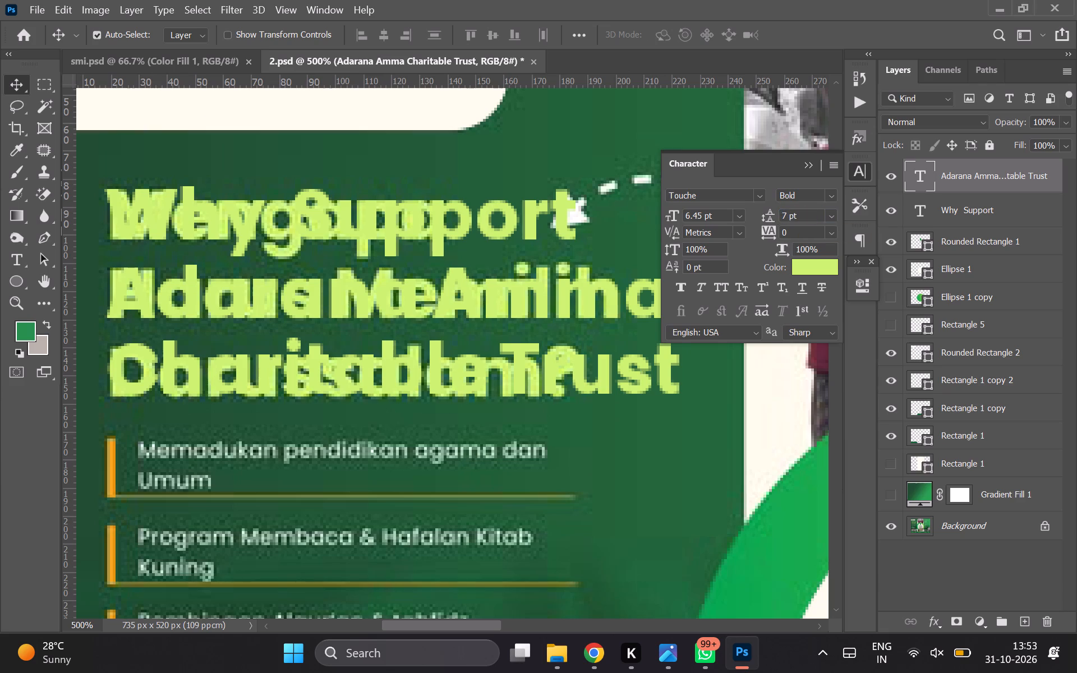
pyautogui.click(801, 211)
pyautogui.hotkey('ctrl', 'a')
pyautogui.write('7.5')
pyautogui.press('Return')
pyautogui.click(7, 81)
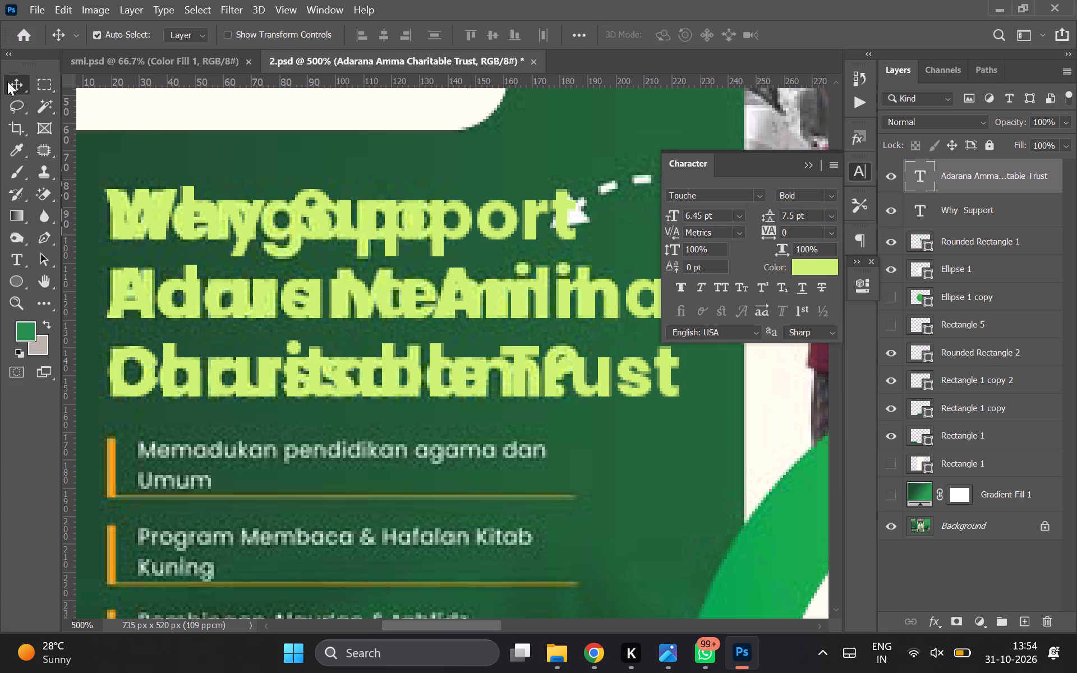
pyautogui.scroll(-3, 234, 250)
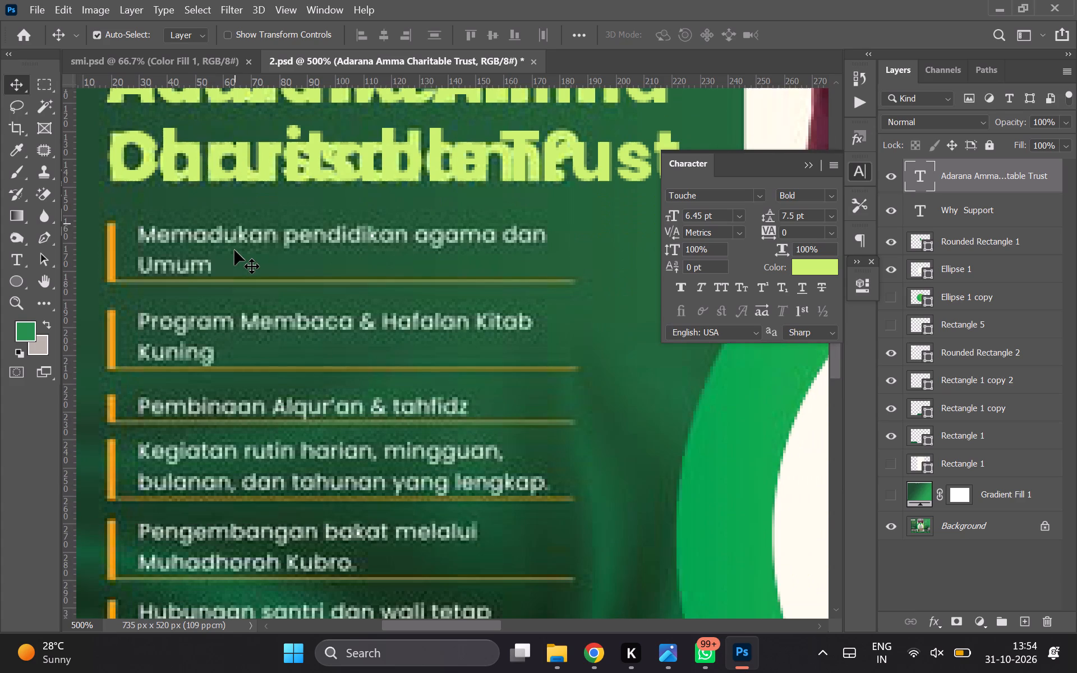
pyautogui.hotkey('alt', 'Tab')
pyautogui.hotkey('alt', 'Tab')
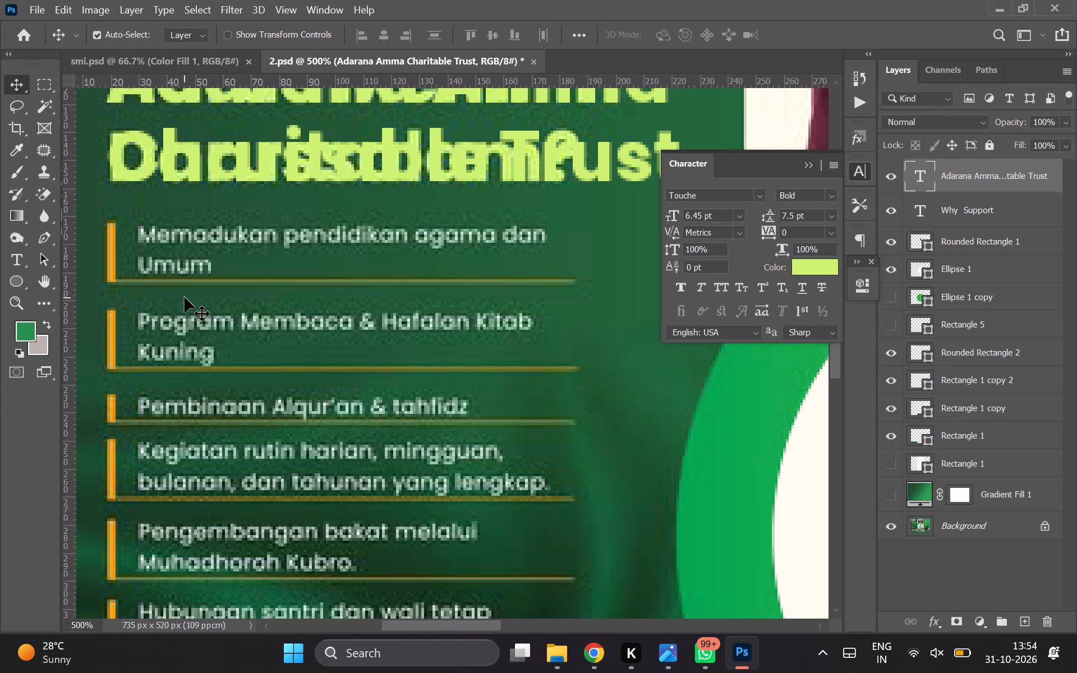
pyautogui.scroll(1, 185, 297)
# Show the hidden Gradient Fill 1, Rectangle 5 and Ellipse 1 copy layers.
pyautogui.hotkey('ctrl', '0')
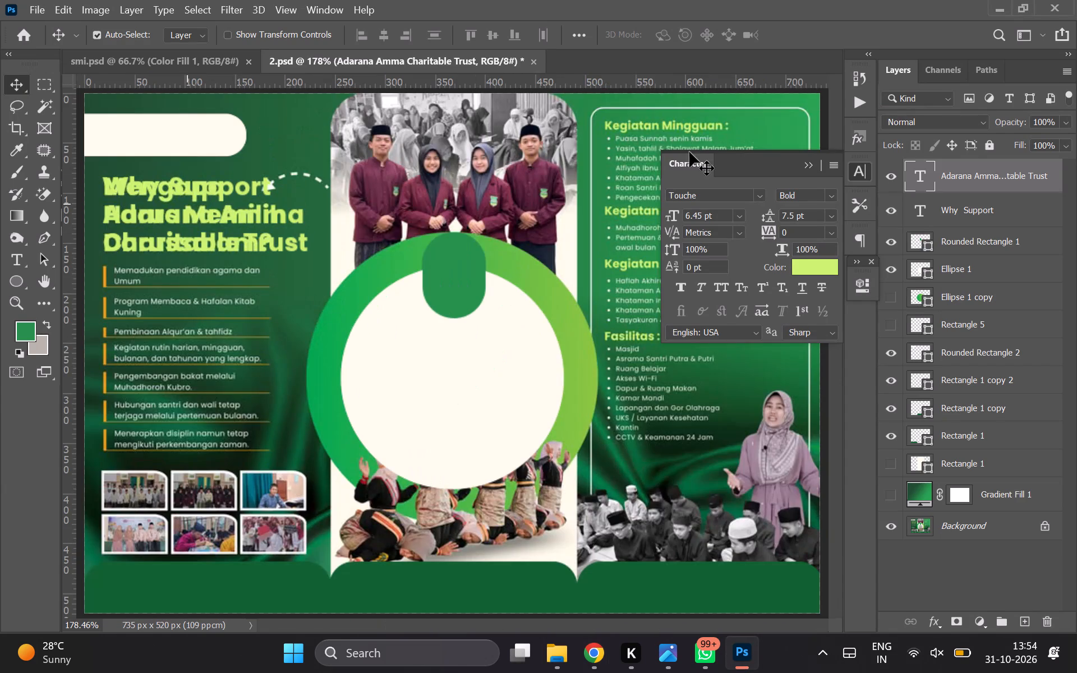
pyautogui.click(305, 156)
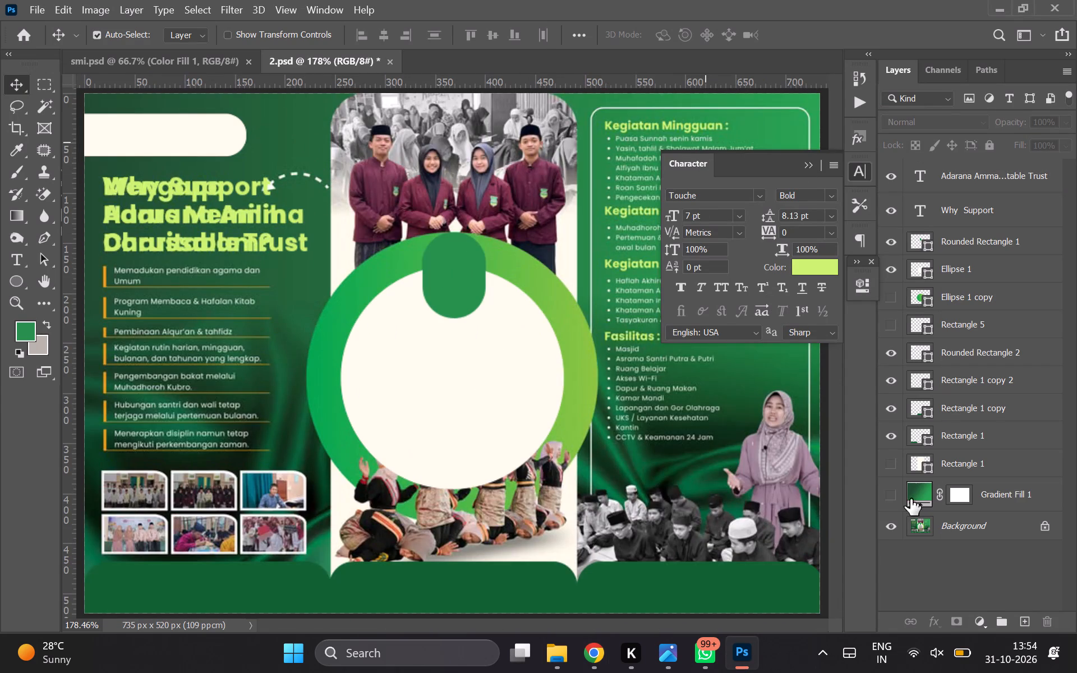
pyautogui.click(892, 500)
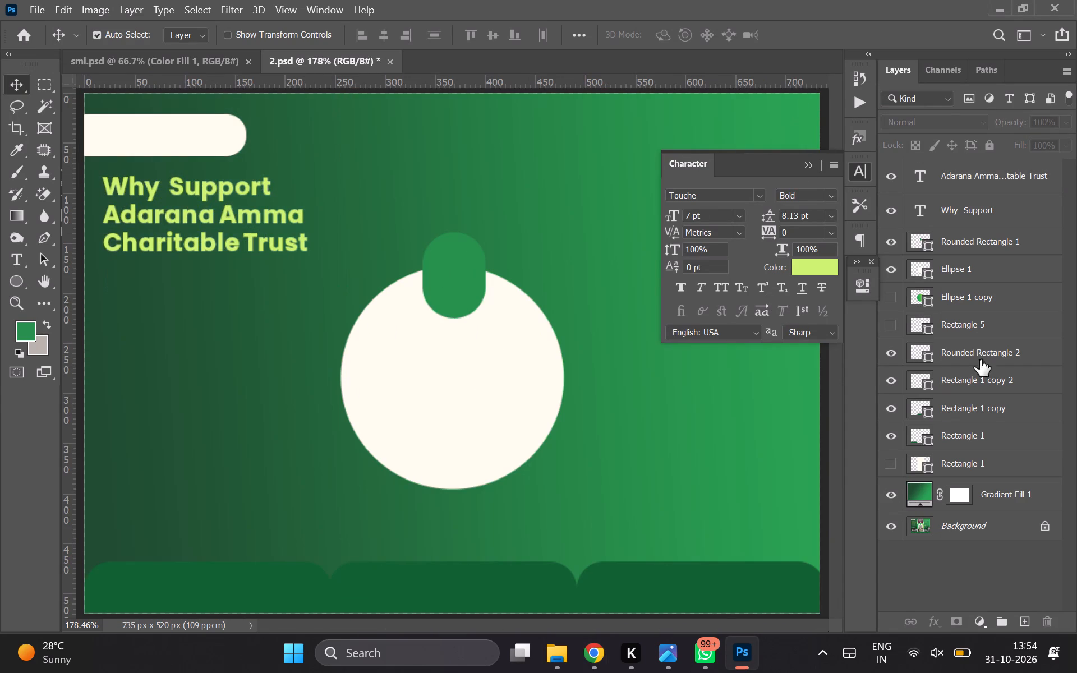
pyautogui.click(895, 317)
pyautogui.click(891, 300)
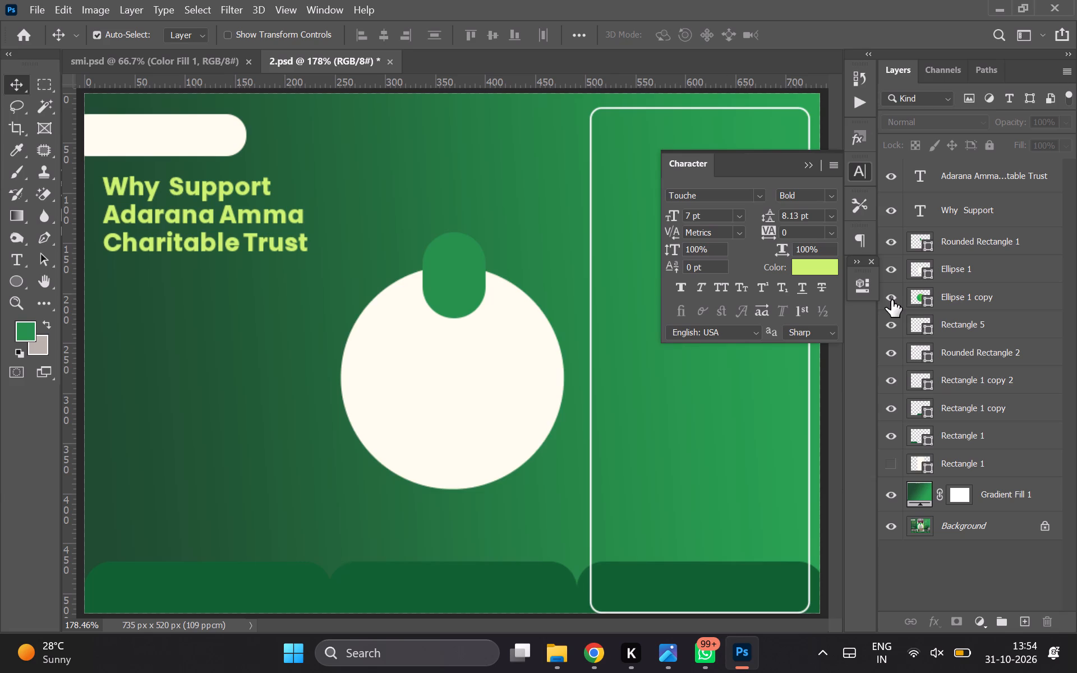
# Compare the rebuilt layers with the original artwork by toggling the visibility of Gradient Fill 1.
pyautogui.click(893, 497)
pyautogui.click(893, 497)
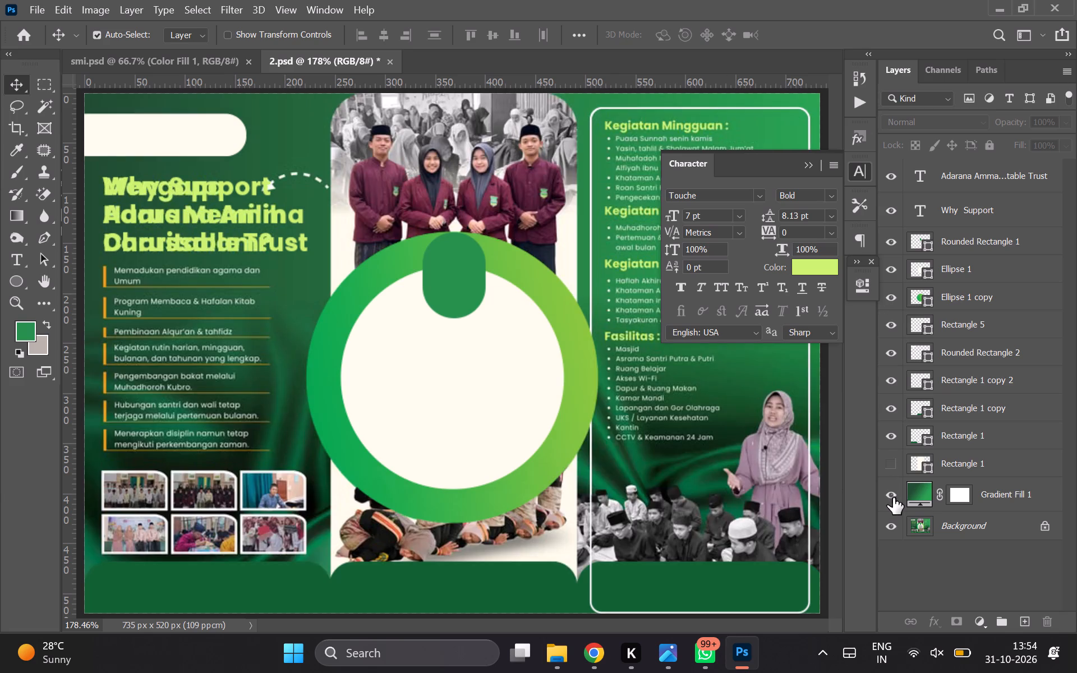
pyautogui.click(893, 497)
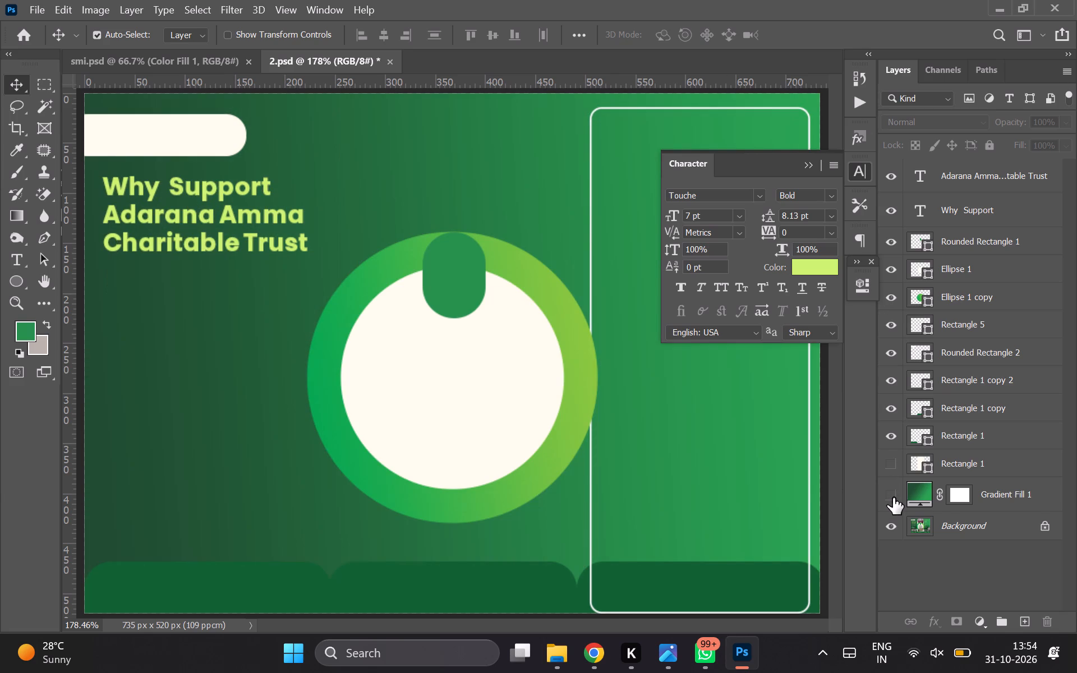
# Paint black on the visible Gradient Fill 1's mask with a 47 px soft round brush over the centre panel's group photo, keeping the lower Rectangle 1 hidden.
pyautogui.click(962, 507)
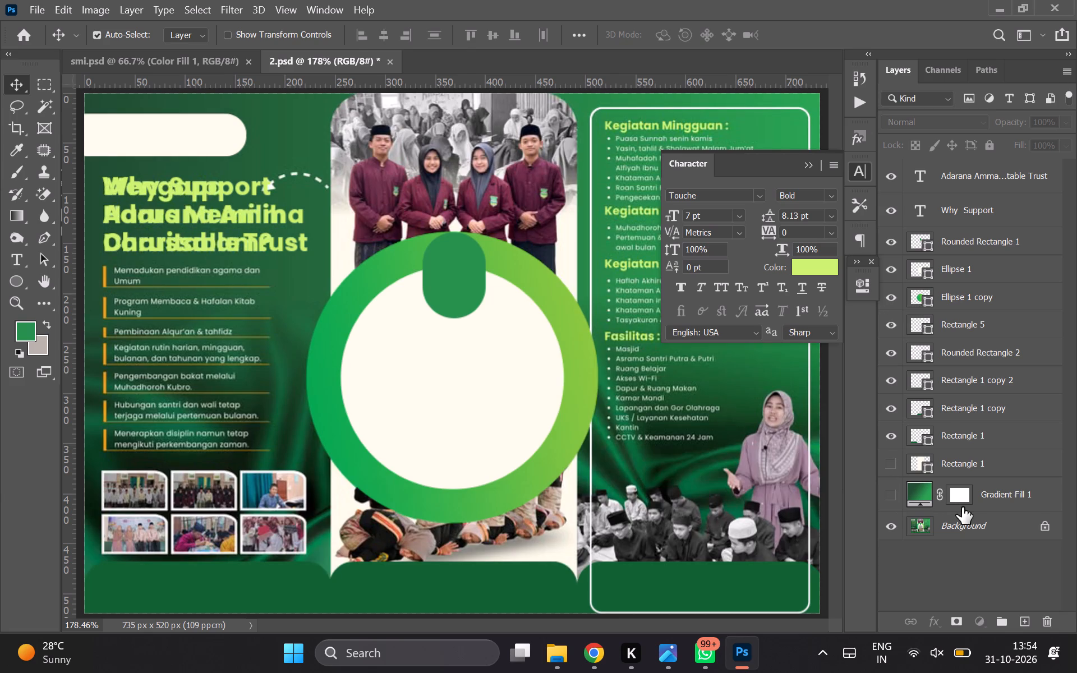
pyautogui.click(960, 501)
pyautogui.click(888, 500)
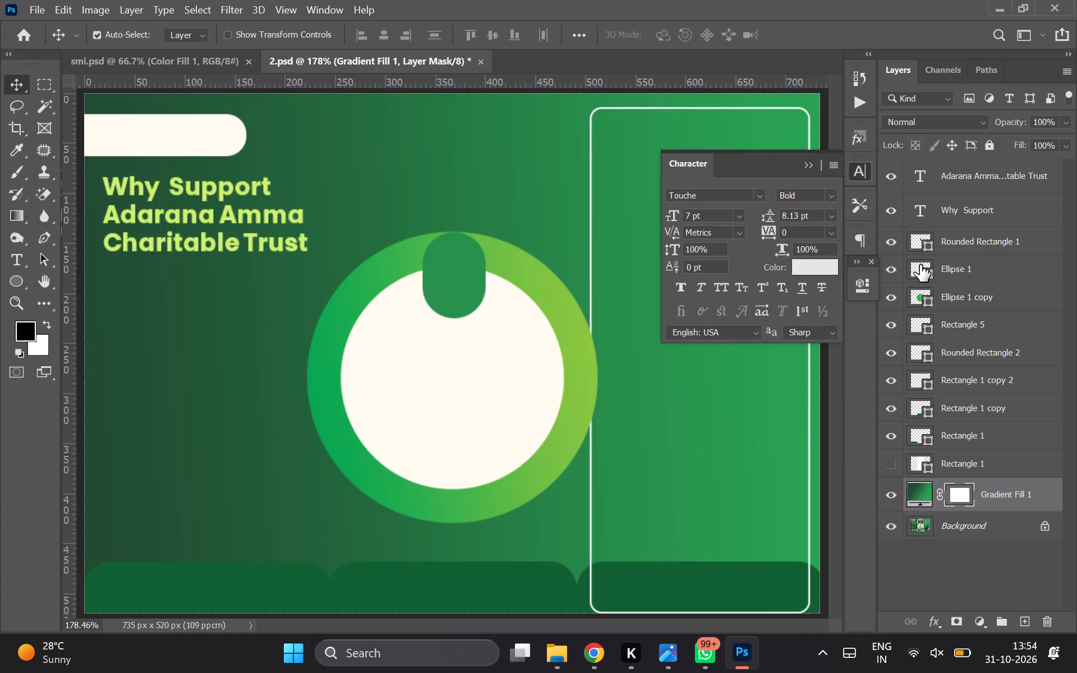
pyautogui.click(895, 458)
pyautogui.doubleClick(0, 172)
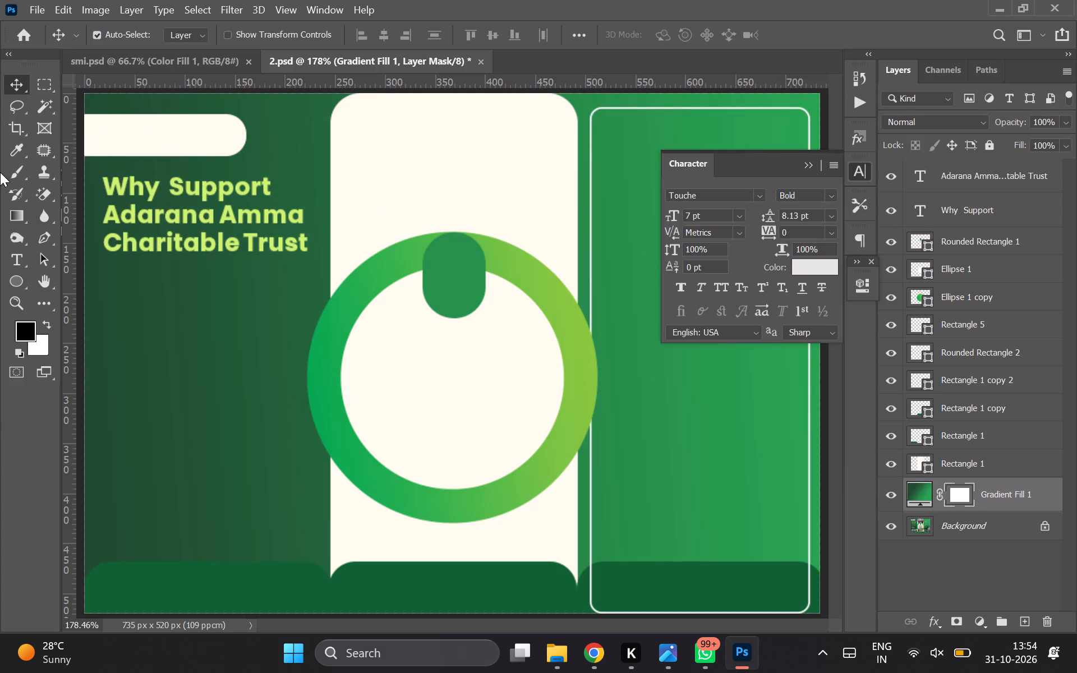
pyautogui.click(18, 173)
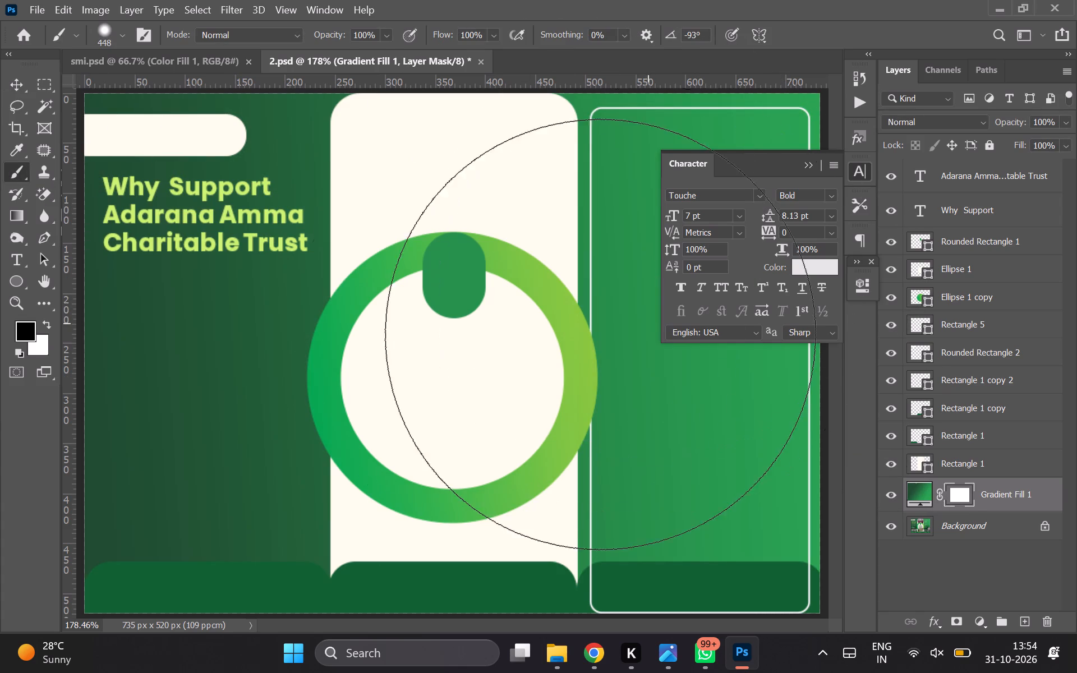
pyautogui.rightClick(486, 319)
pyautogui.moveTo(616, 360); pyautogui.dragTo(598, 357)
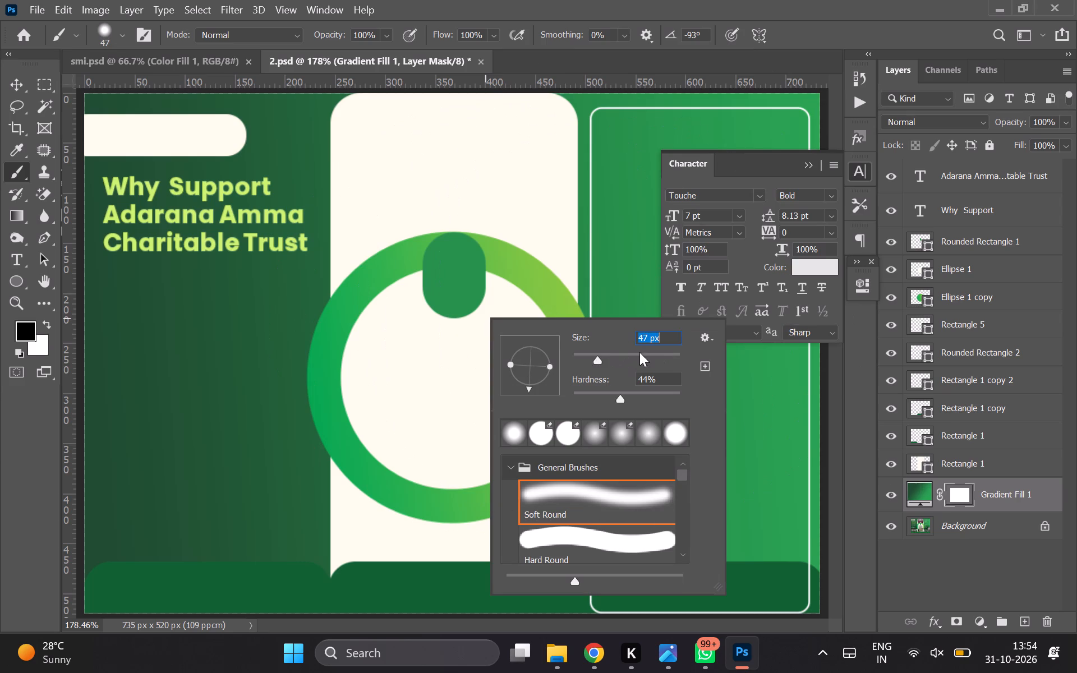
pyautogui.click(890, 467)
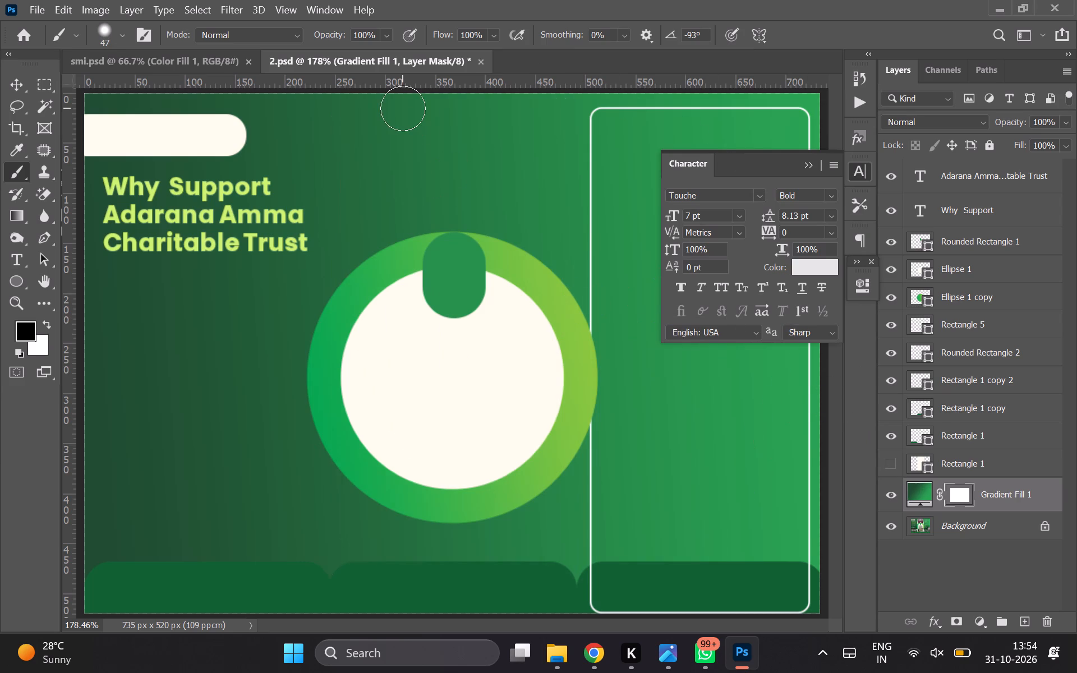
pyautogui.moveTo(403, 108); pyautogui.dragTo(333, 164)
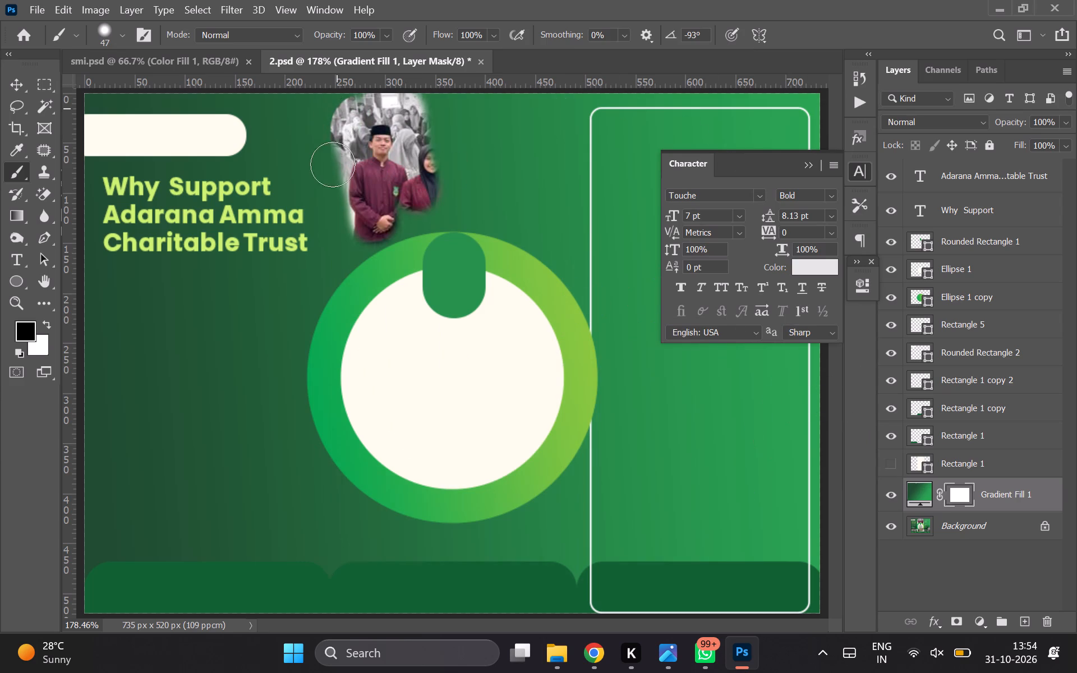
pyautogui.moveTo(333, 164); pyautogui.dragTo(287, 159)
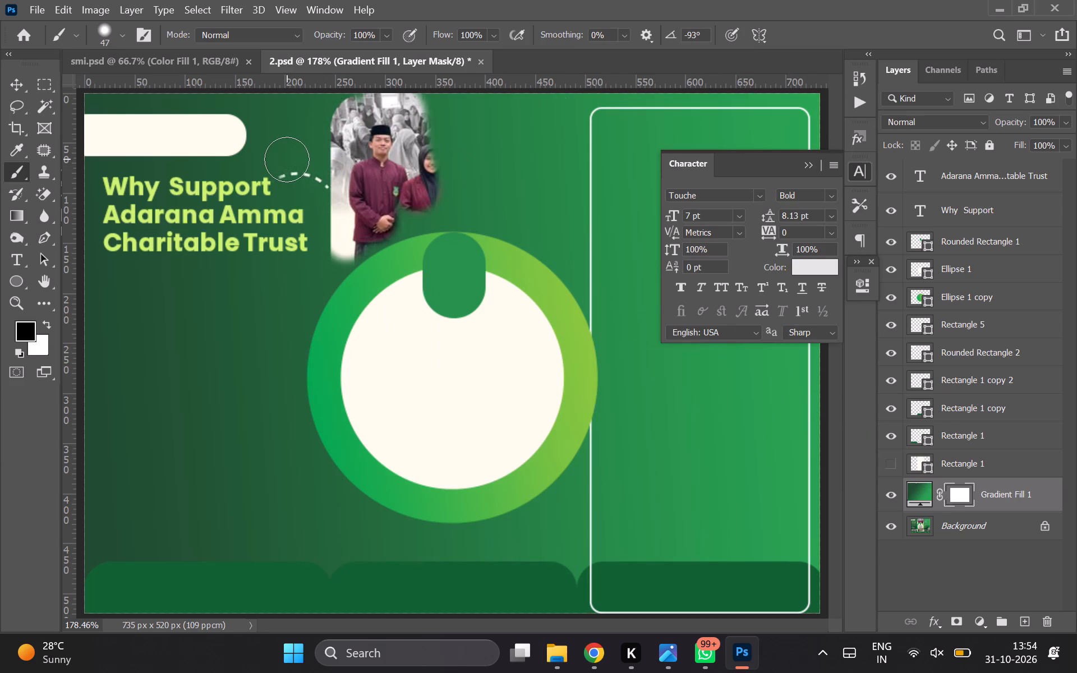
pyautogui.moveTo(287, 159); pyautogui.dragTo(458, 111)
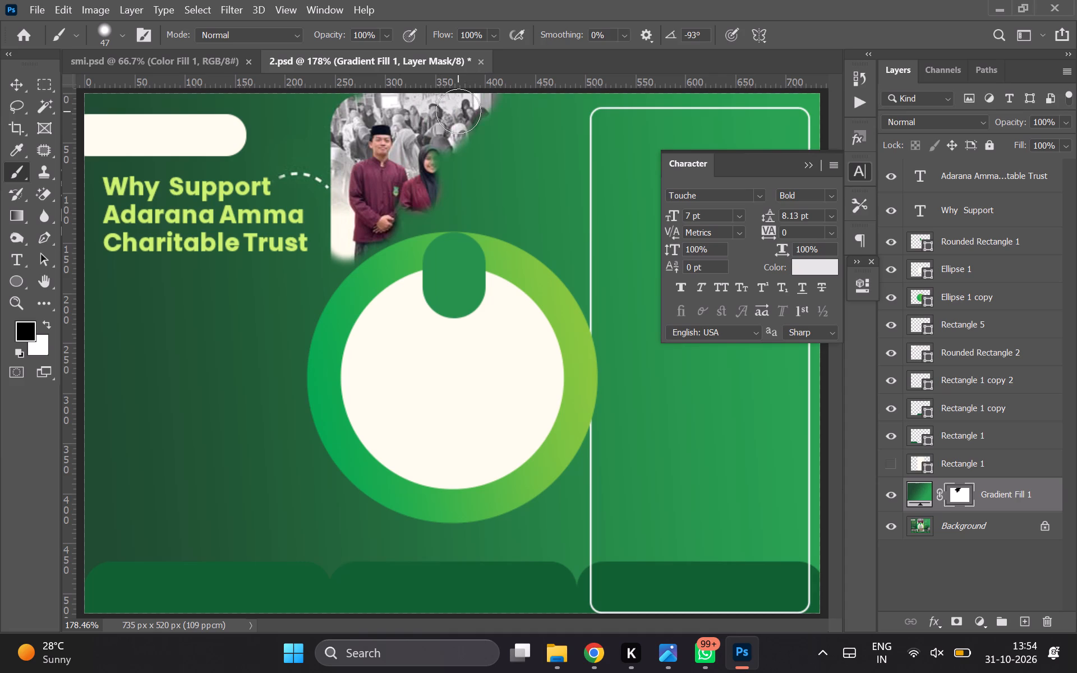
pyautogui.moveTo(458, 111); pyautogui.dragTo(511, 165)
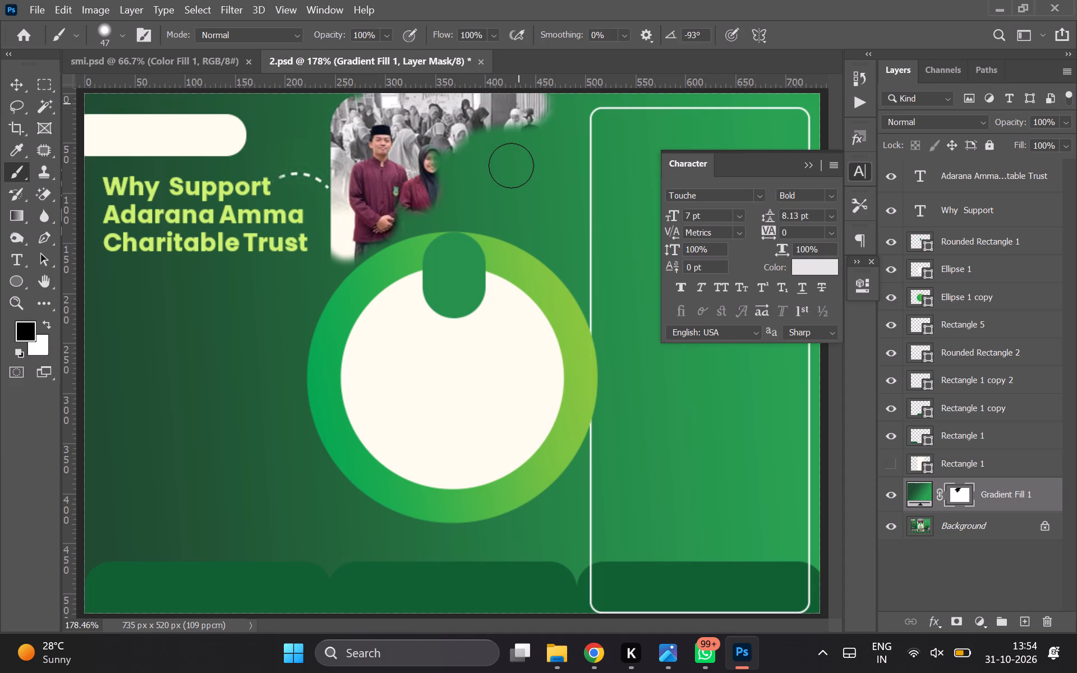
pyautogui.moveTo(511, 165); pyautogui.dragTo(561, 248)
# Load the hidden Rectangle 1 shape as a selection, paint out the gradient mask inside it with a 117 px, 80% hardness brush, and deselect.
pyautogui.keyDown('ctrl'); pyautogui.click(919, 465); pyautogui.keyUp('ctrl')
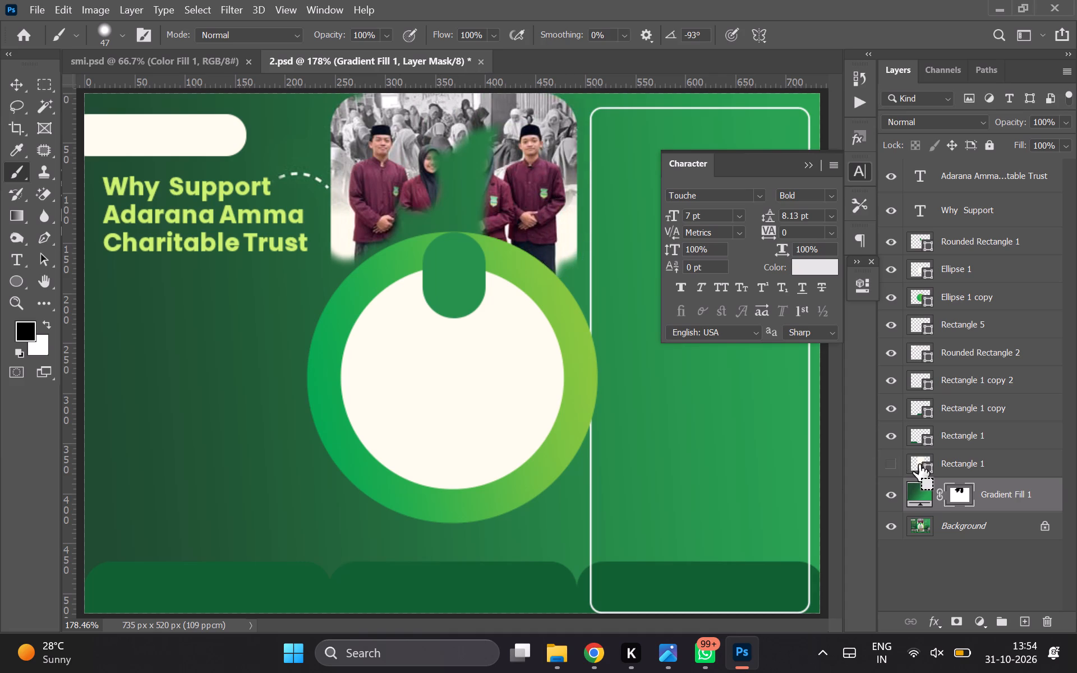
pyautogui.moveTo(468, 159); pyautogui.dragTo(485, 172)
pyautogui.rightClick(485, 172)
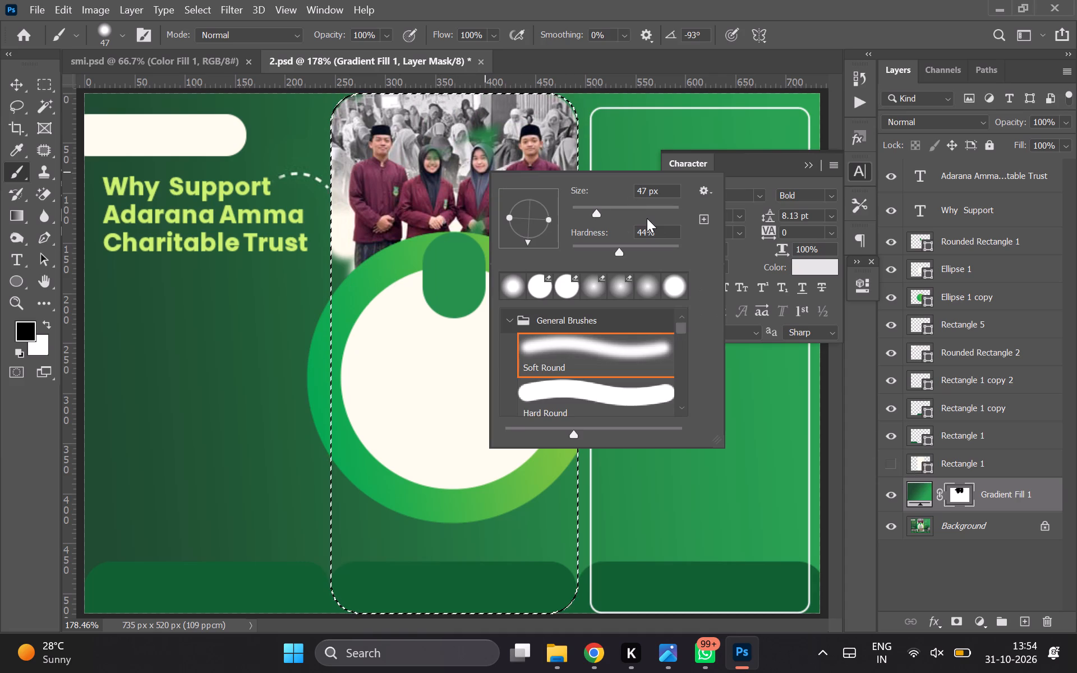
pyautogui.click(655, 220)
pyautogui.click(650, 219)
pyautogui.click(658, 250)
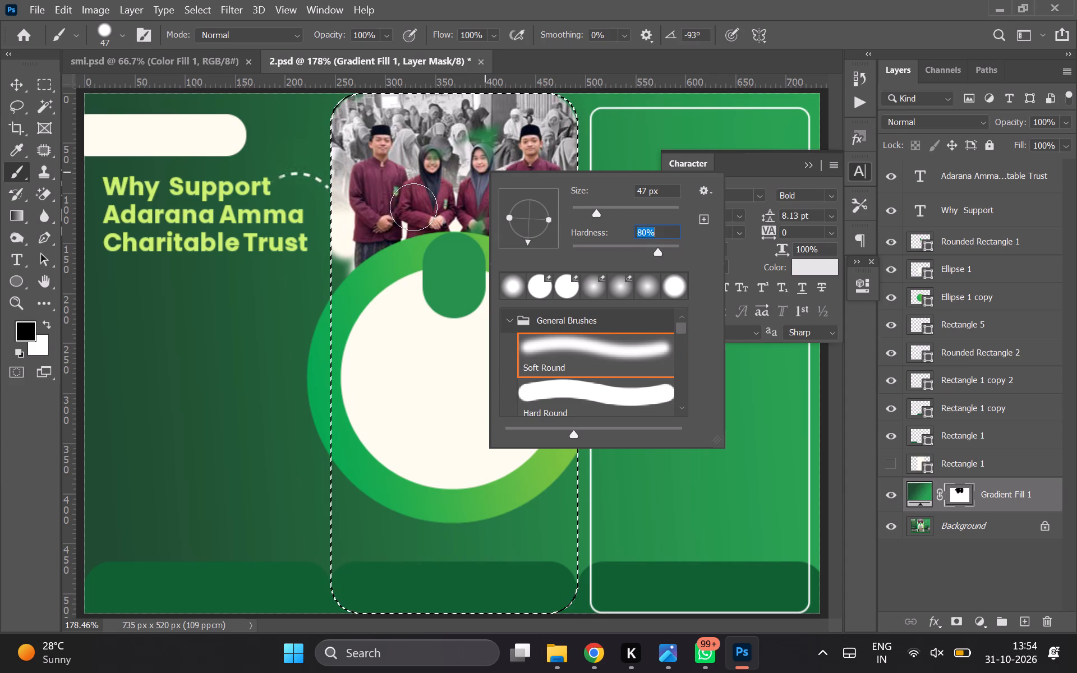
pyautogui.click(630, 208)
pyautogui.moveTo(376, 210); pyautogui.dragTo(392, 421)
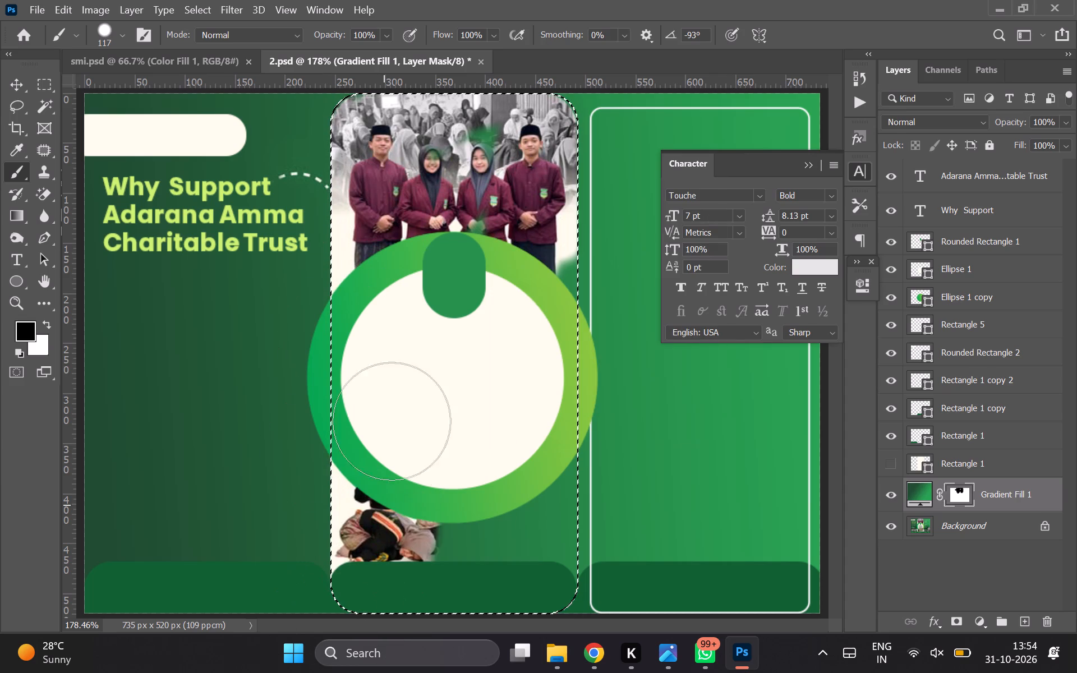
pyautogui.moveTo(392, 421); pyautogui.dragTo(485, 299)
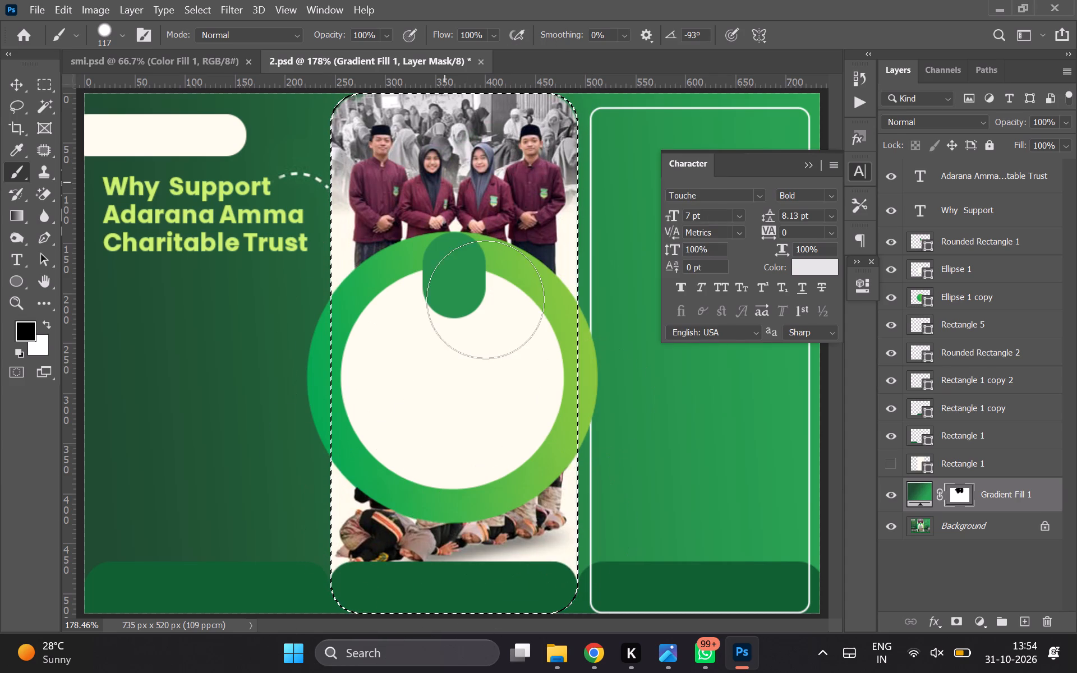
pyautogui.moveTo(485, 299); pyautogui.dragTo(505, 168)
pyautogui.moveTo(415, 146); pyautogui.dragTo(503, 218)
pyautogui.hotkey('ctrl', 'd')
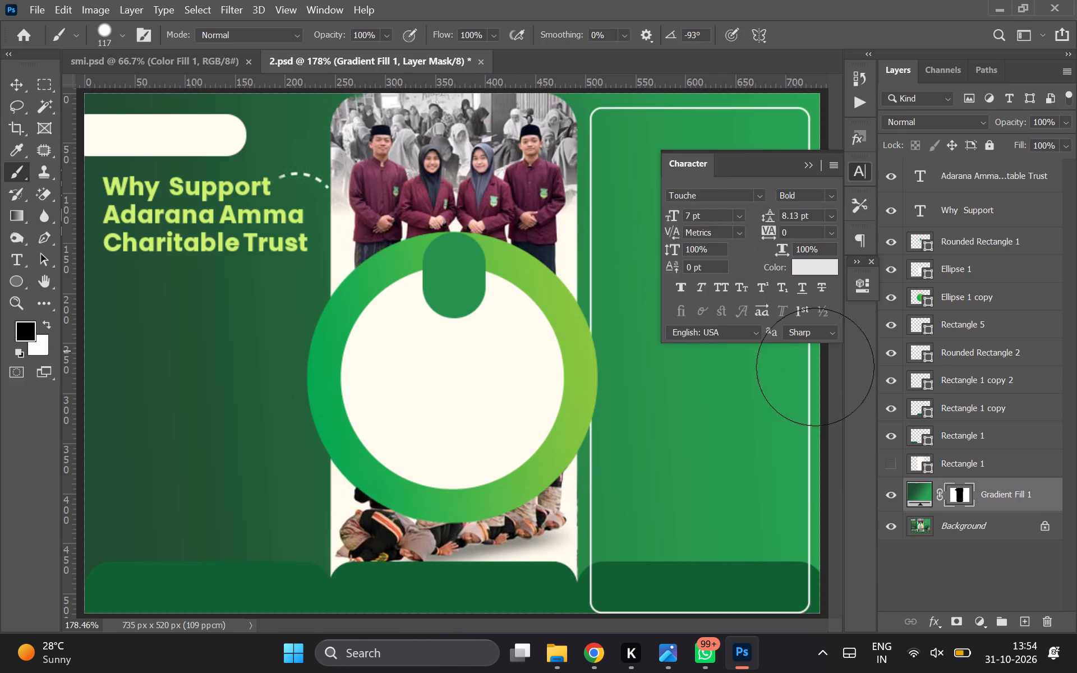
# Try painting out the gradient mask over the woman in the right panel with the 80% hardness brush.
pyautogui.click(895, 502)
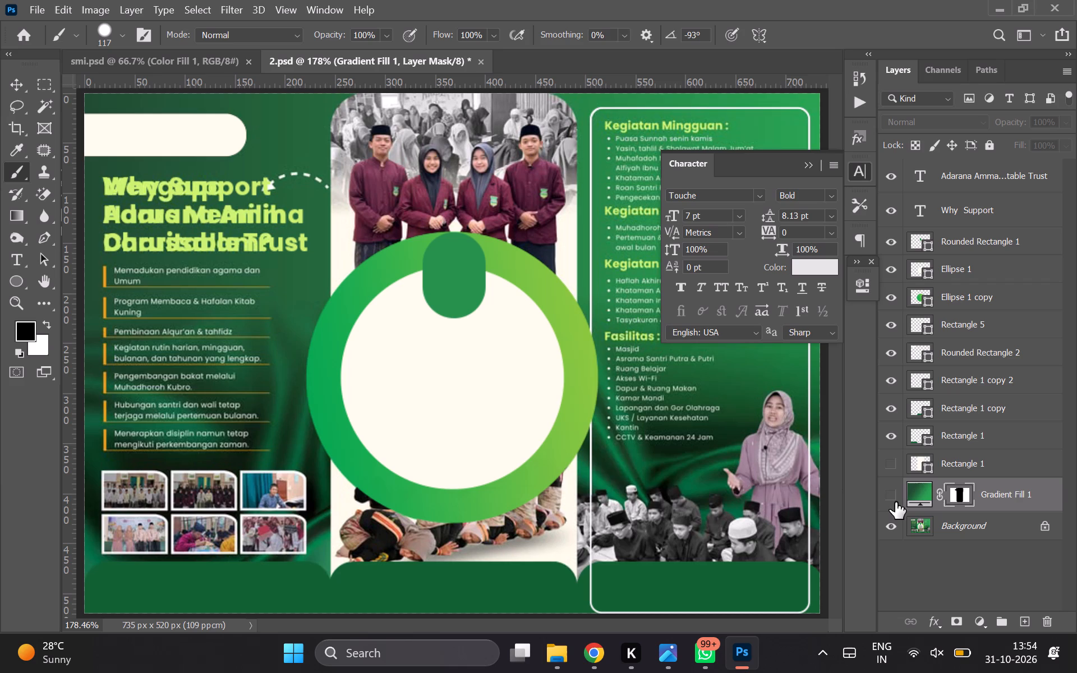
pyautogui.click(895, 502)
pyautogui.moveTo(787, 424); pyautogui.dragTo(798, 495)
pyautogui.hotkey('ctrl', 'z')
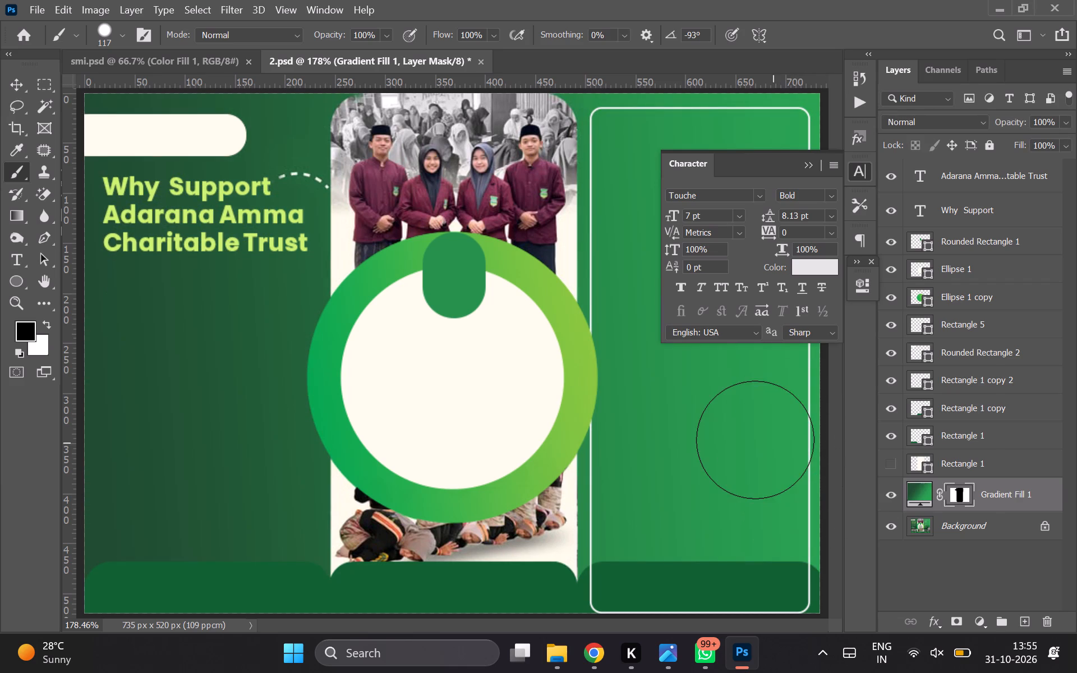
# Paint out the gradient mask with a 117 px, 15% hardness brush over the woman and seated students at the right panel's bottom.
pyautogui.rightClick(755, 440)
pyautogui.moveTo(868, 432); pyautogui.dragTo(858, 435)
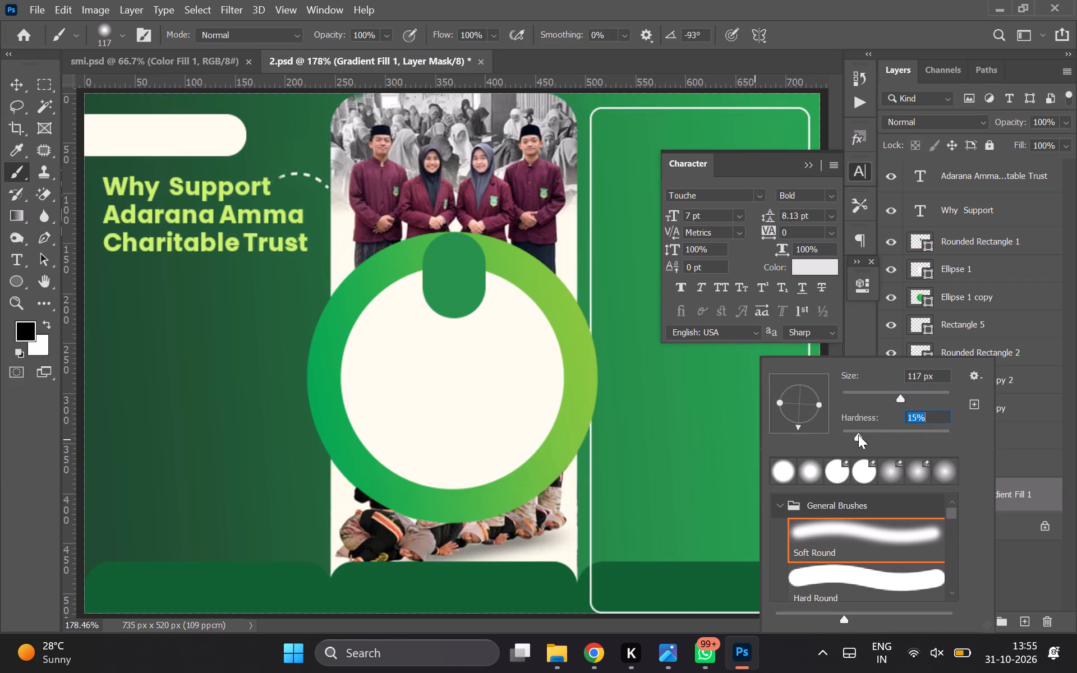
pyautogui.moveTo(631, 590); pyautogui.dragTo(697, 572)
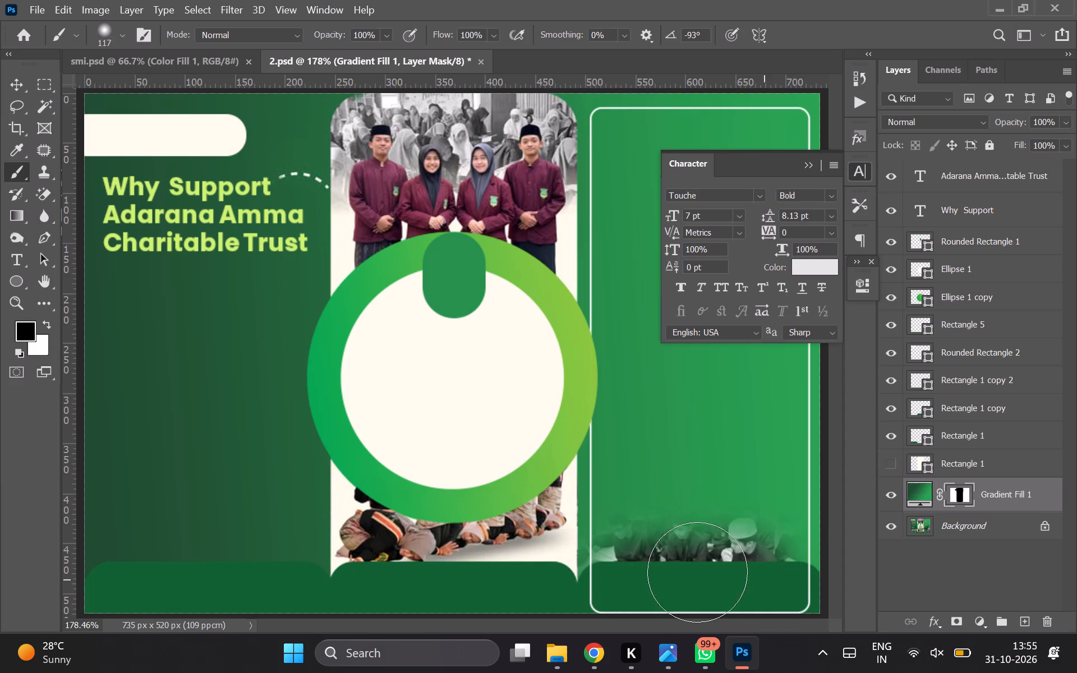
pyautogui.moveTo(697, 572); pyautogui.dragTo(678, 549)
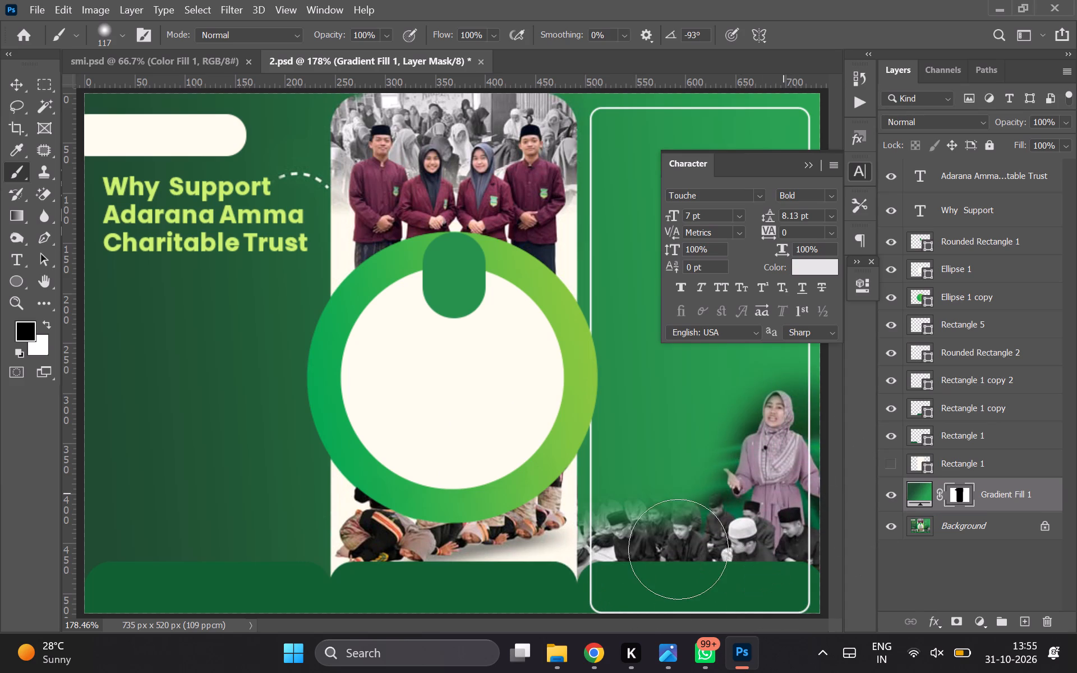
pyautogui.moveTo(678, 549); pyautogui.dragTo(607, 552)
pyautogui.moveTo(607, 552); pyautogui.dragTo(525, 546)
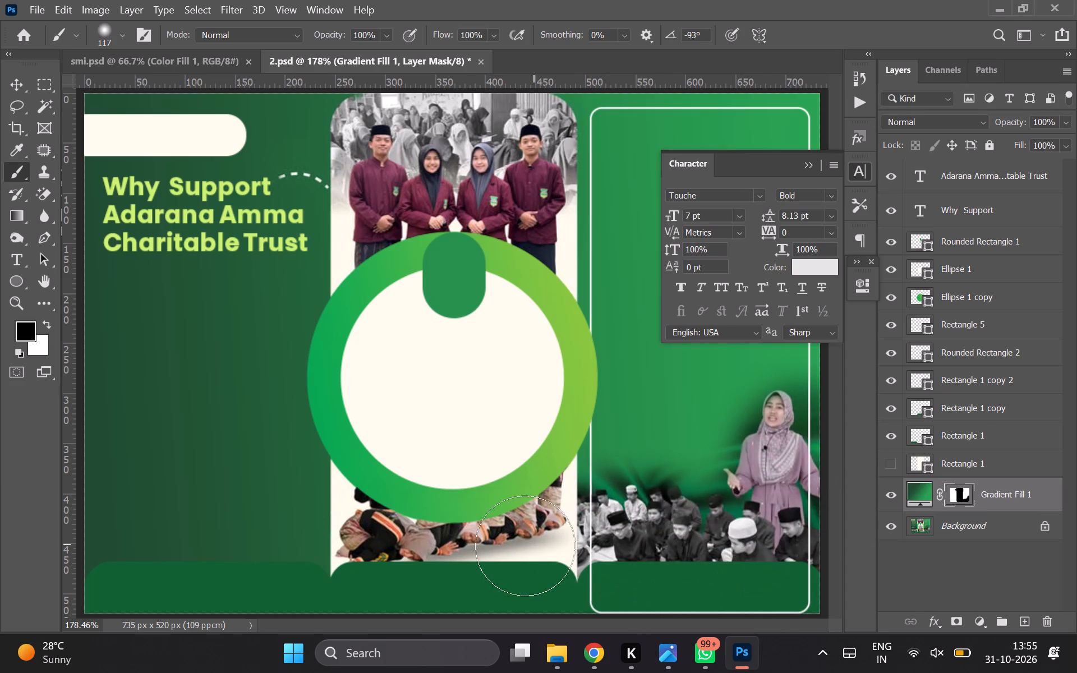
pyautogui.moveTo(525, 546); pyautogui.dragTo(734, 554)
# Paint out the gradient mask over the six-photo grid at the bottom of the left panel.
pyautogui.moveTo(327, 559); pyautogui.dragTo(228, 577)
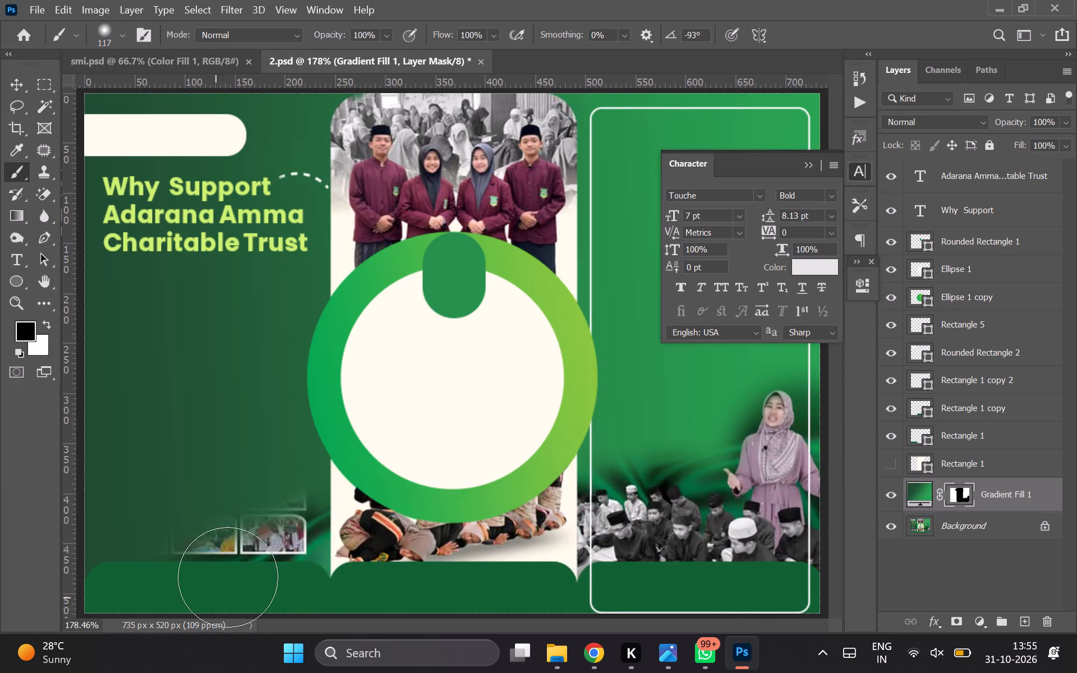
pyautogui.moveTo(228, 577); pyautogui.dragTo(104, 545)
pyautogui.moveTo(104, 545); pyautogui.dragTo(108, 492)
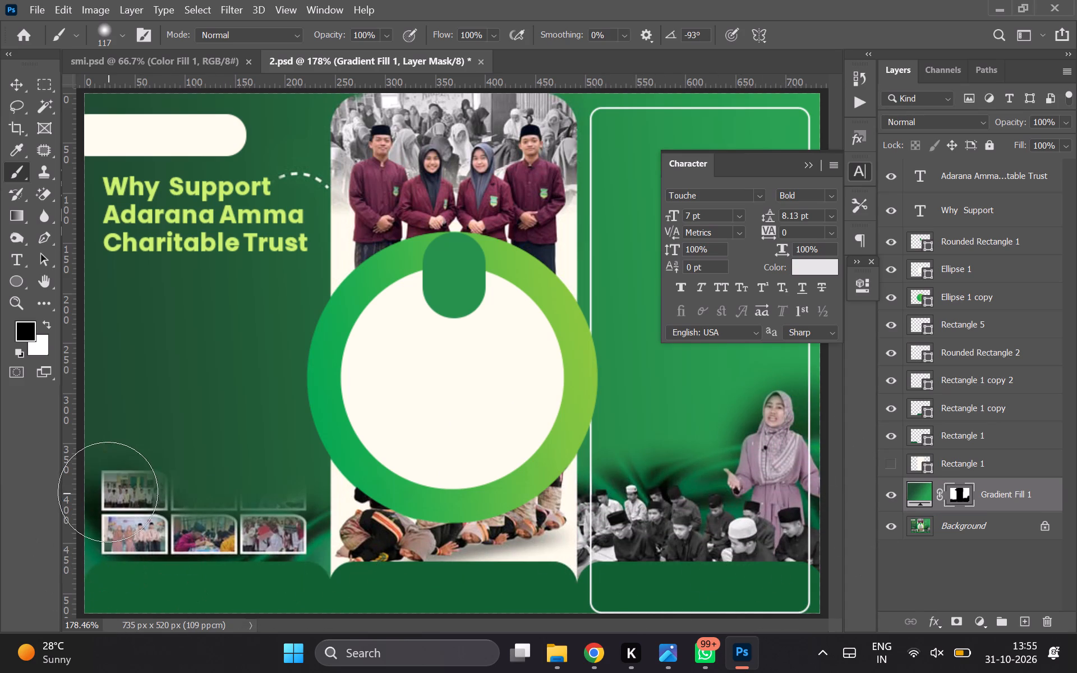
pyautogui.moveTo(108, 492); pyautogui.dragTo(288, 528)
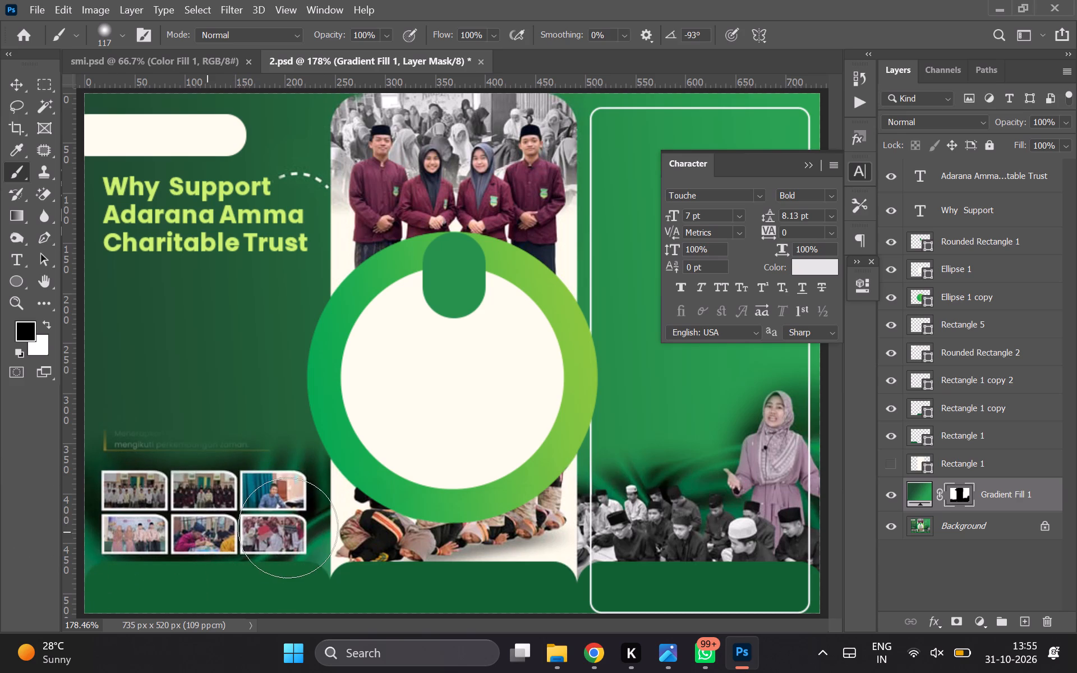
# Restore the gradient mask in white with a 117 px, 57% hardness brush over the leftover text above the left panel's photo grid.
pyautogui.click(889, 495)
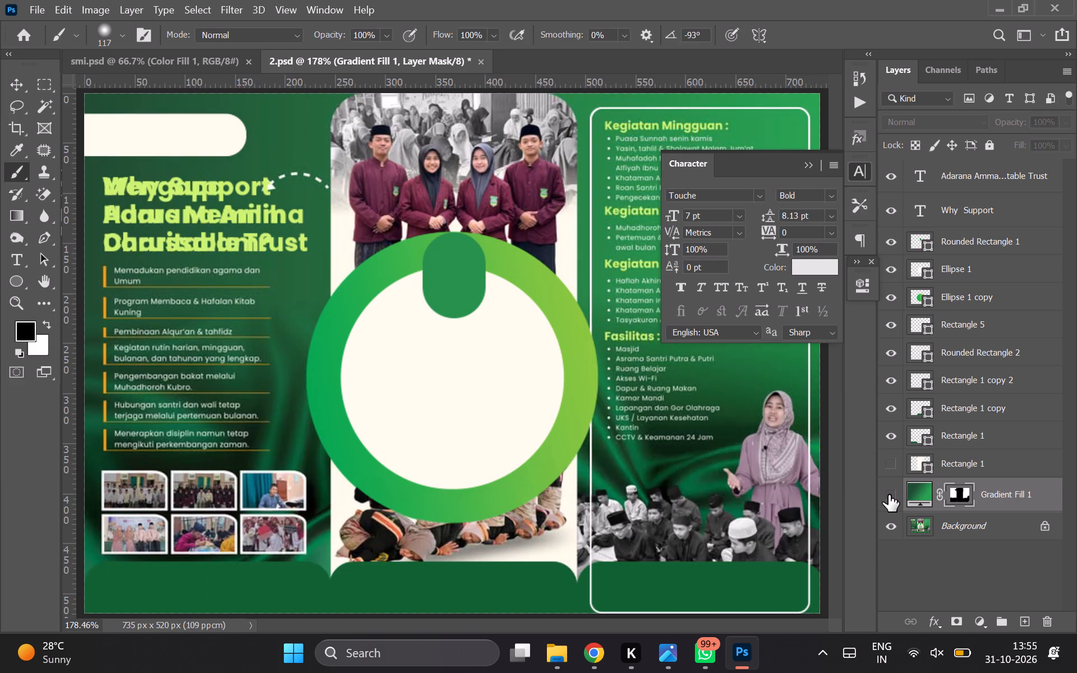
pyautogui.click(889, 495)
pyautogui.rightClick(225, 404)
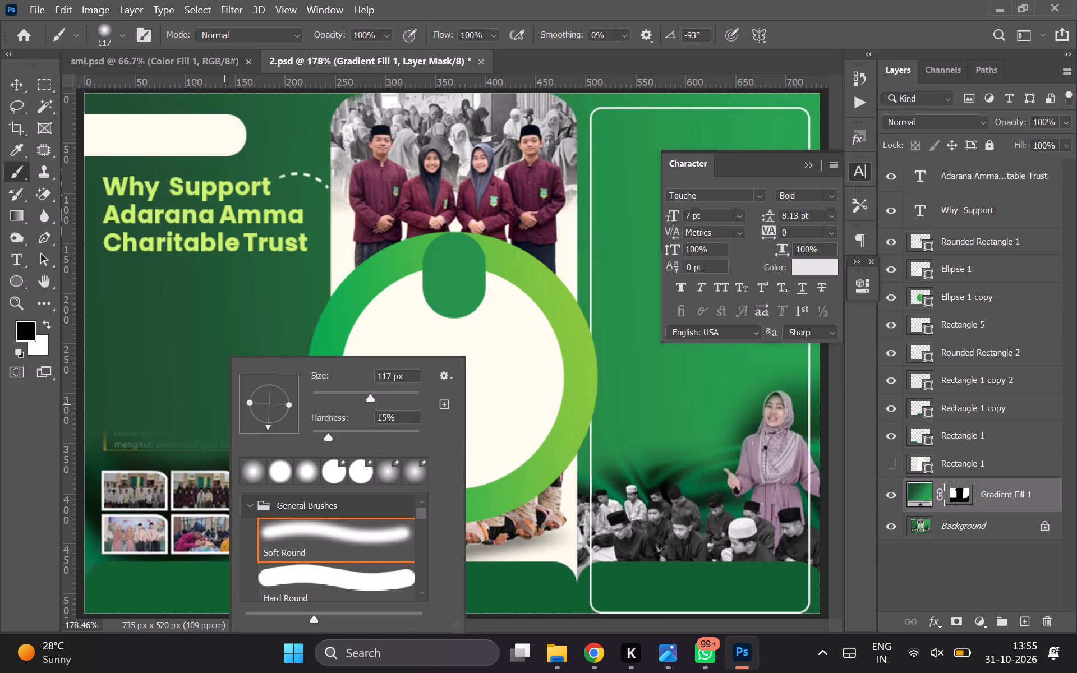
pyautogui.click(48, 324)
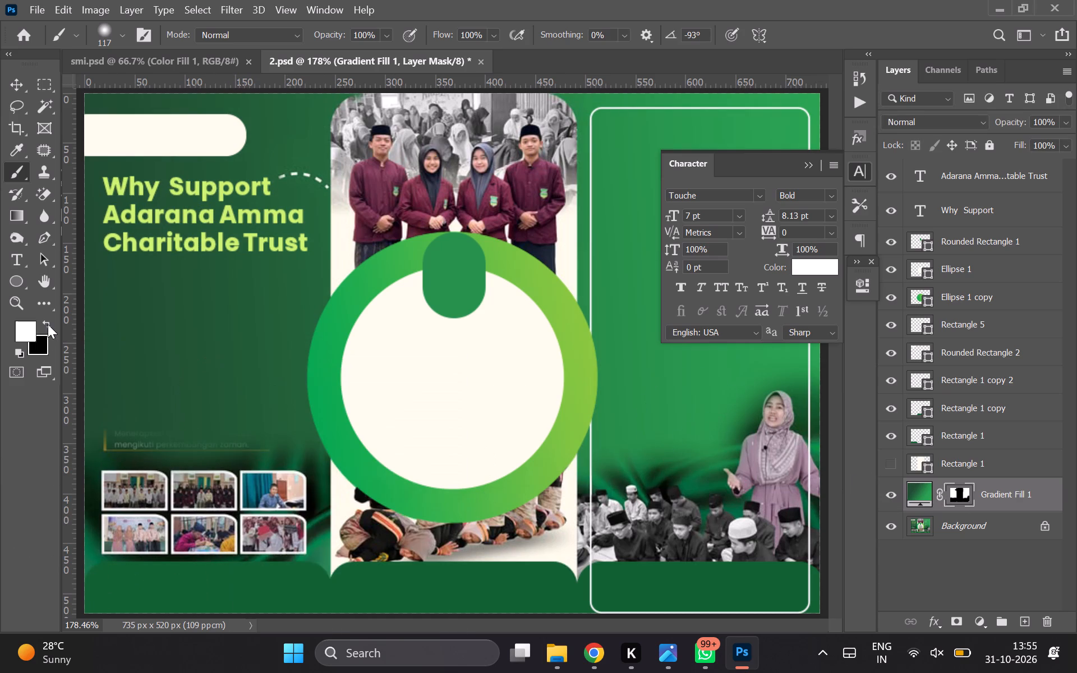
pyautogui.rightClick(220, 347)
pyautogui.click(369, 432)
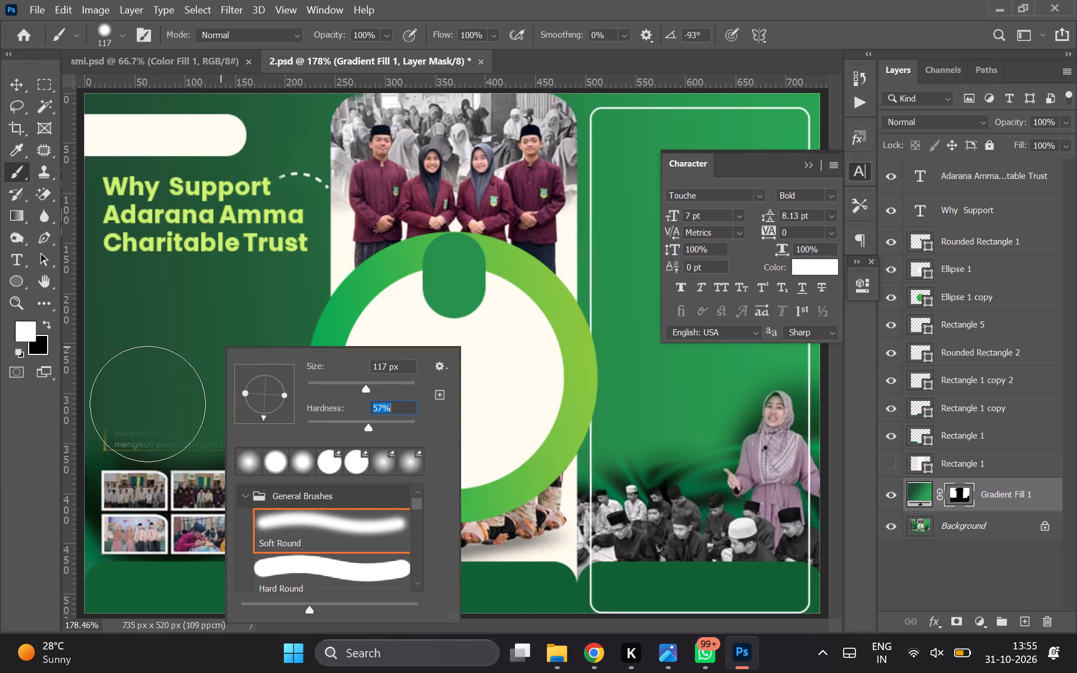
pyautogui.moveTo(142, 402); pyautogui.dragTo(104, 398)
pyautogui.moveTo(104, 398); pyautogui.dragTo(210, 396)
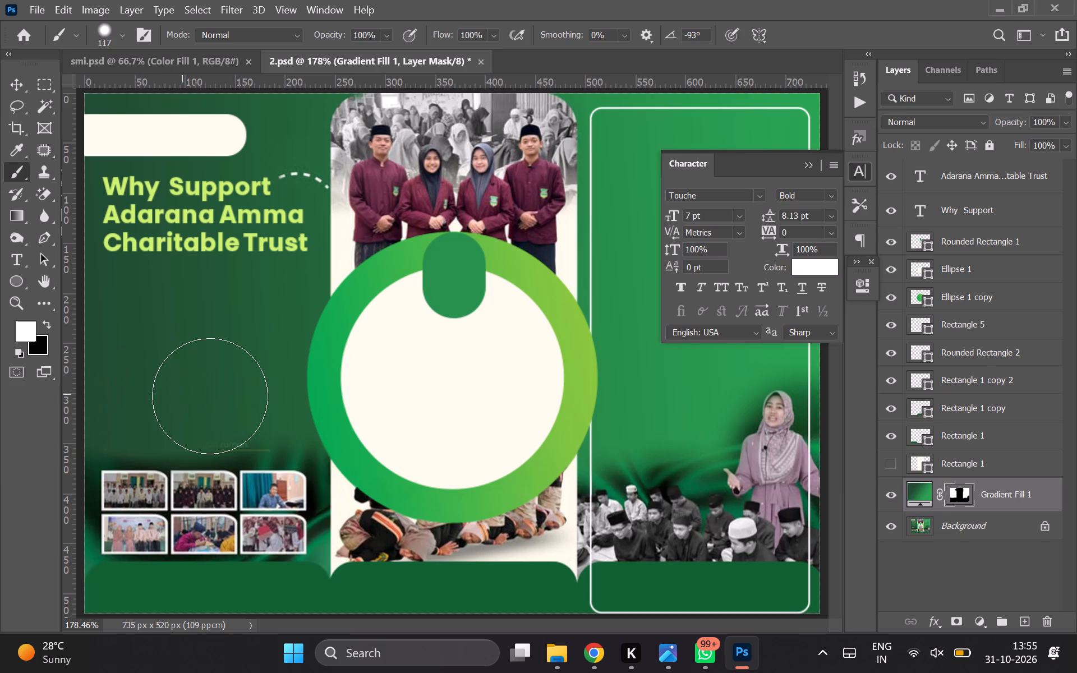
pyautogui.moveTo(210, 396); pyautogui.dragTo(236, 386)
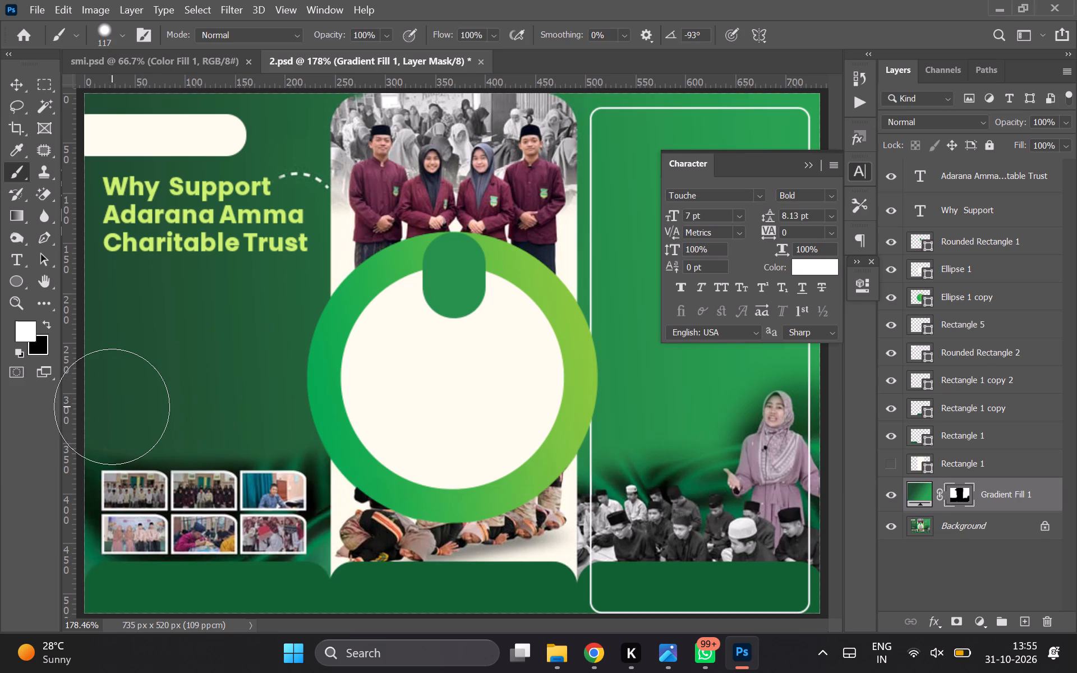
pyautogui.click(112, 407)
# Set the brush hardness to 20%.
pyautogui.rightClick(378, 340)
pyautogui.click(486, 414)
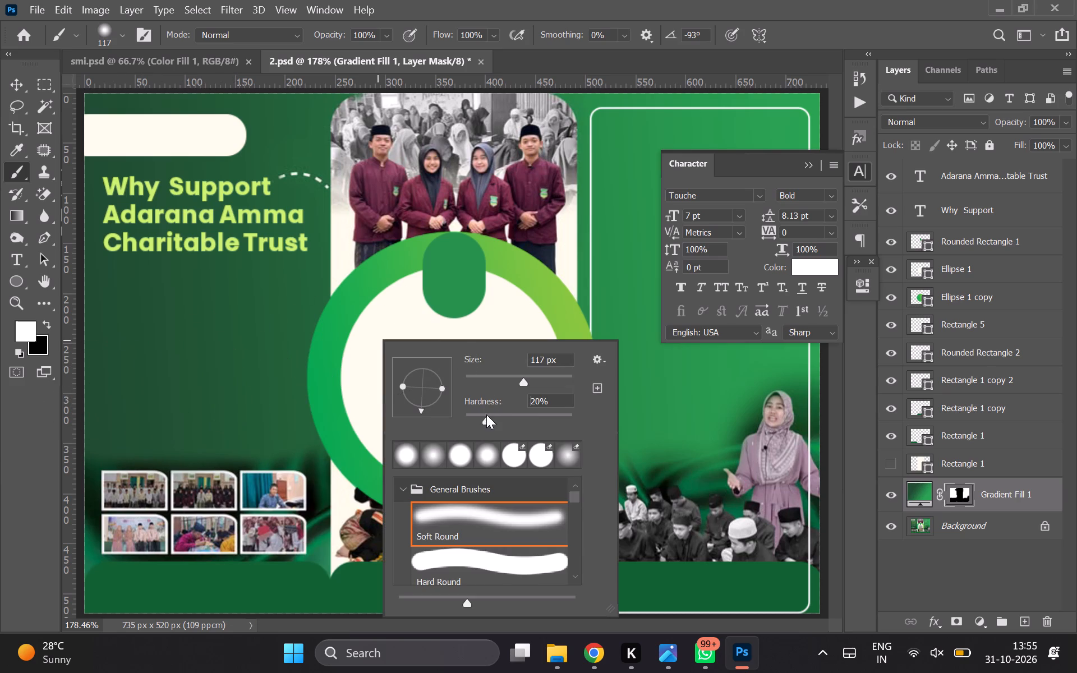
# Compare the brochure with and without the Gradient Fill 1 layer, leaving that layer hidden.
pyautogui.click(892, 502)
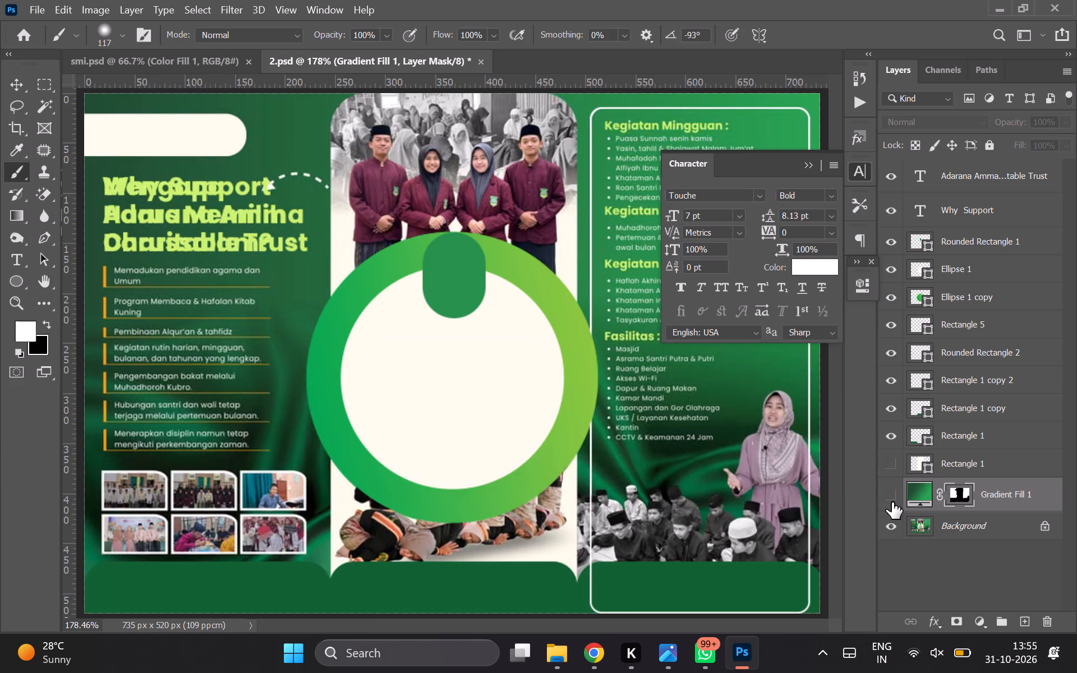
pyautogui.click(892, 502)
pyautogui.click(892, 502)
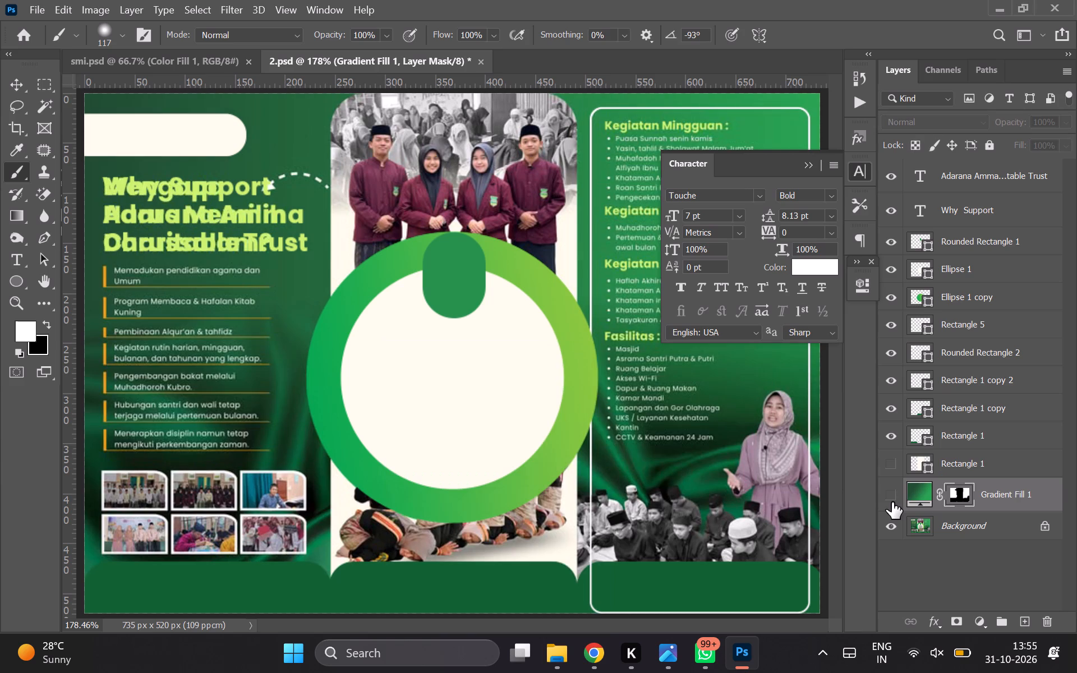
pyautogui.click(892, 502)
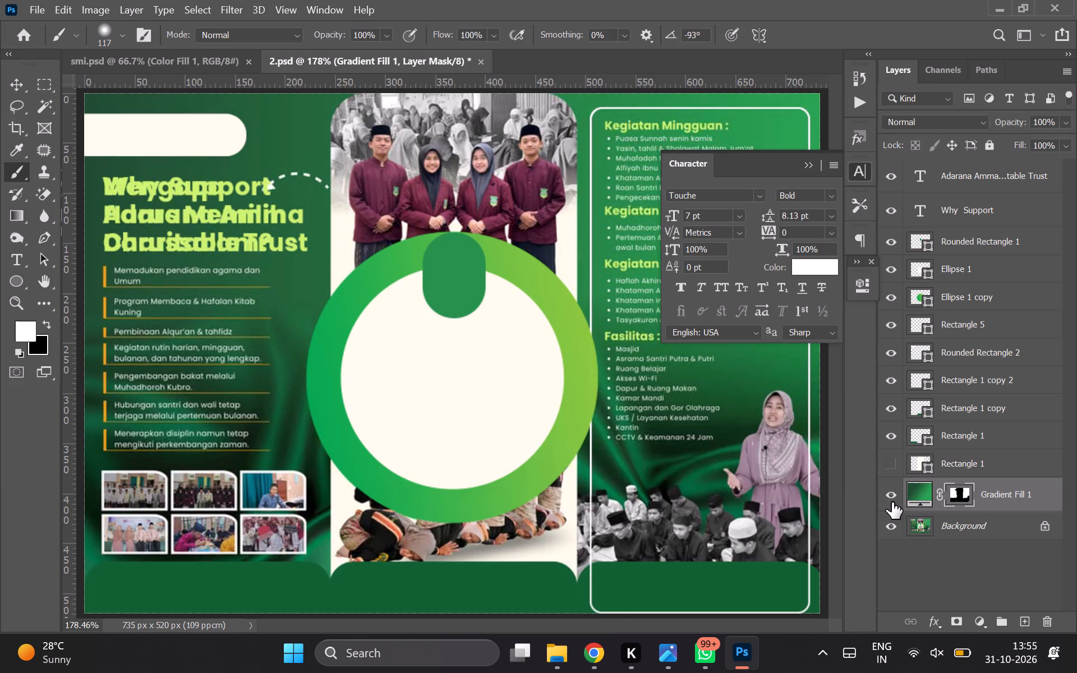
pyautogui.click(892, 502)
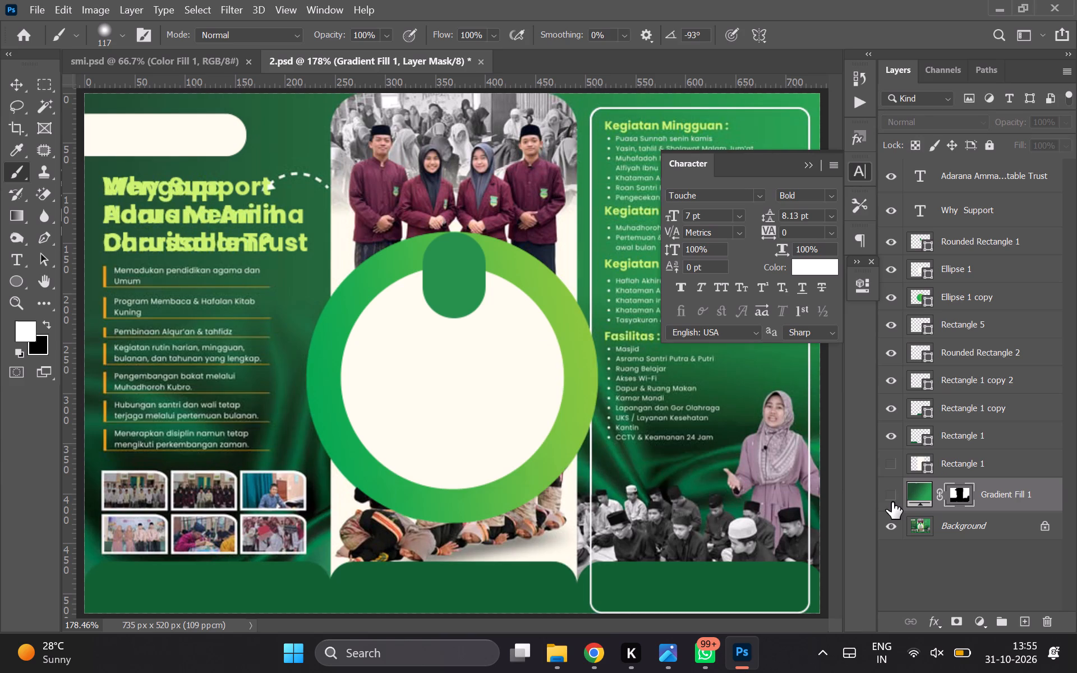
pyautogui.click(892, 519)
pyautogui.click(892, 519)
# Move the bottom-right footer shape's layer, Rectangle 1 copy 2, directly above Rectangle 5 in the layer stack and save the document.
pyautogui.press('v')
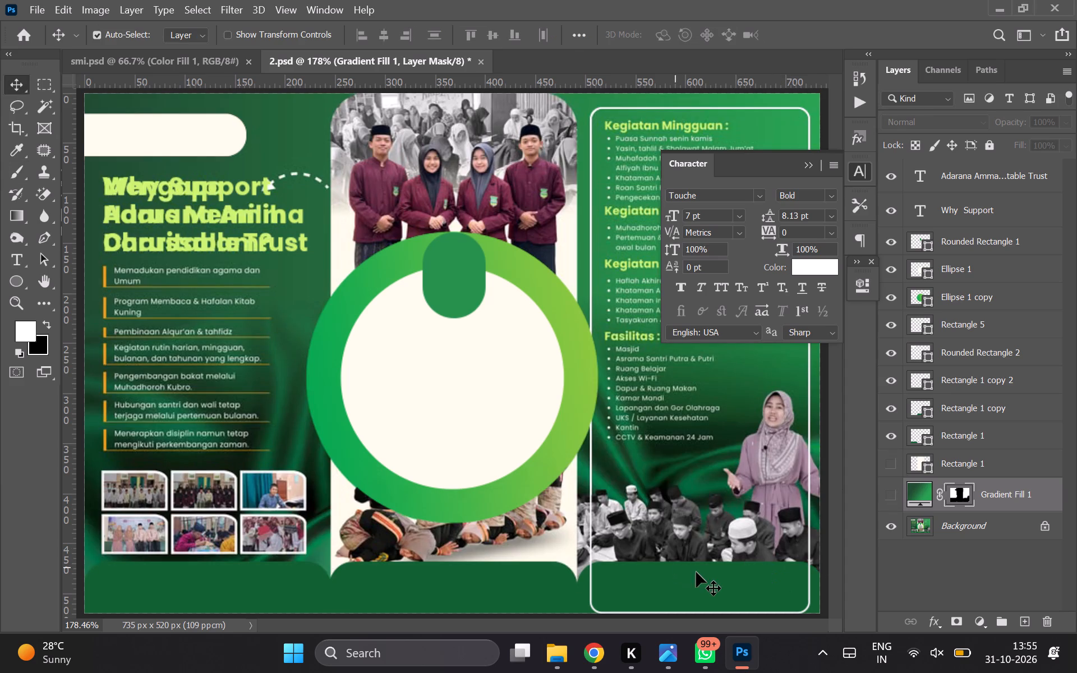
pyautogui.click(792, 579)
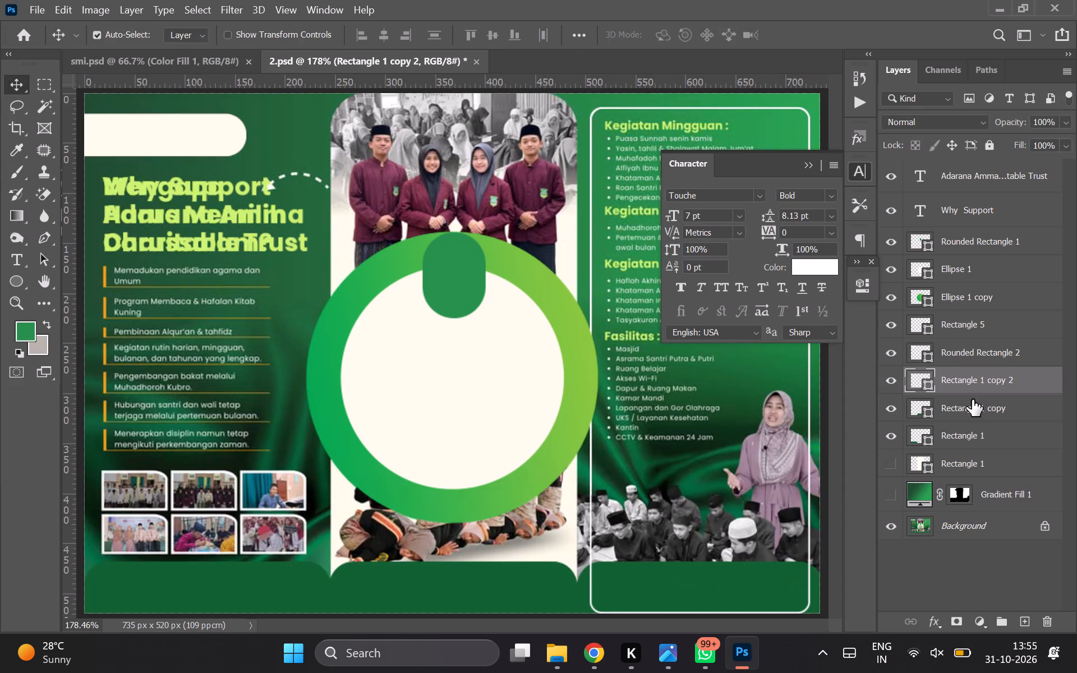
pyautogui.moveTo(969, 388); pyautogui.dragTo(969, 340)
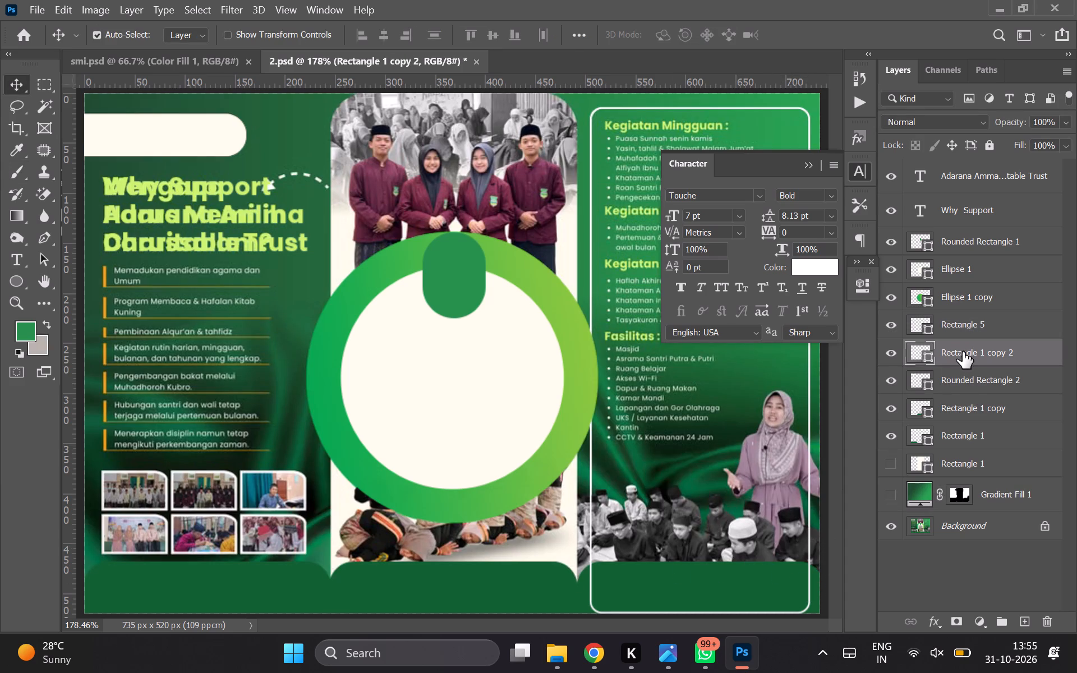
pyautogui.moveTo(963, 352); pyautogui.dragTo(961, 328)
pyautogui.moveTo(955, 359); pyautogui.dragTo(955, 319)
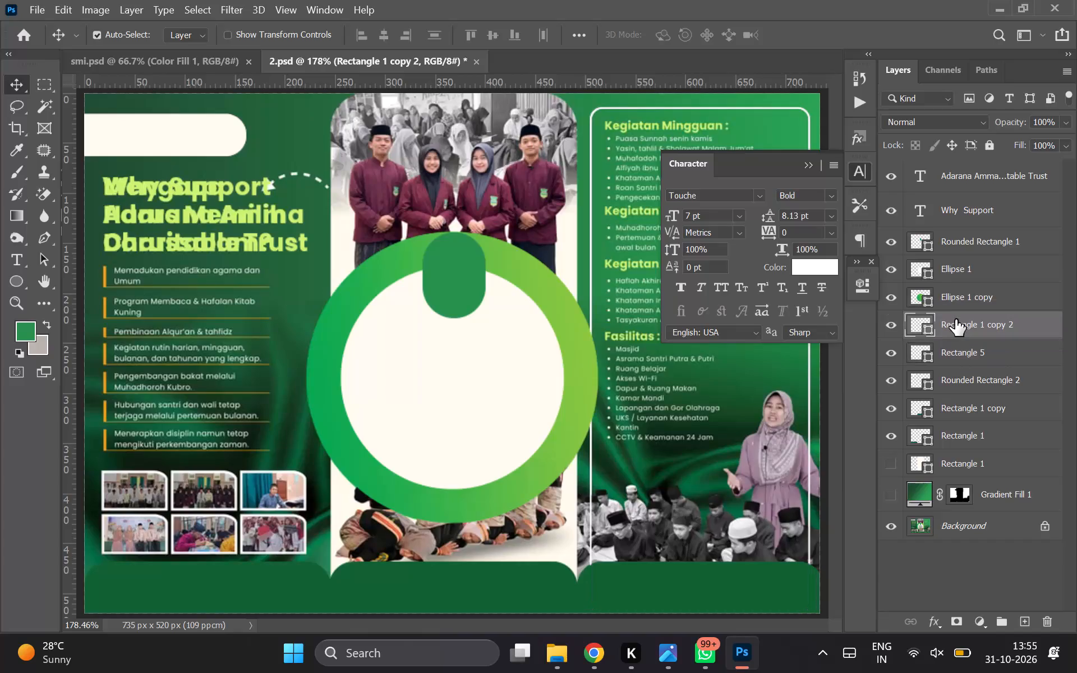
pyautogui.hotkey('ctrl', 's')
pyautogui.press('v')
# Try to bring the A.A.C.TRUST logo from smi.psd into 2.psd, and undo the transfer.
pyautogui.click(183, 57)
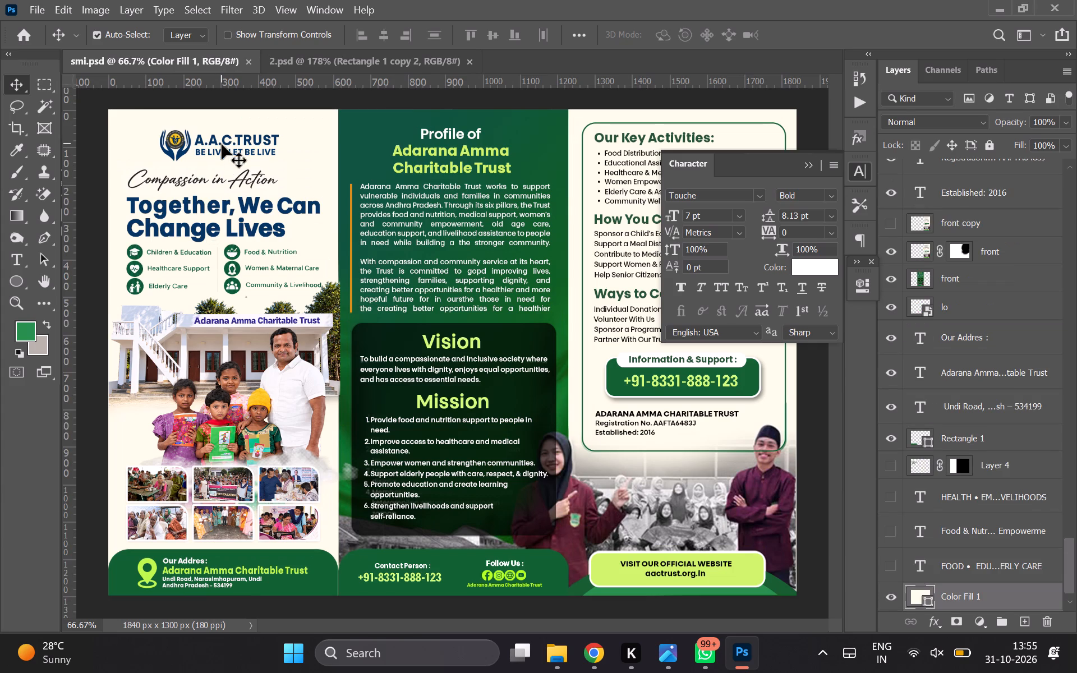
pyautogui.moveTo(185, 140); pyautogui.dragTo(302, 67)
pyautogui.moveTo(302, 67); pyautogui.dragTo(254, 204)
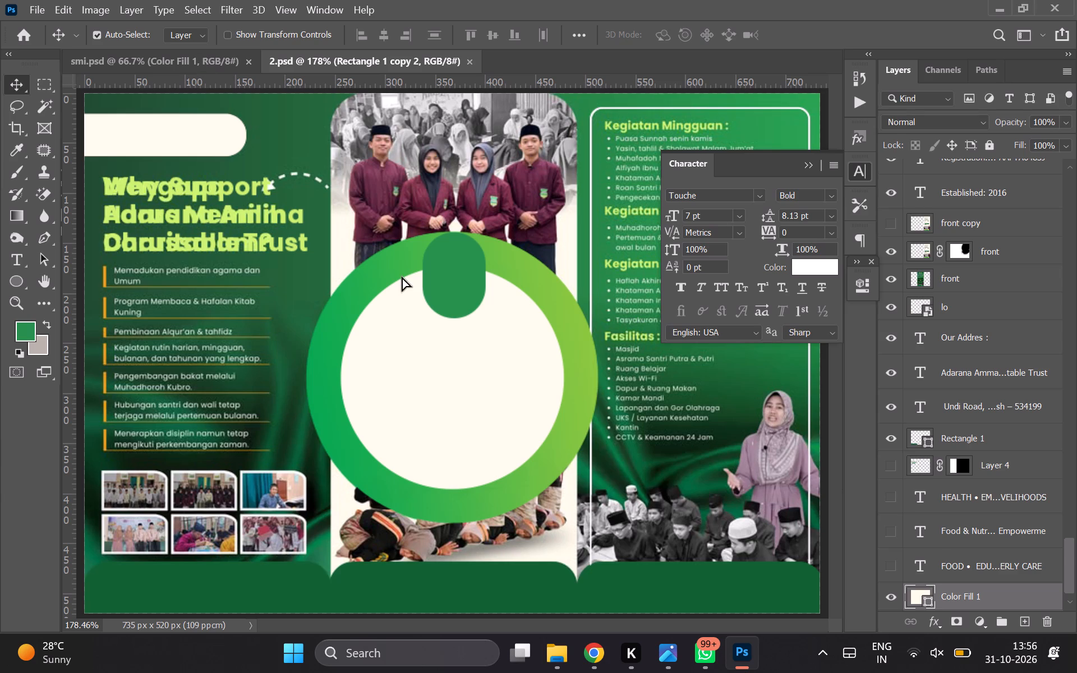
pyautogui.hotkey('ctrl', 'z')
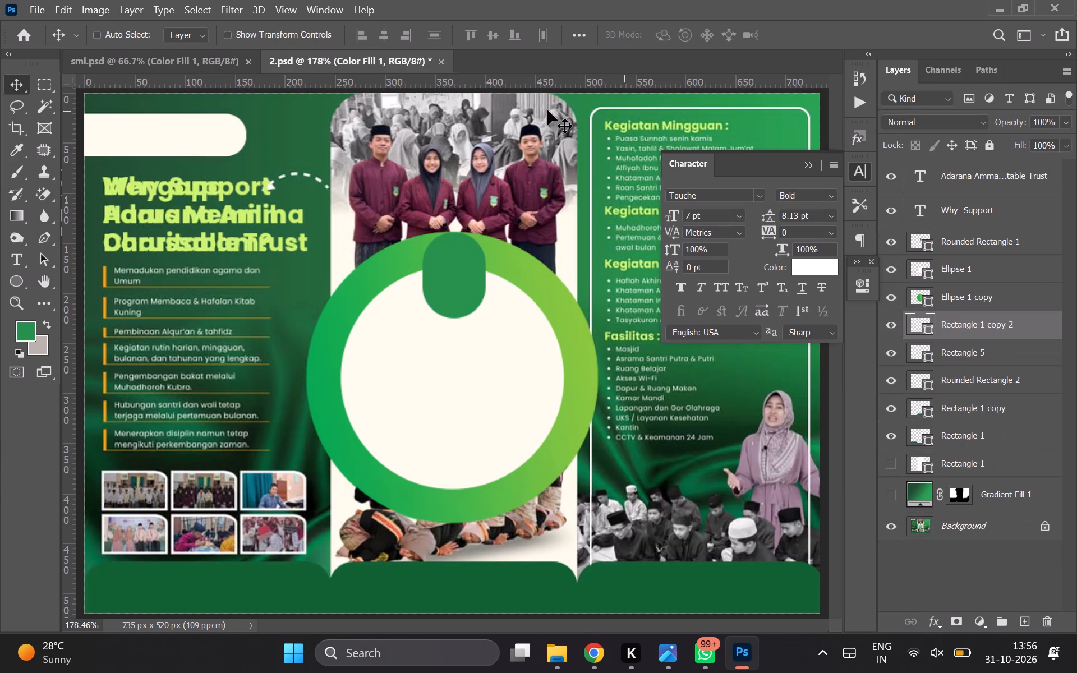
# Copy Group 2, containing the A.A.C.TRUST emblem, name and "BE LIVE LET BE LIVE" tagline, from smi.psd into 2.psd's upper left panel.
pyautogui.click(168, 59)
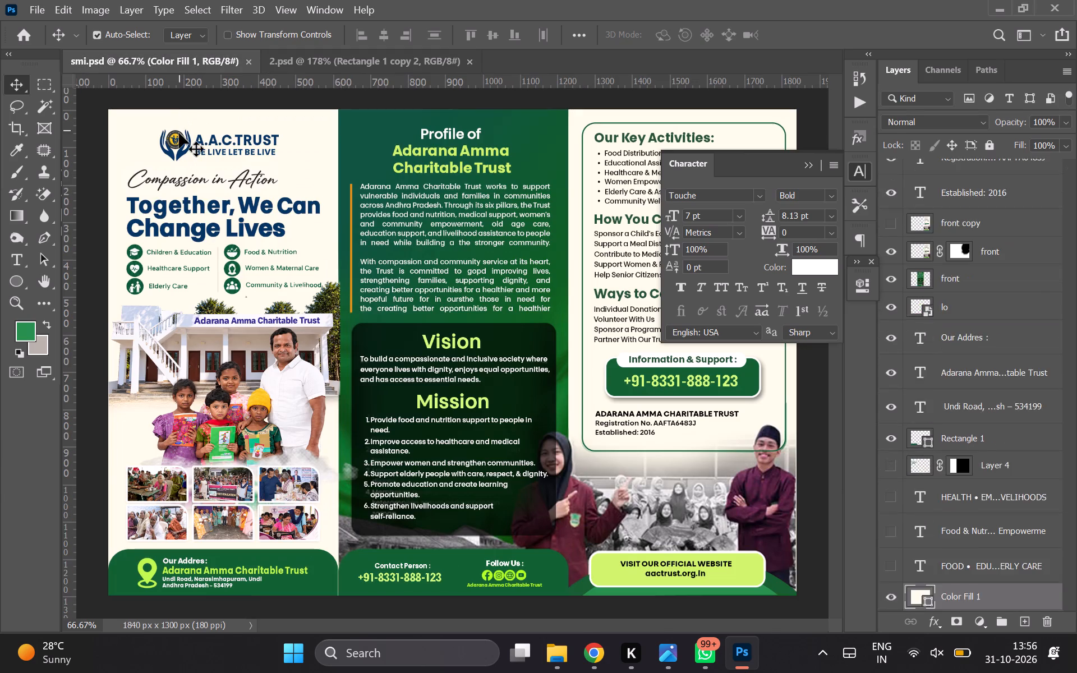
pyautogui.click(176, 141)
pyautogui.moveTo(176, 141); pyautogui.dragTo(243, 151)
pyautogui.hotkey('ctrl', 'z')
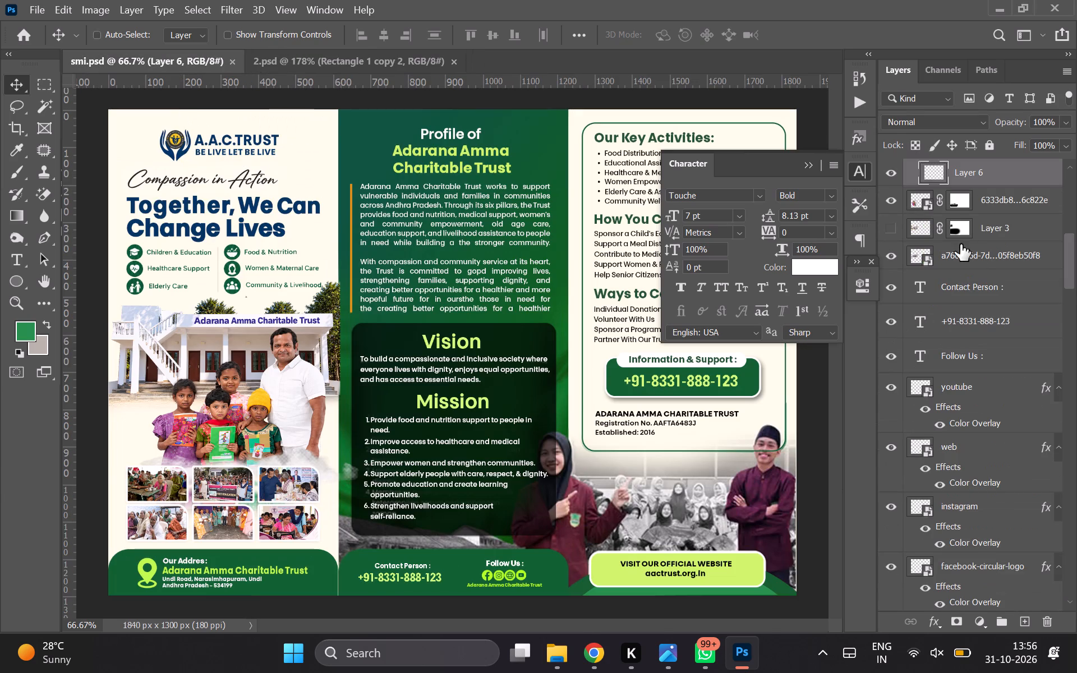
pyautogui.scroll(1, 978, 245)
pyautogui.keyDown('shift'); pyautogui.click(978, 251); pyautogui.keyUp('shift')
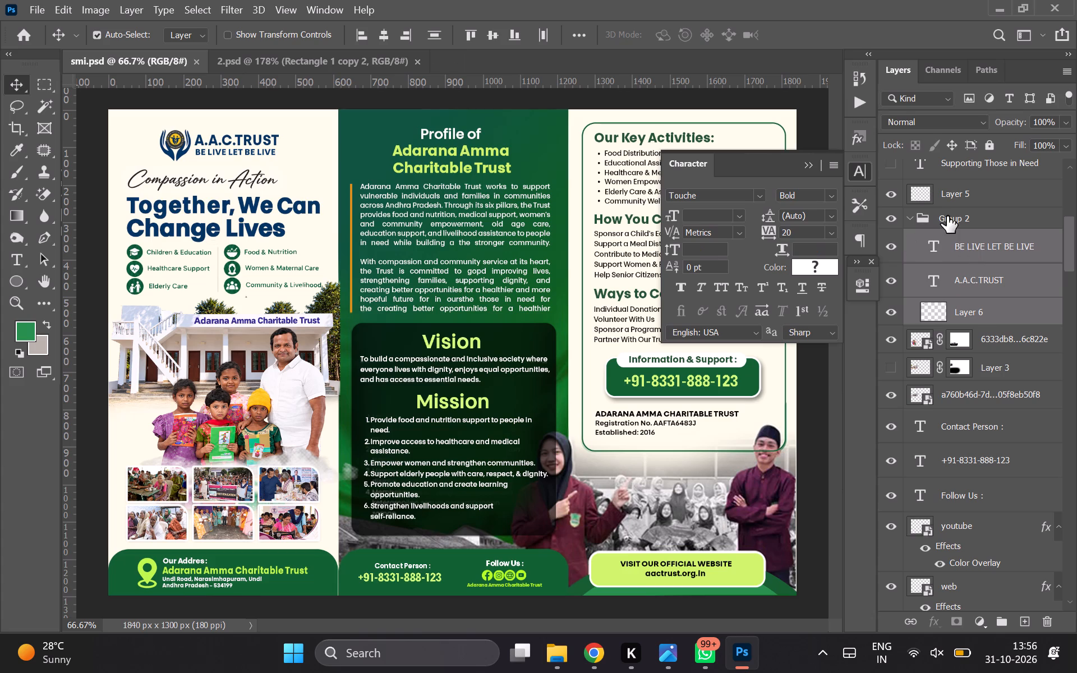
pyautogui.click(947, 216)
pyautogui.keyDown('ctrl'); pyautogui.moveTo(369, 141); pyautogui.dragTo(347, 62); pyautogui.keyUp('ctrl')
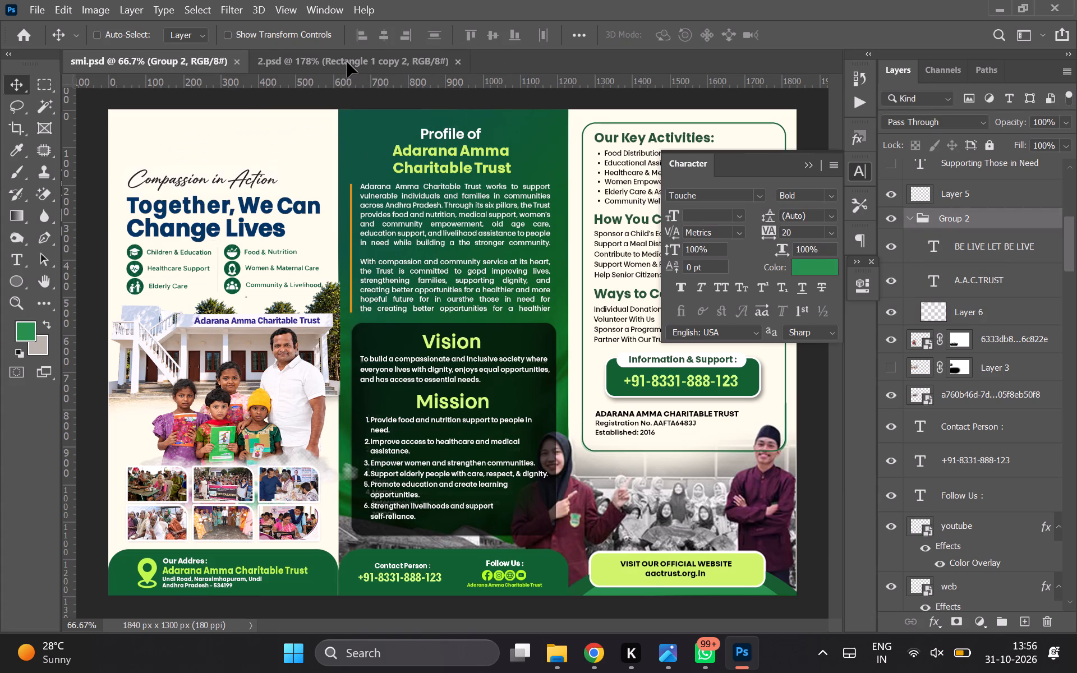
pyautogui.keyDown('ctrl'); pyautogui.moveTo(347, 62); pyautogui.dragTo(340, 205); pyautogui.keyUp('ctrl')
pyautogui.keyDown('ctrl'); pyautogui.moveTo(379, 219); pyautogui.dragTo(274, 158); pyautogui.keyUp('ctrl')
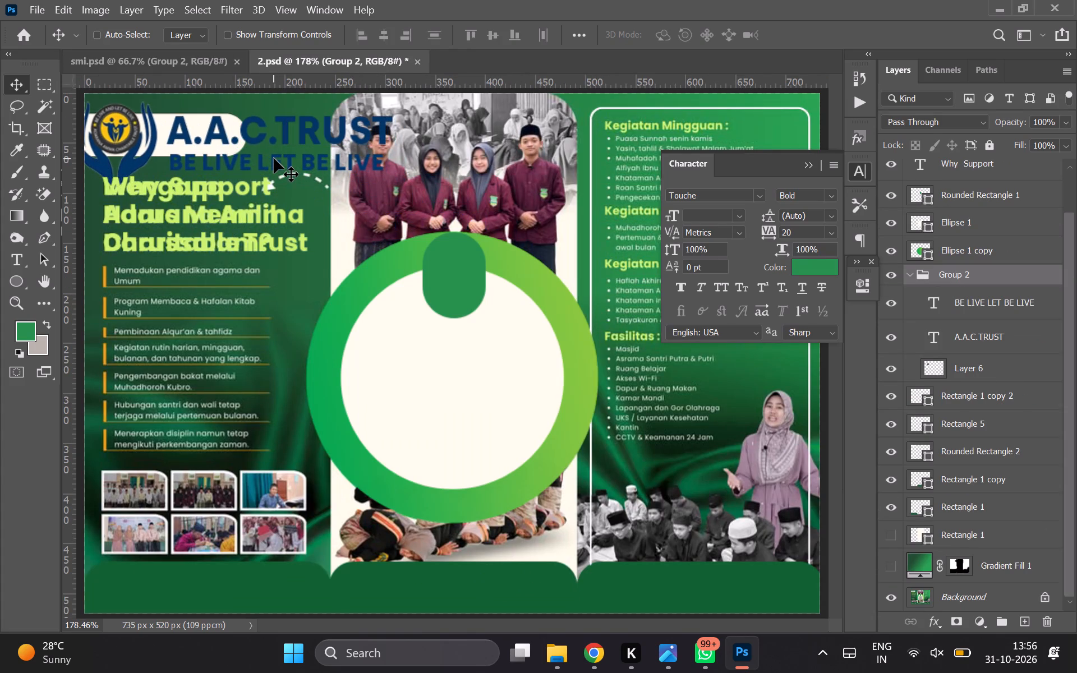
# Scale the A.A.C.TRUST logo group to 41.03% and position it inside the cream rounded shape at the top of the left panel.
pyautogui.hotkey('ctrl', 't')
pyautogui.moveTo(399, 150); pyautogui.dragTo(314, 144)
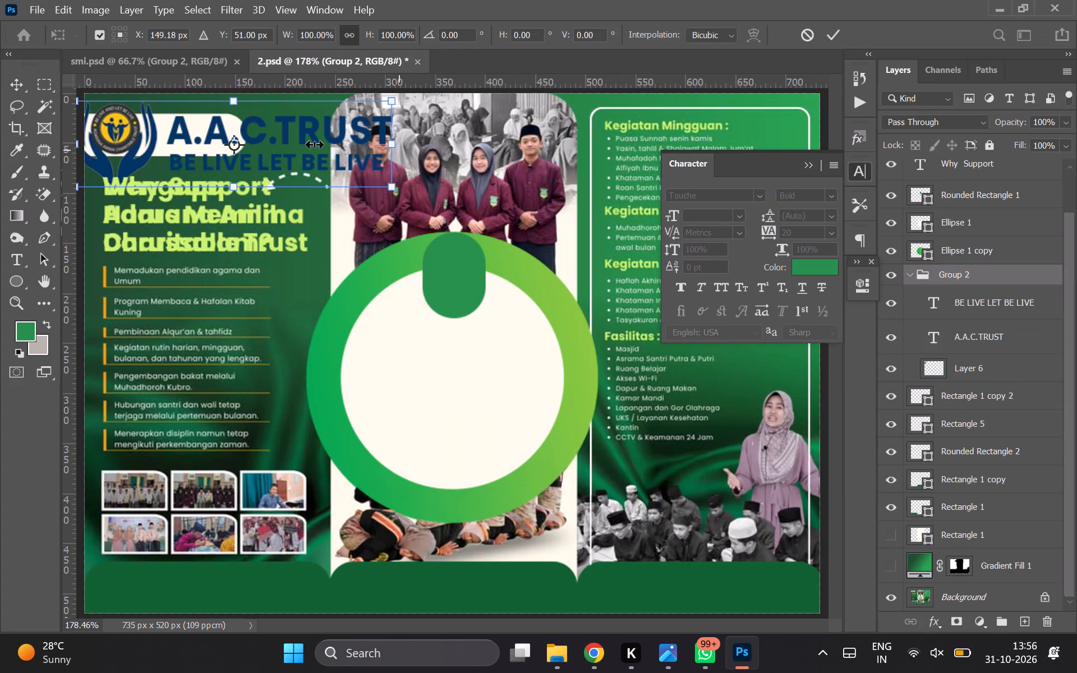
pyautogui.moveTo(314, 144); pyautogui.dragTo(210, 133)
pyautogui.moveTo(183, 140); pyautogui.dragTo(184, 140)
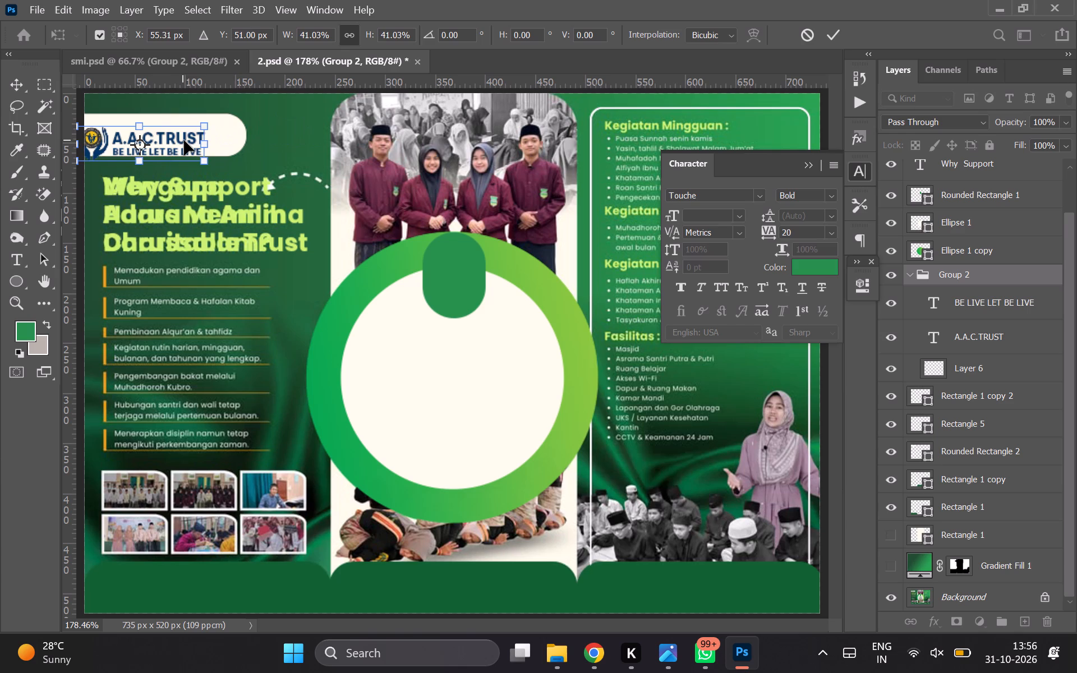
pyautogui.moveTo(184, 140); pyautogui.dragTo(192, 133)
pyautogui.press('Up')
pyautogui.press('Up')
pyautogui.press('Up')
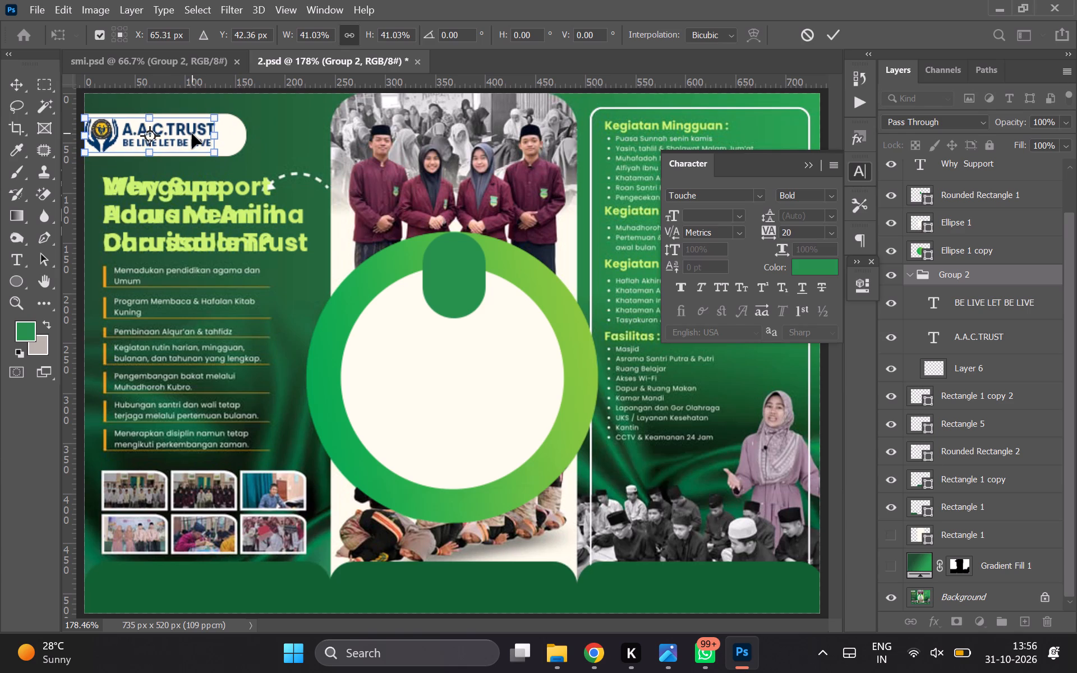
pyautogui.press('Right')
pyautogui.press('Right')
pyautogui.press('Right')
pyautogui.press('Right')
pyautogui.press('Right')
pyautogui.press('Right')
pyautogui.press('Right')
pyautogui.press('Up')
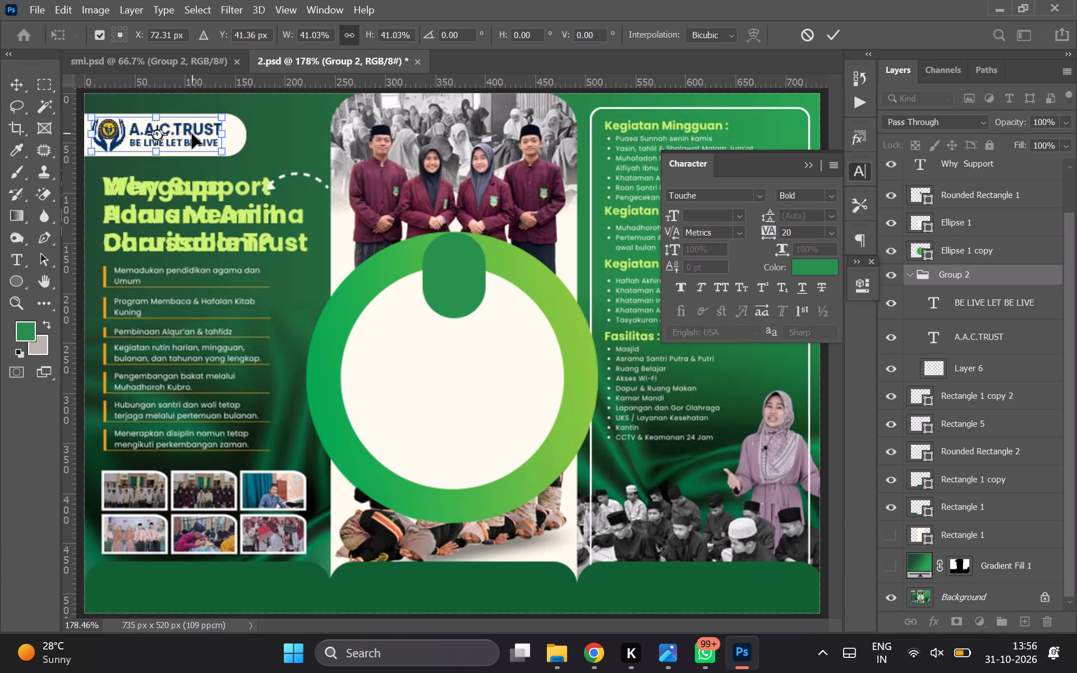
pyautogui.press('Down')
pyautogui.press('Return')
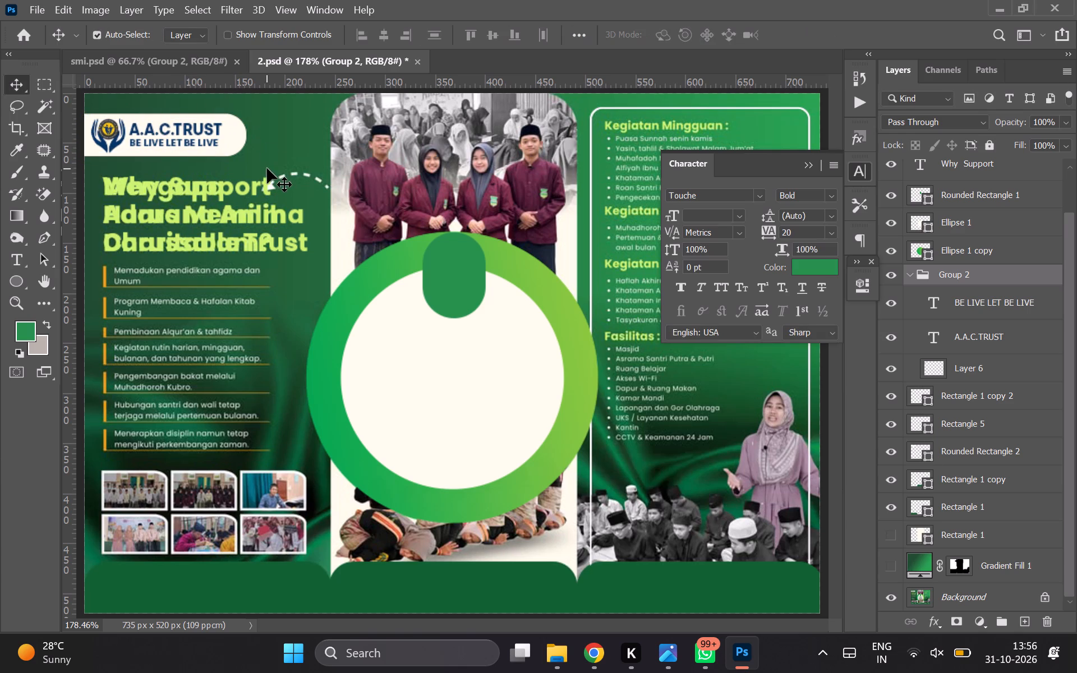
# Switch to Photos, look through the images in the brochure's source folder, and close the viewer.
pyautogui.click(674, 658)
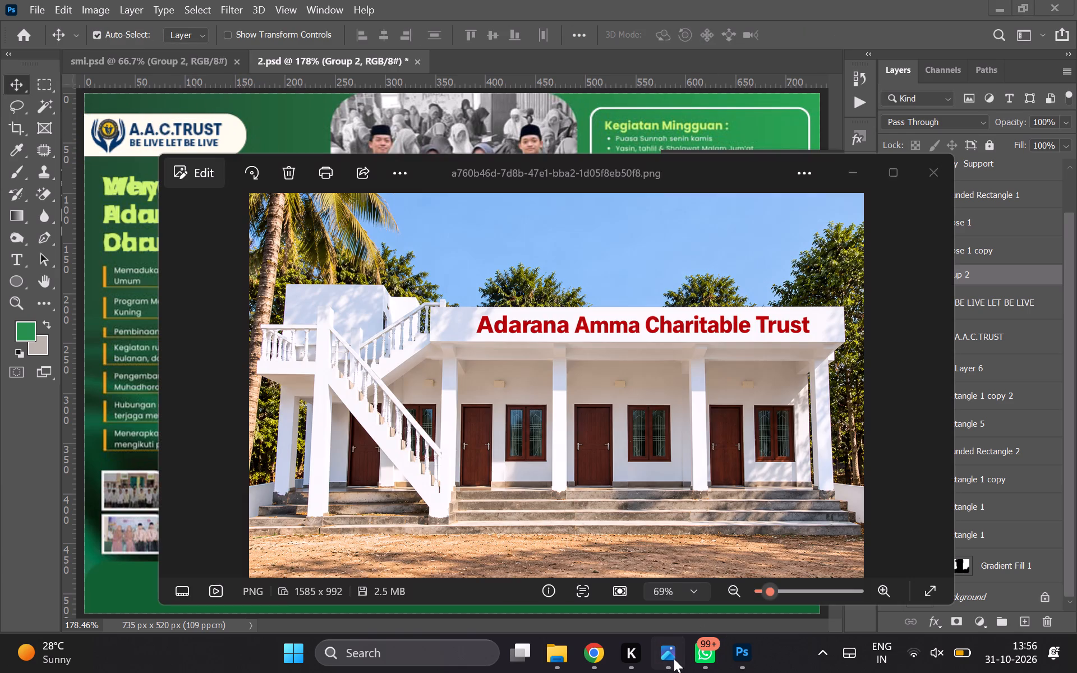
pyautogui.press('Right')
pyautogui.press('Left')
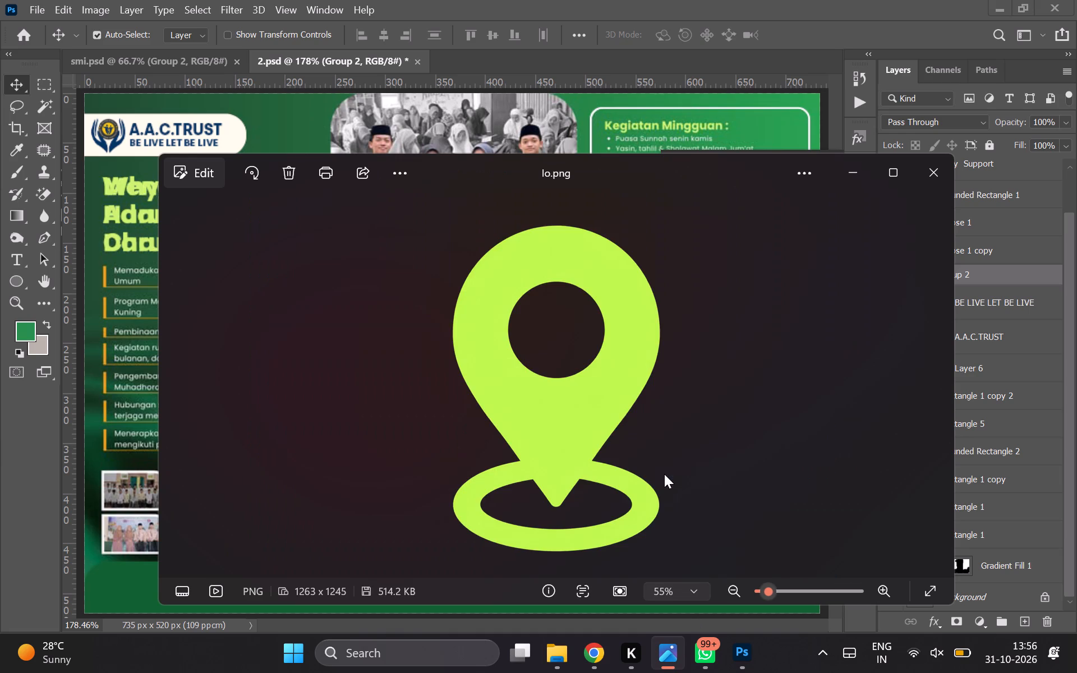
pyautogui.press('Left')
pyautogui.press('Left')
pyautogui.press('Left')
pyautogui.press('Left')
pyautogui.press('Left')
pyautogui.press('Right')
pyautogui.press('Right')
pyautogui.press('Right')
pyautogui.press('Right')
pyautogui.press('Right')
pyautogui.press('Right')
pyautogui.press('Right')
pyautogui.press('Right')
pyautogui.press('Right')
pyautogui.press('Right')
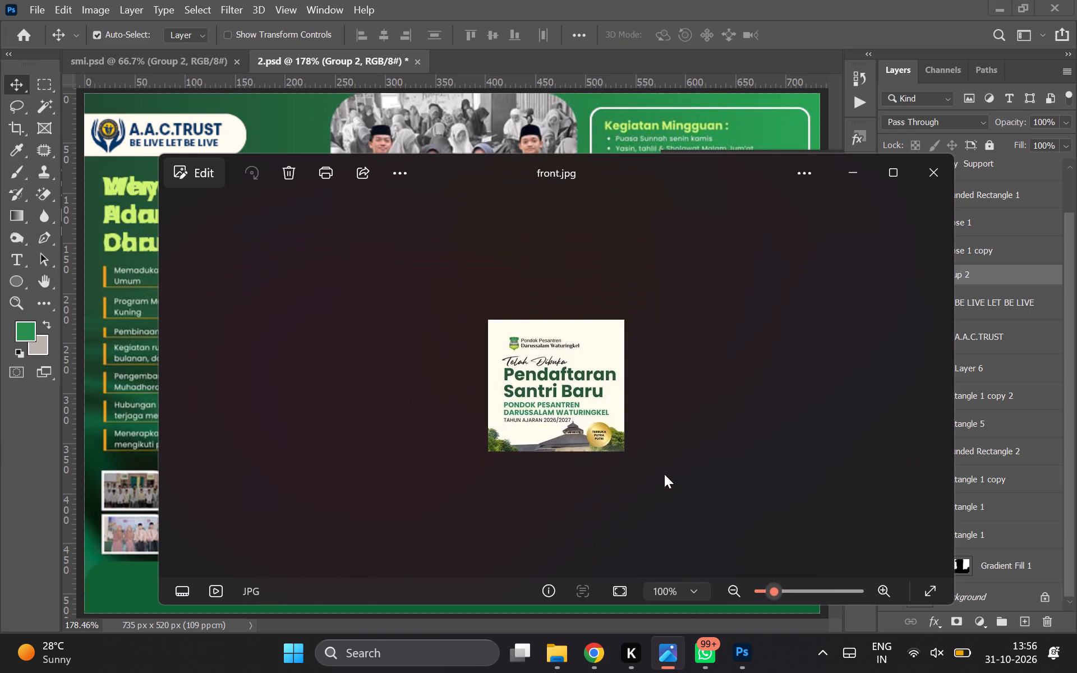
pyautogui.press('Right')
pyautogui.press('Right')
pyautogui.click(933, 182)
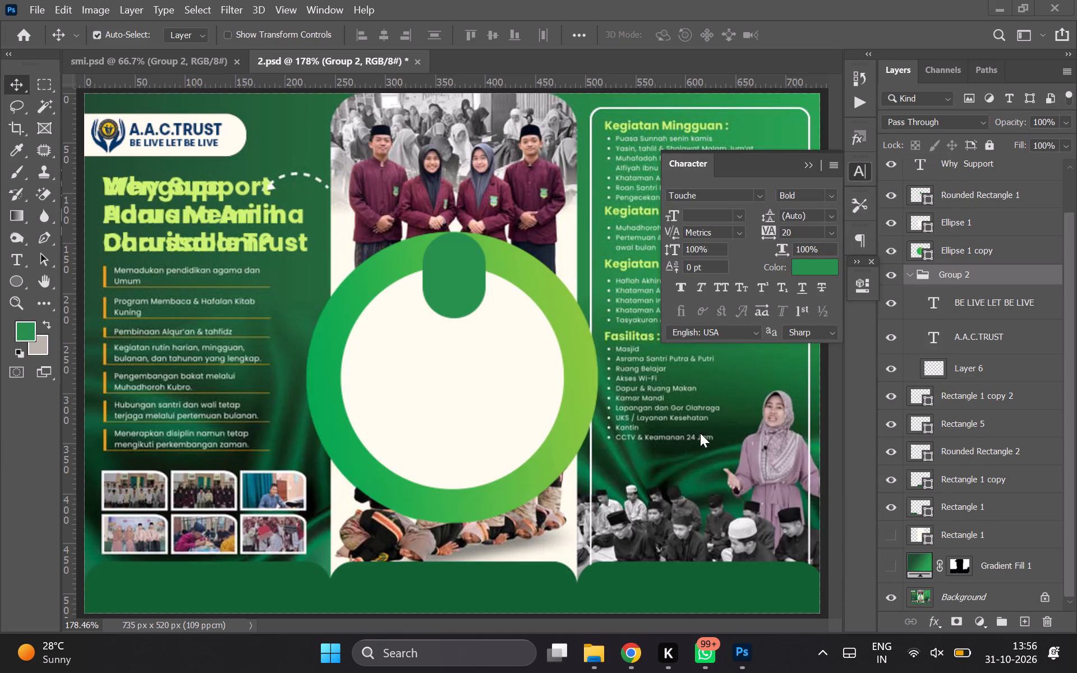
# Open the flattened brochure image 2 from New folder (2) in Photos and compare its logo area with 2.psd.
pyautogui.click(599, 630)
pyautogui.click(596, 649)
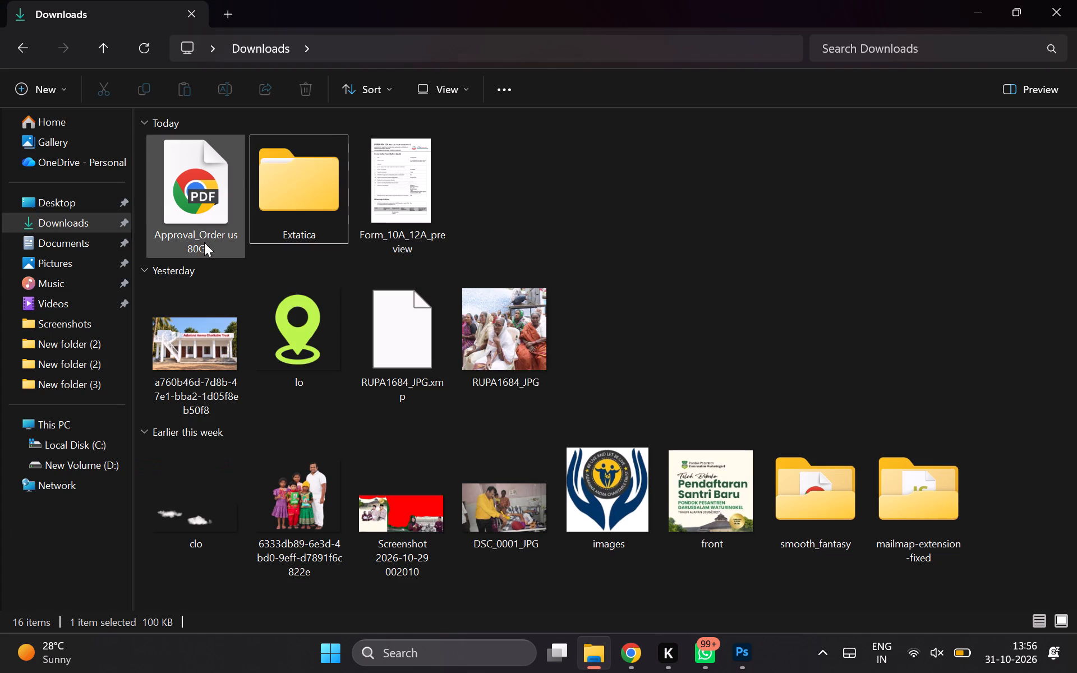
pyautogui.click(80, 368)
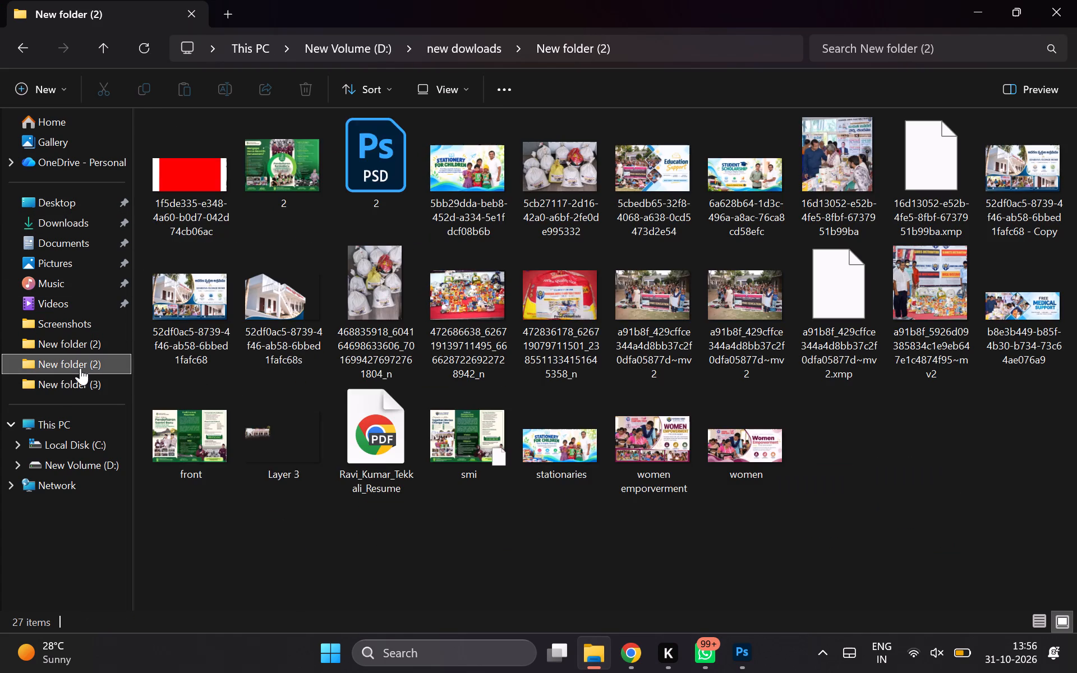
pyautogui.doubleClick(285, 161)
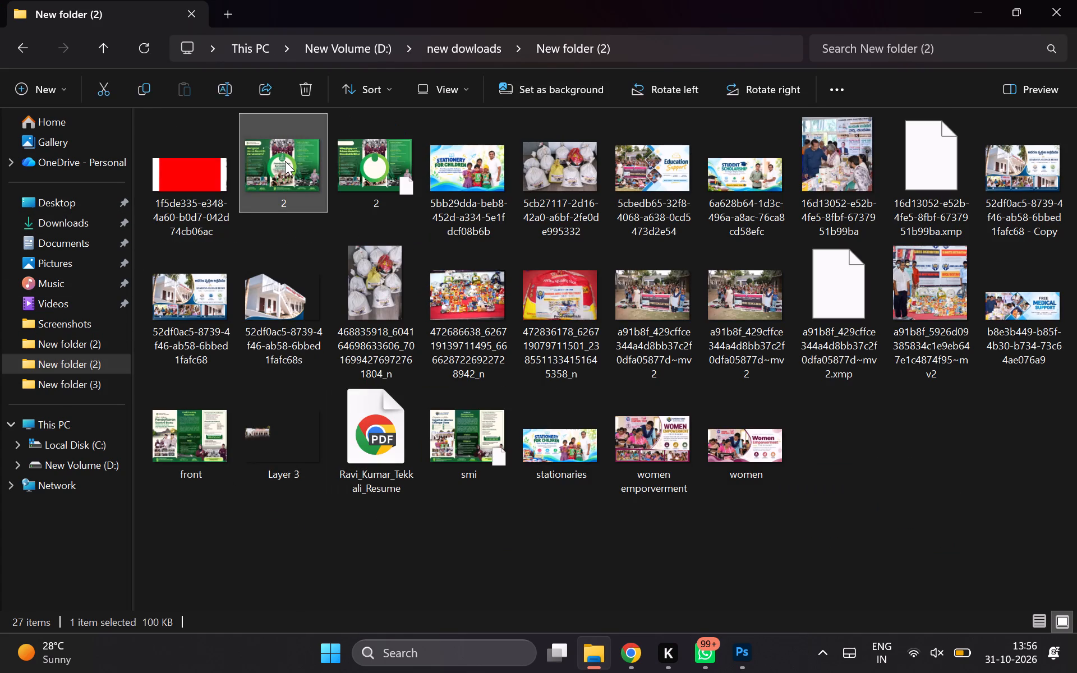
pyautogui.hotkey('alt', 'Tab')
pyautogui.hotkey('alt', 'Tab')
pyautogui.hotkey('alt', 'Tab')
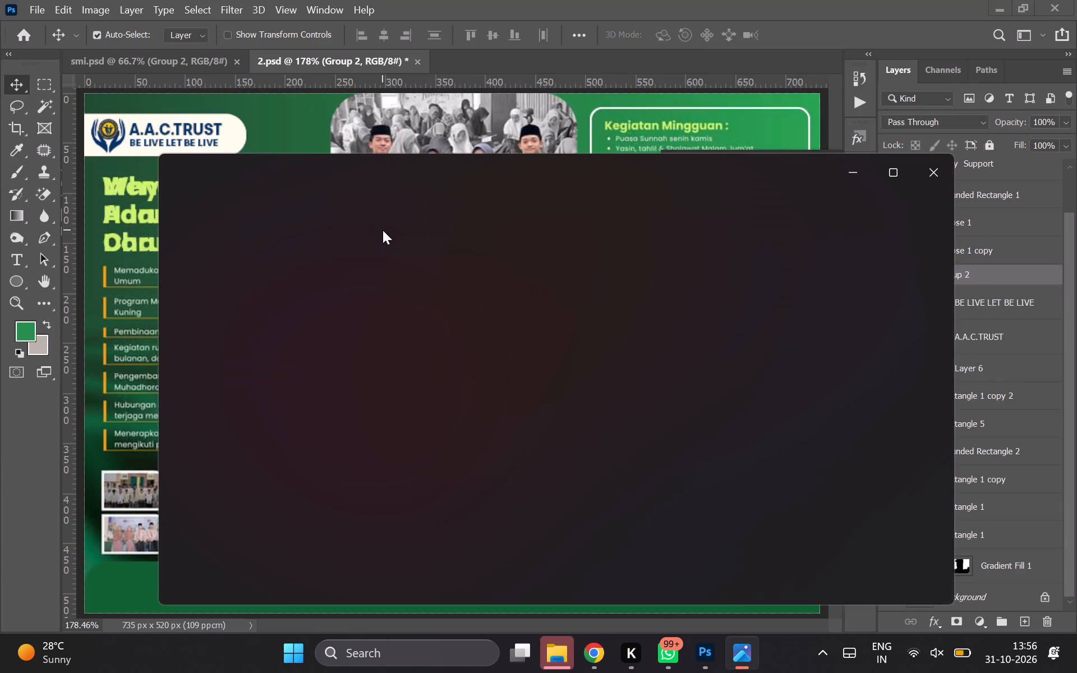
pyautogui.hotkey('alt', 'Tab')
pyautogui.hotkey('alt', 'Tab')
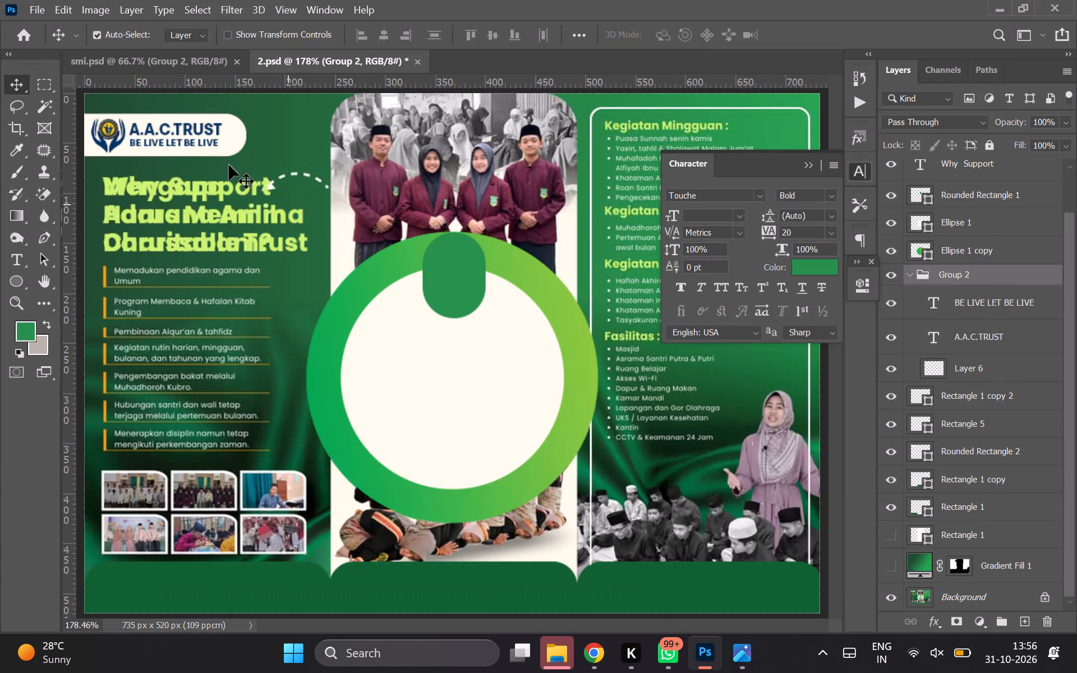
# Scale the A.A.C.TRUST name in the logo down to 95.94% so it matches the tagline's width.
pyautogui.click(173, 131)
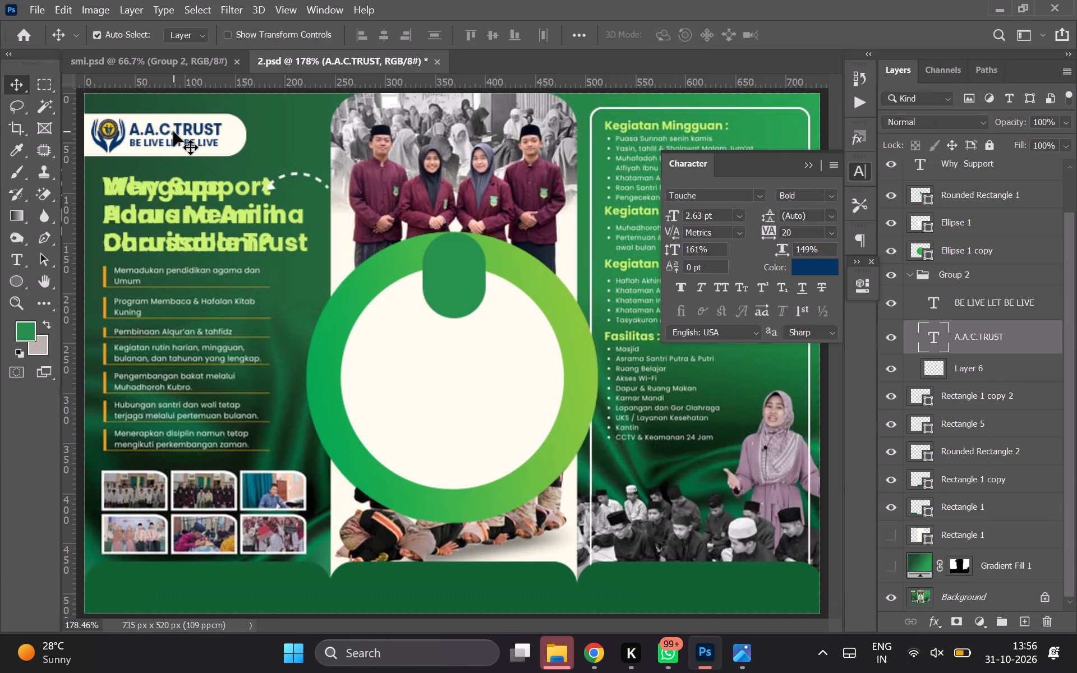
pyautogui.hotkey('ctrl', 't')
pyautogui.hotkey('ctrl', '=')
pyautogui.hotkey('ctrl', '=')
pyautogui.scroll(4, 227, 131)
pyautogui.hotkey('ctrl', '=')
pyautogui.scroll(-1, 528, 334)
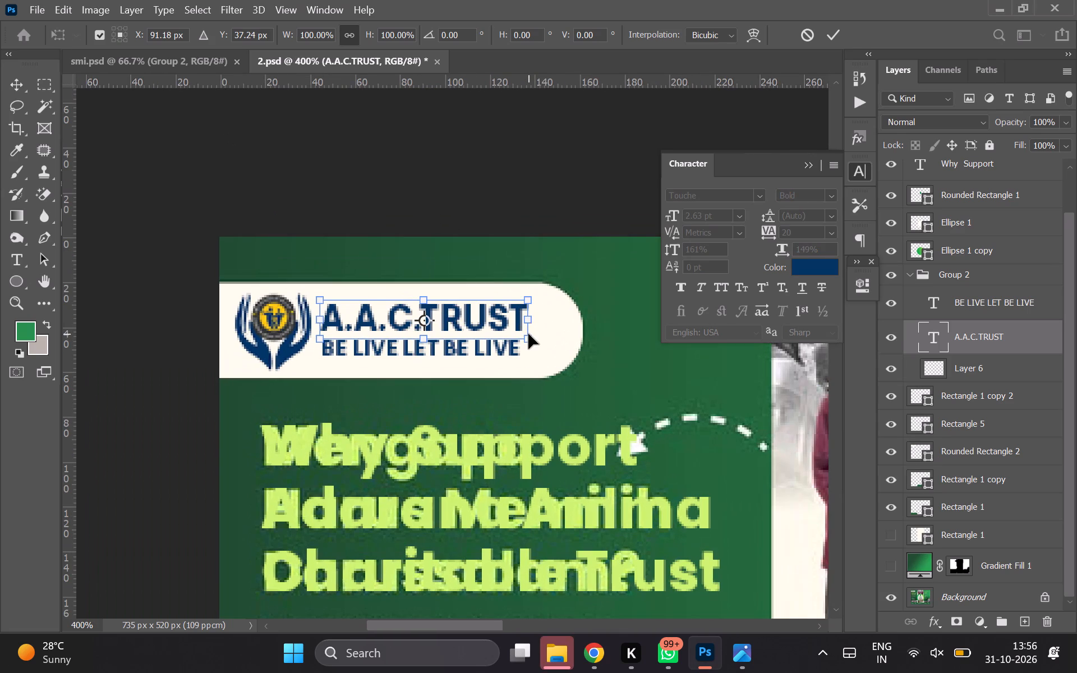
pyautogui.moveTo(526, 298); pyautogui.dragTo(519, 306)
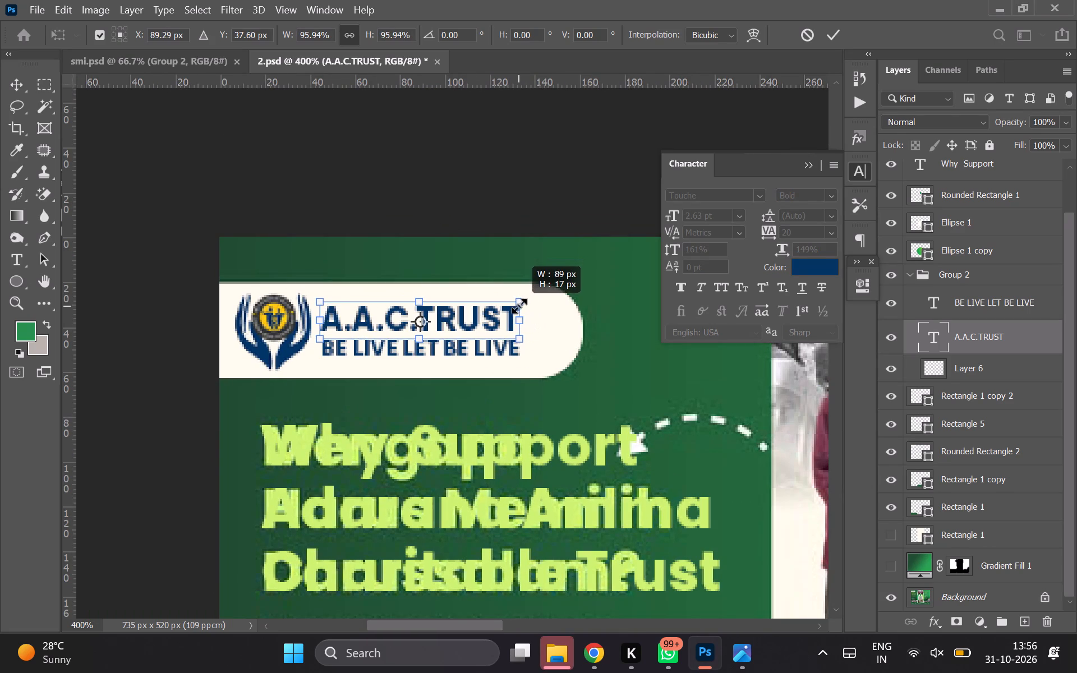
pyautogui.moveTo(519, 306); pyautogui.dragTo(519, 306)
# Set the vertical scale of the A.A.C.TRUST text to 150%.
pyautogui.doubleClick(427, 307)
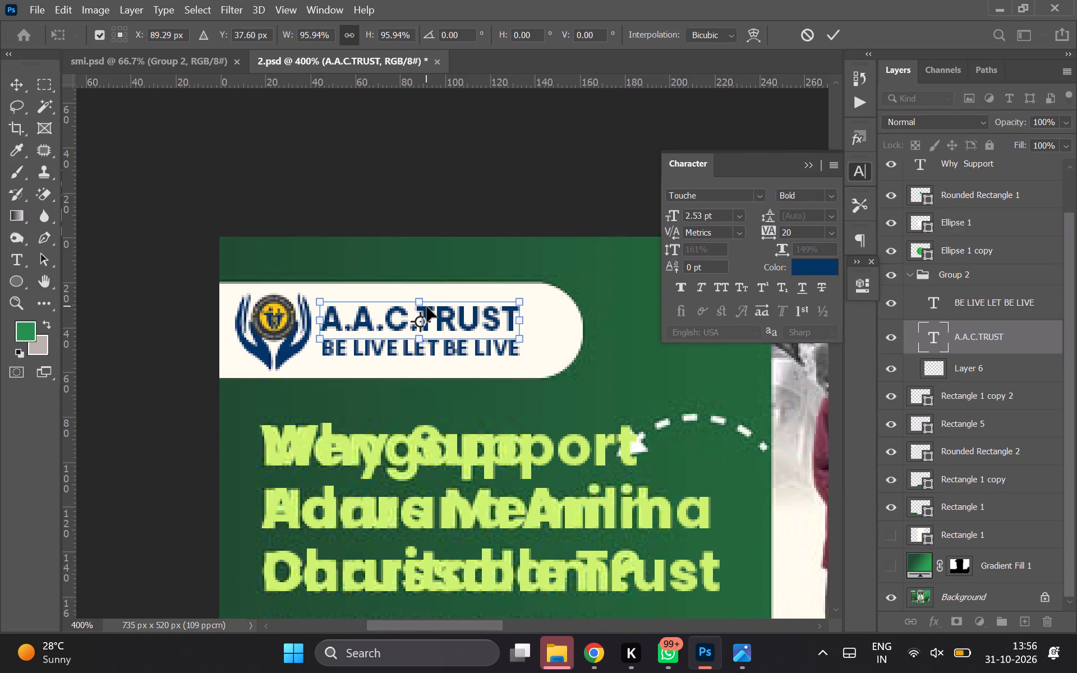
pyautogui.tripleClick(459, 320)
pyautogui.click(697, 245)
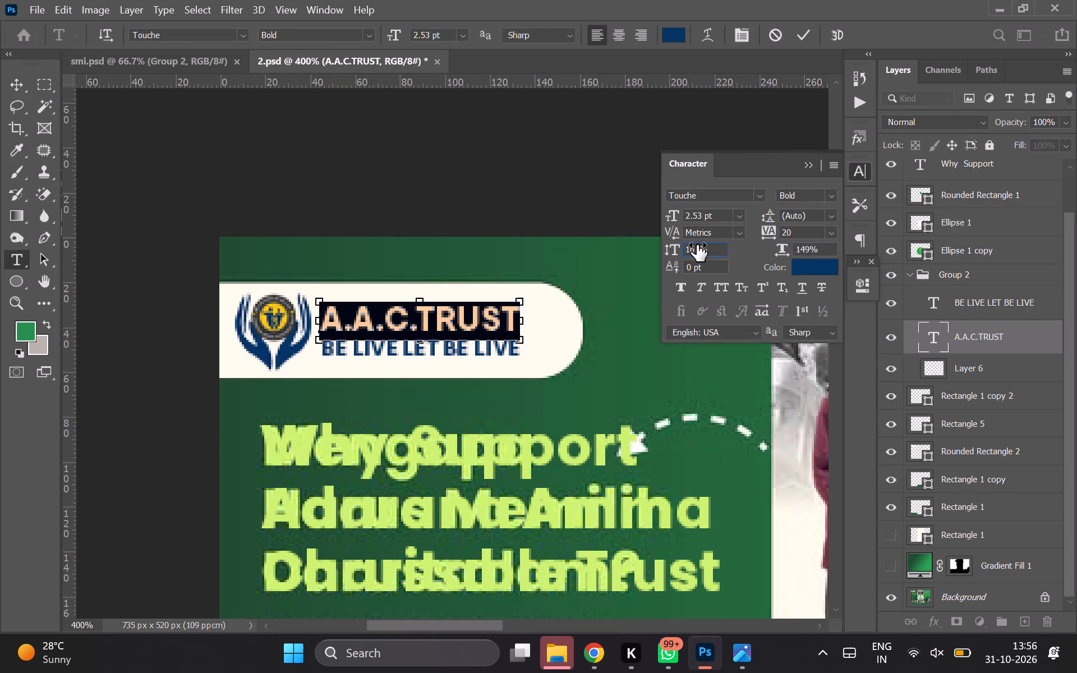
pyautogui.hotkey('ctrl', 'a')
pyautogui.write('150')
pyautogui.press('Return')
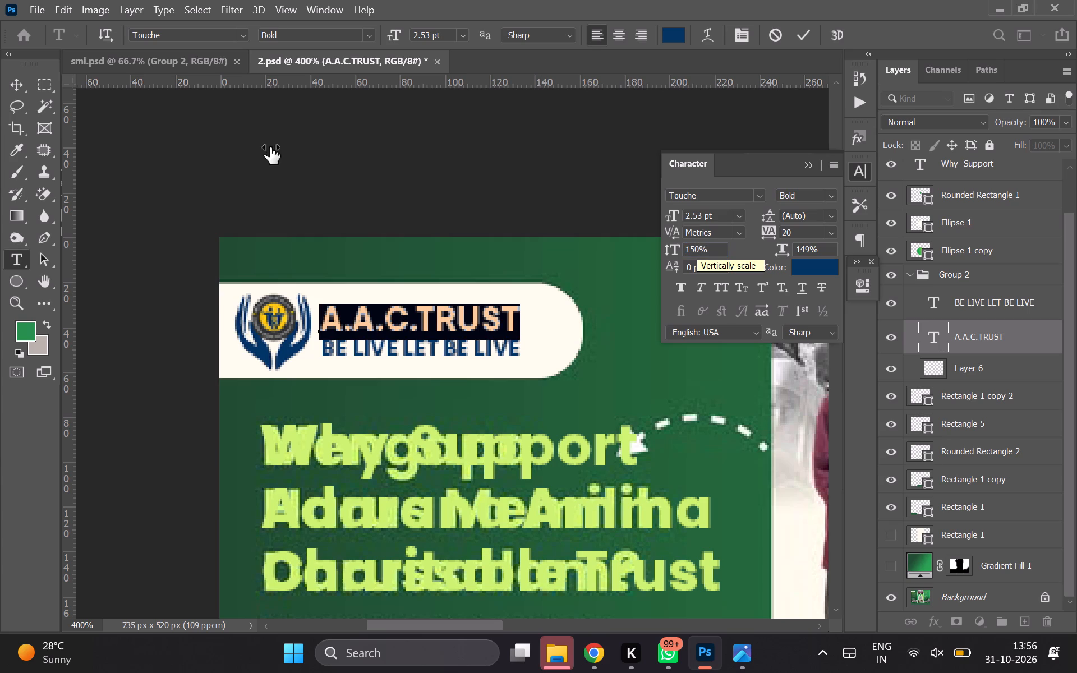
pyautogui.click(17, 93)
# Nudge the A.A.C.TRUST name 3 px right and 2 px up, and its tagline 3 px right and 3 px up.
pyautogui.press('Up')
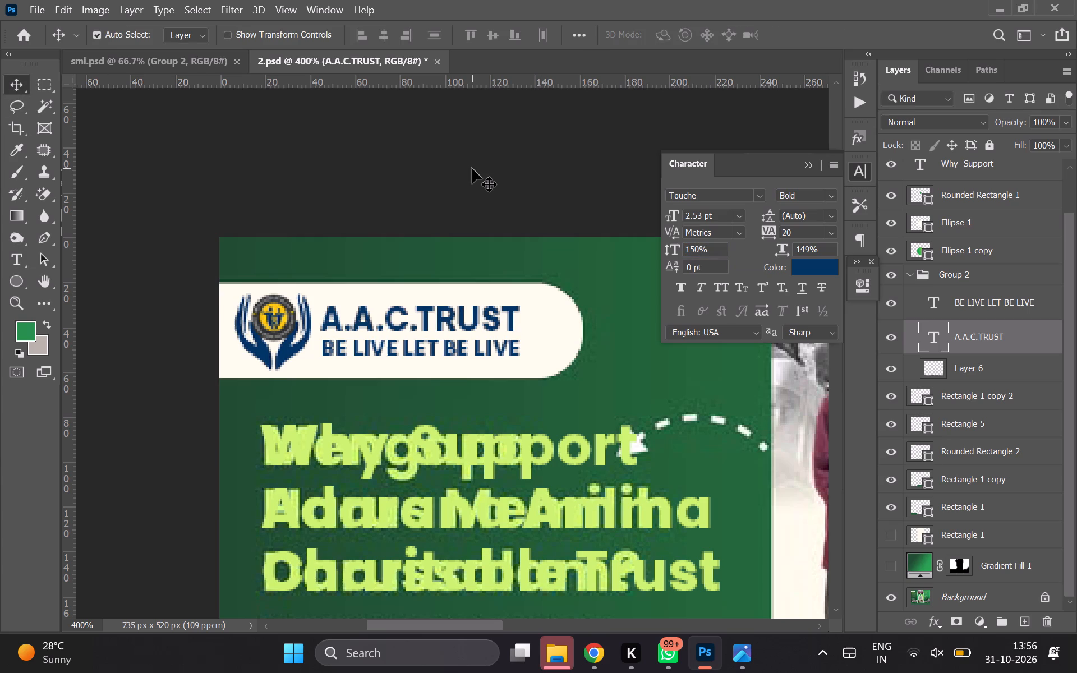
pyautogui.press('Up')
pyautogui.press('Right')
pyautogui.press('Right')
pyautogui.press('Right')
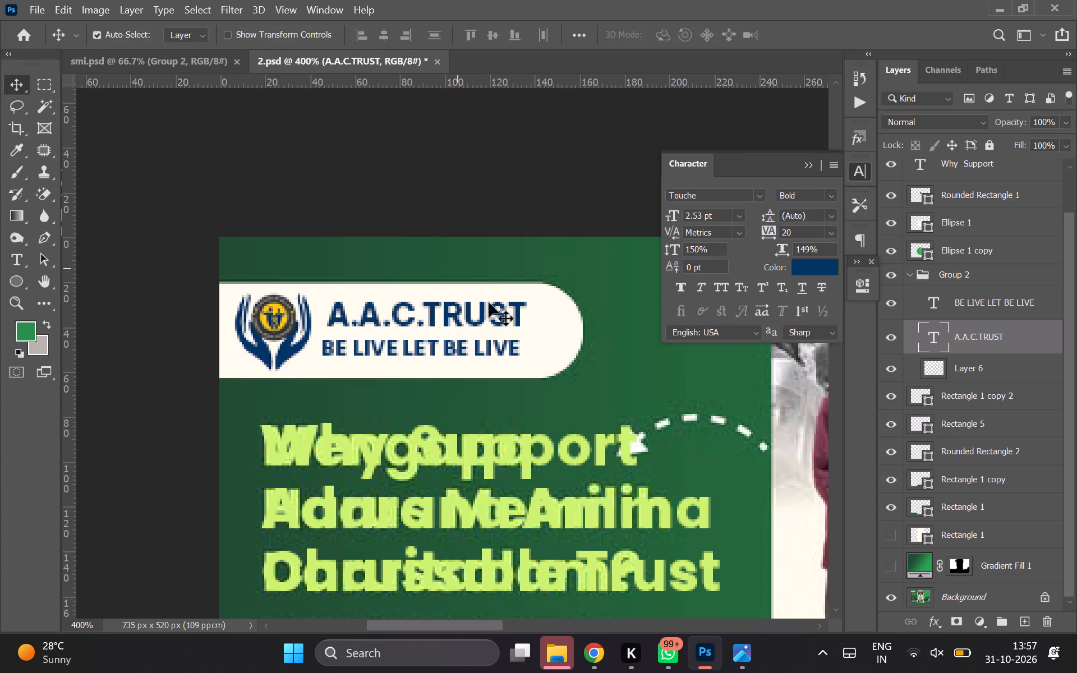
pyautogui.click(454, 343)
pyautogui.press('Right')
pyautogui.press('Right')
pyautogui.press('Right')
pyautogui.press('Up')
pyautogui.press('Up')
pyautogui.press('Up')
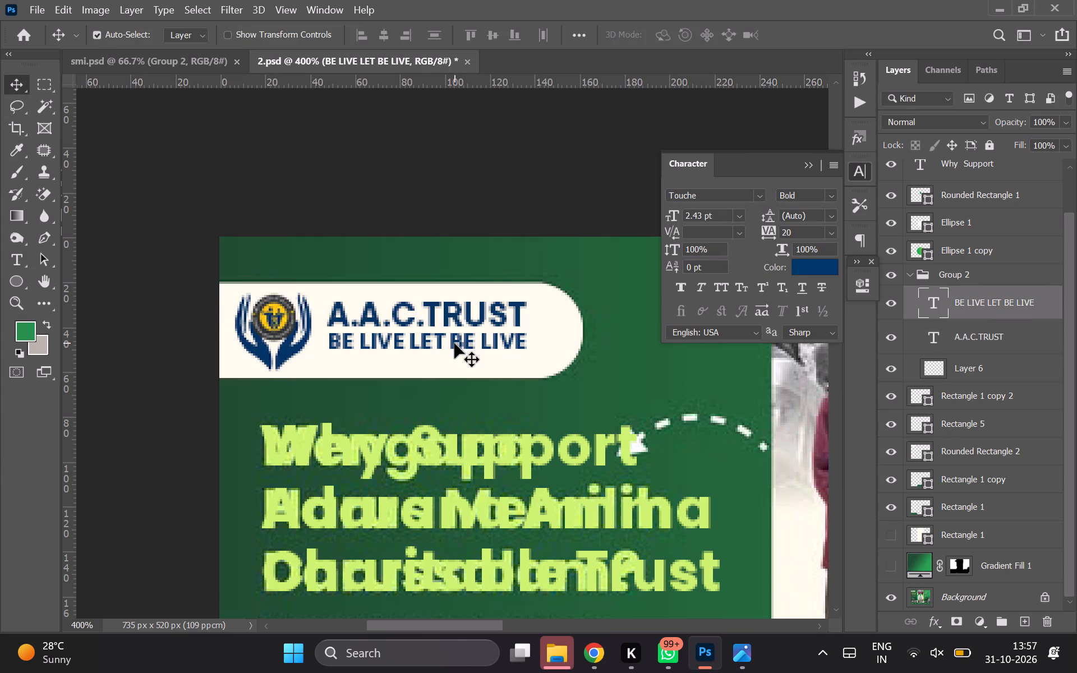
# Reorder the layers in Group 2 so the A.A.C.TRUST text sits above BE LIVE LET BE LIVE.
pyautogui.keyDown('shift'); pyautogui.click(961, 329); pyautogui.keyUp('shift')
pyautogui.click(961, 329)
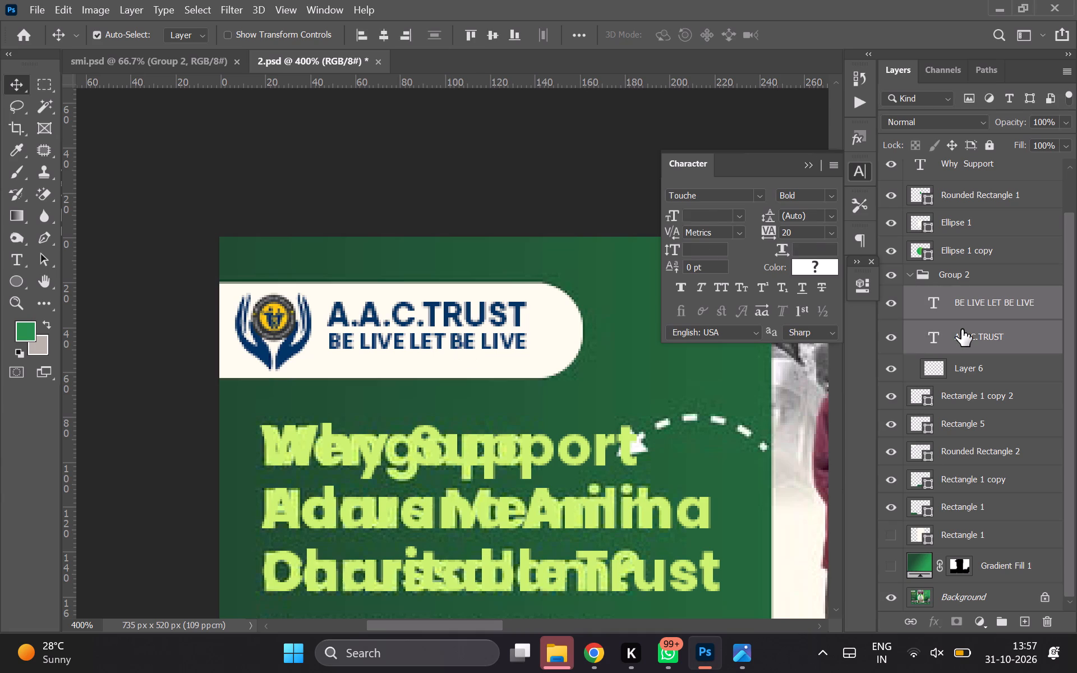
pyautogui.moveTo(961, 329); pyautogui.dragTo(1025, 344)
pyautogui.click(1025, 344)
pyautogui.moveTo(1025, 344); pyautogui.dragTo(1018, 294)
pyautogui.moveTo(1016, 302); pyautogui.dragTo(1018, 333)
pyautogui.click(823, 127)
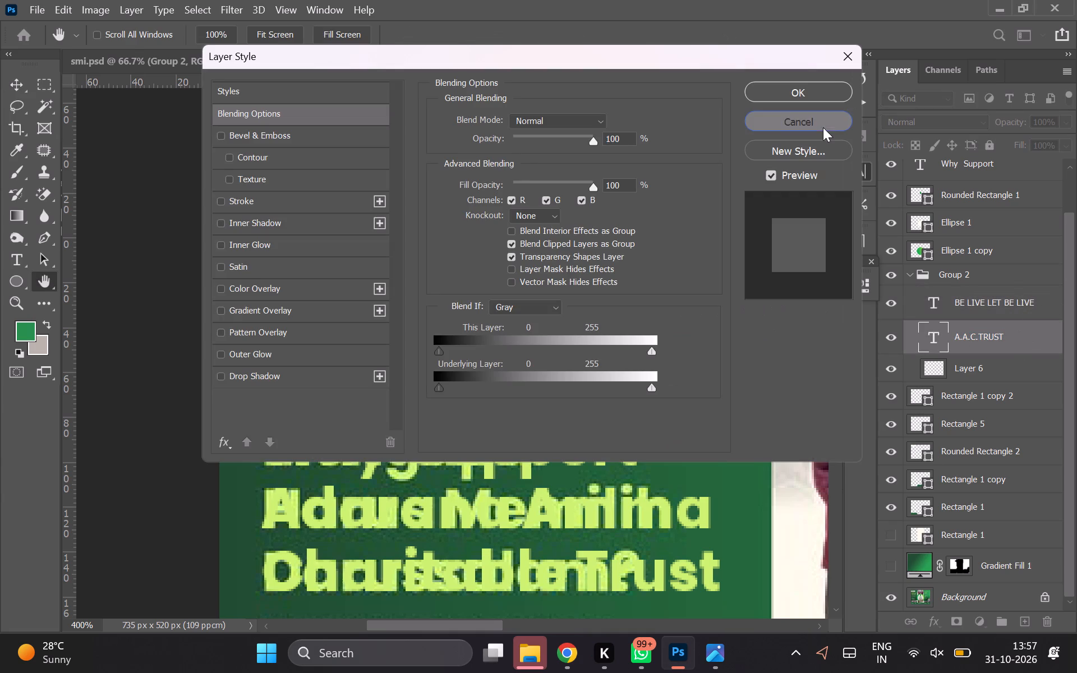
pyautogui.moveTo(1020, 345); pyautogui.dragTo(1021, 298)
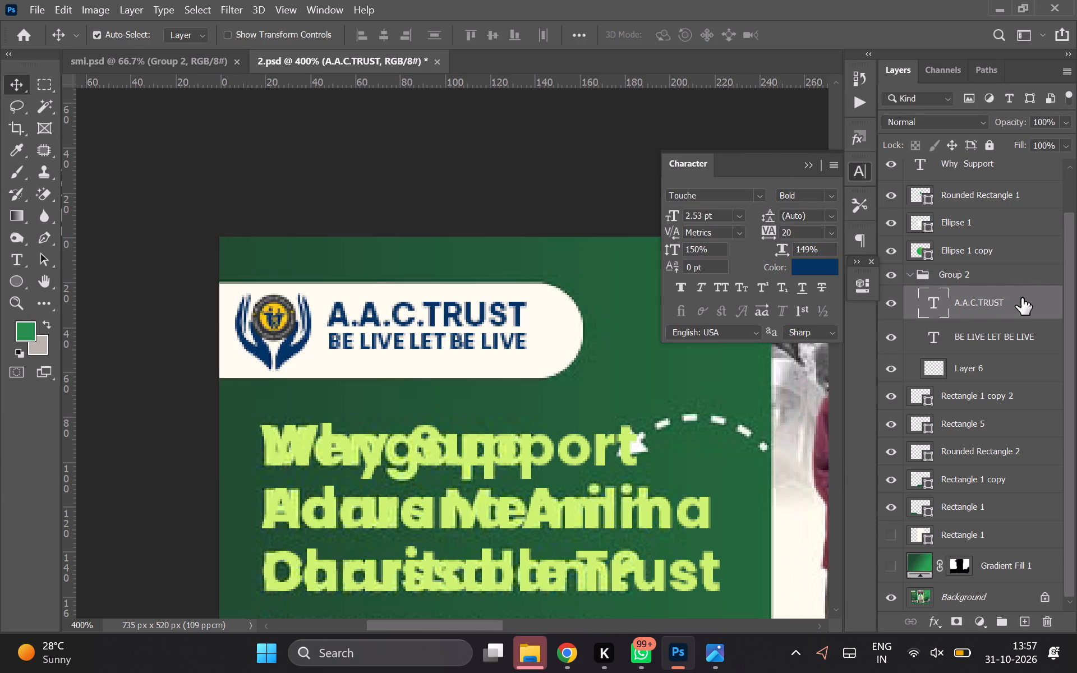
# Move the A.A.C.TRUST and BE LIVE LET BE LIVE text layers together 2 px down.
pyautogui.keyDown('ctrl'); pyautogui.click(1018, 339); pyautogui.keyUp('ctrl')
pyautogui.hotkey('shift', 'Down')
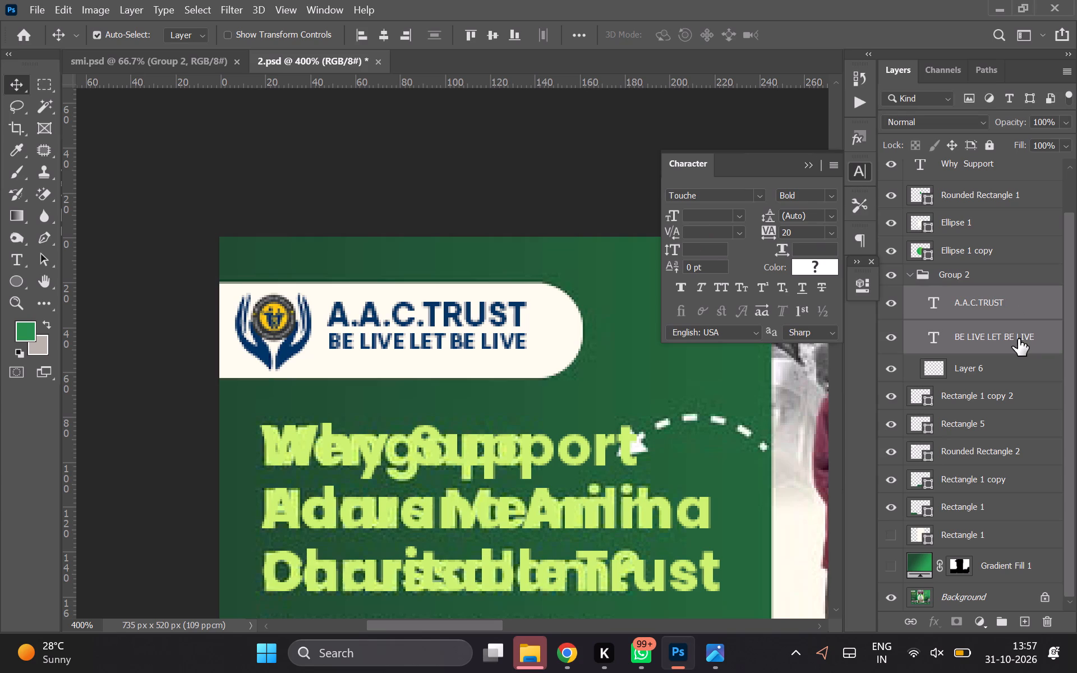
pyautogui.hotkey('shift', 'Up')
pyautogui.press('Down')
pyautogui.press('Down')
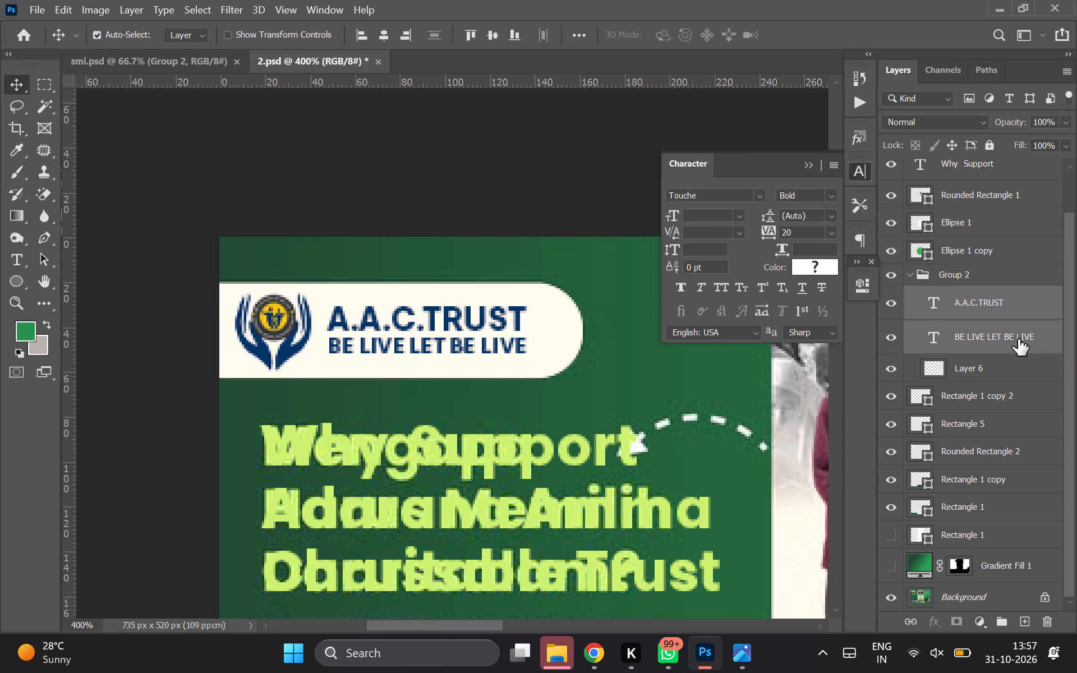
pyautogui.click(527, 328)
pyautogui.click(493, 349)
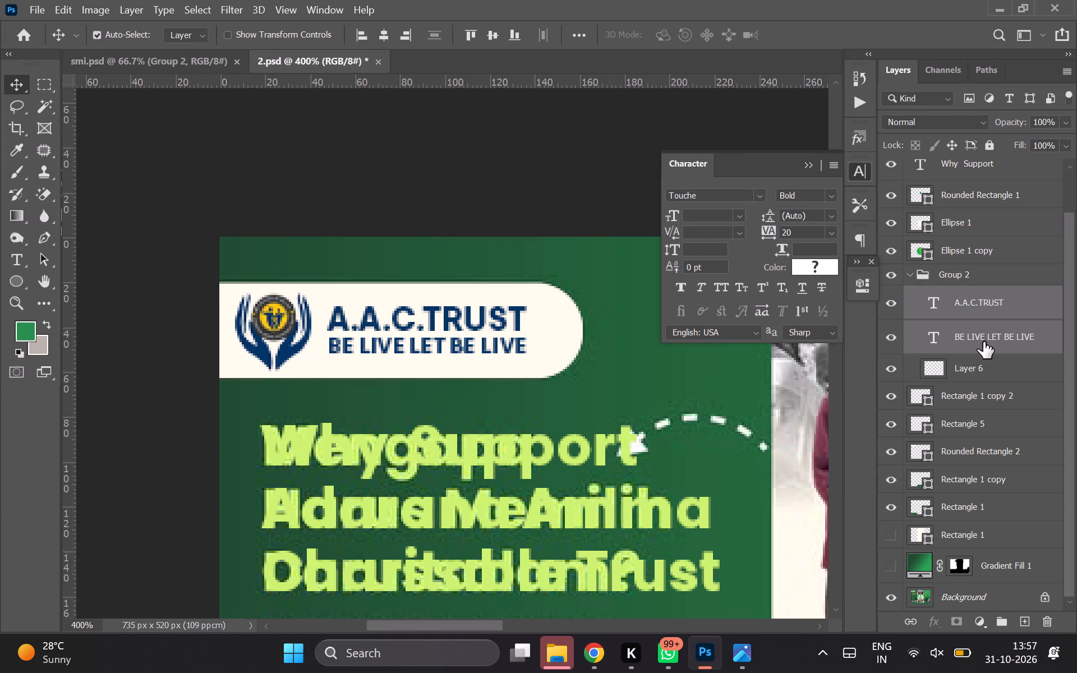
# Shift the BE LIVE LET BE LIVE tagline alone 1 px left to line it up under the name.
pyautogui.click(983, 342)
pyautogui.press('Left')
pyautogui.press('Left')
pyautogui.press('Right')
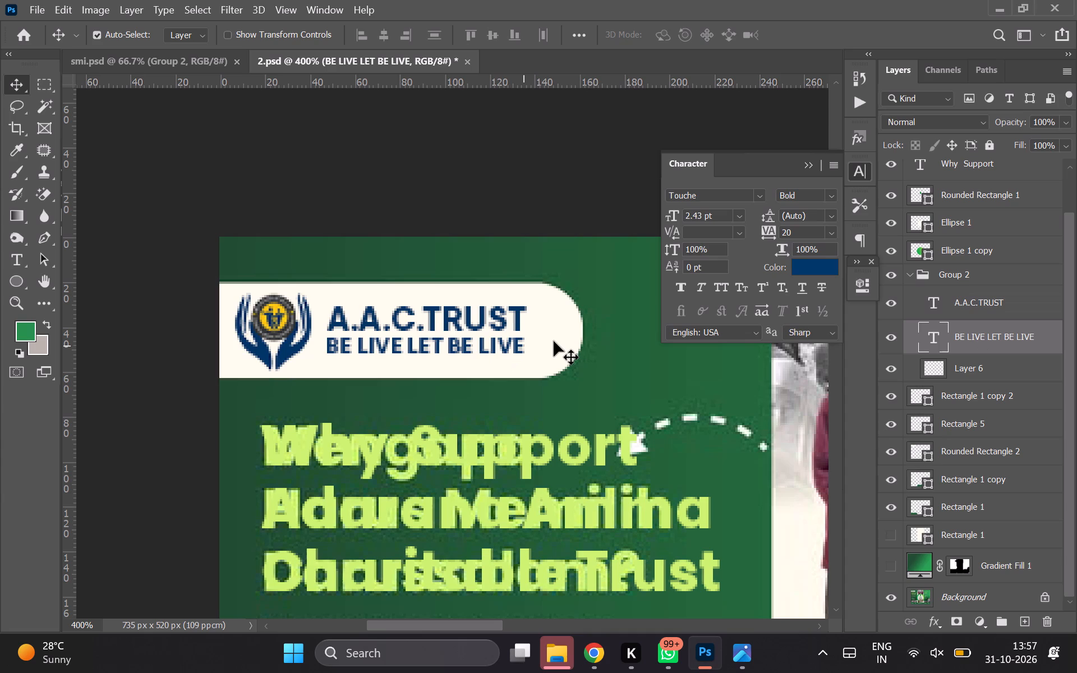
# Review the adjusted logo at full-page and close-up views and compare it with the reference image in Photos.
pyautogui.hotkey('ctrl', '-')
pyautogui.hotkey('ctrl', '0')
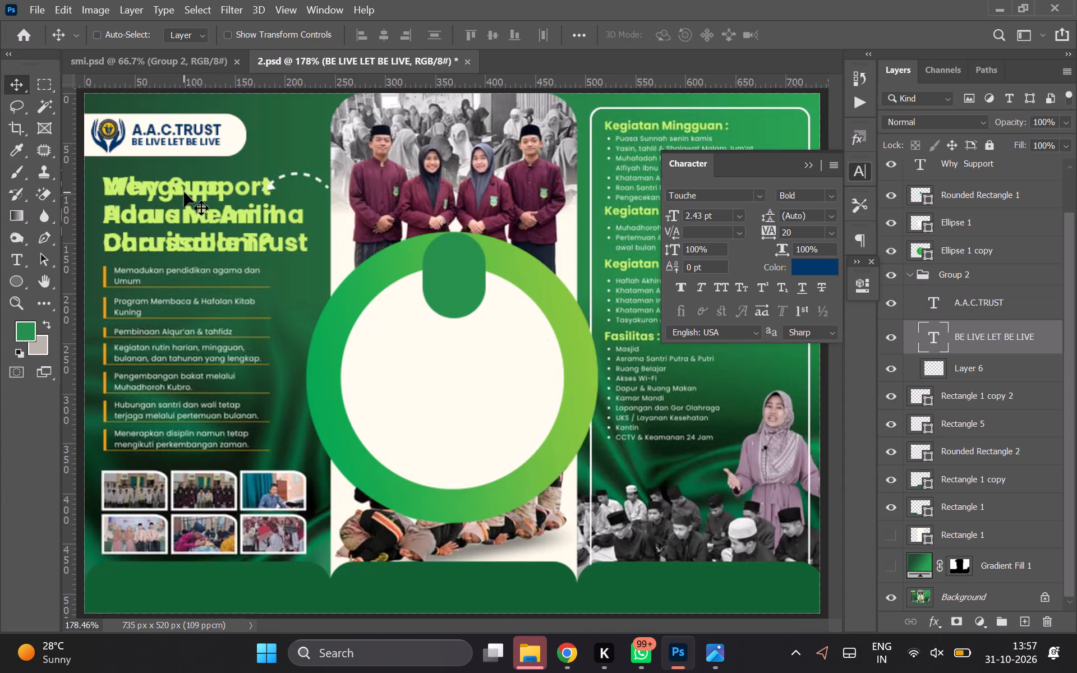
pyautogui.hotkey('ctrl', '=')
pyautogui.hotkey('ctrl', '=')
pyautogui.hotkey('ctrl', '=')
pyautogui.scroll(3, 184, 192)
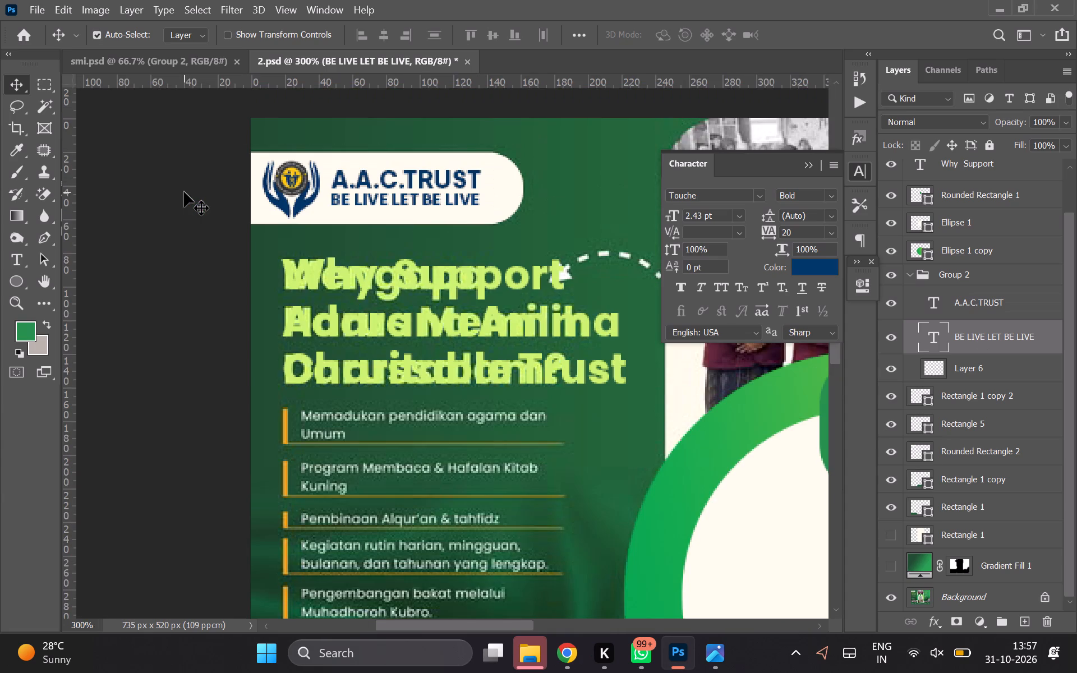
pyautogui.hotkey('alt', 'Tab')
pyautogui.hotkey('alt', 'Tab')
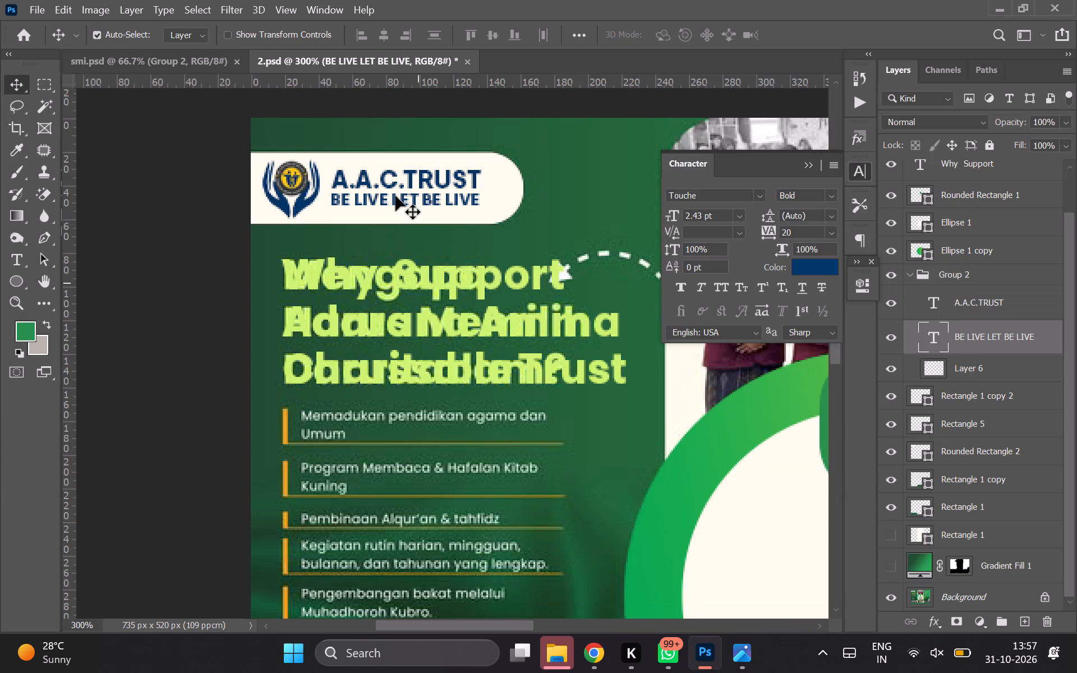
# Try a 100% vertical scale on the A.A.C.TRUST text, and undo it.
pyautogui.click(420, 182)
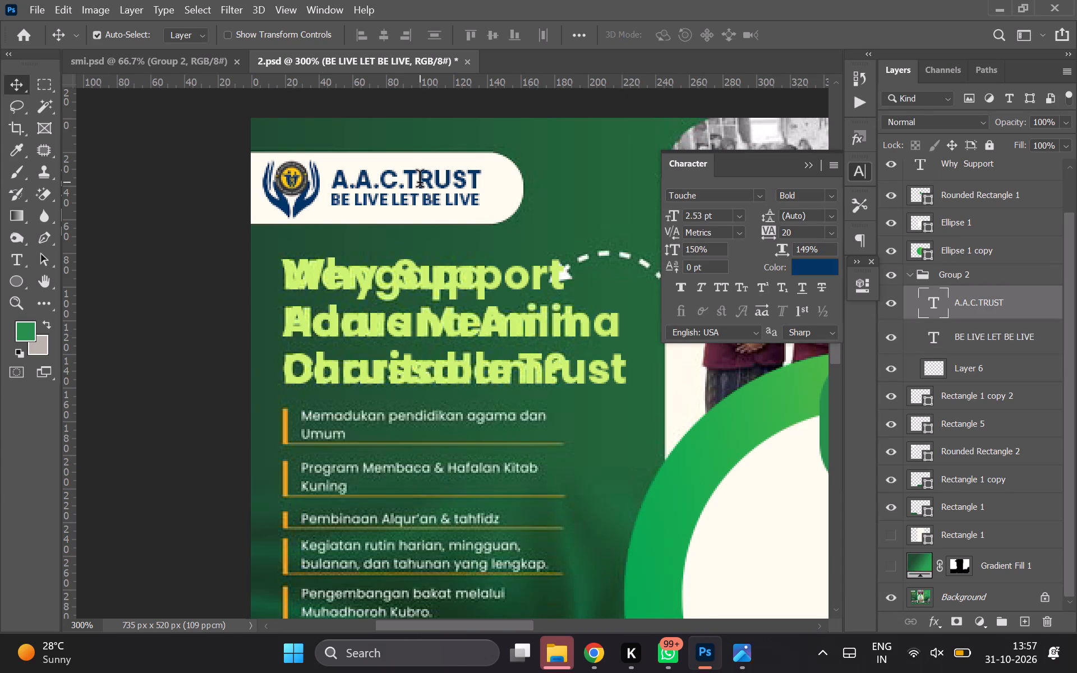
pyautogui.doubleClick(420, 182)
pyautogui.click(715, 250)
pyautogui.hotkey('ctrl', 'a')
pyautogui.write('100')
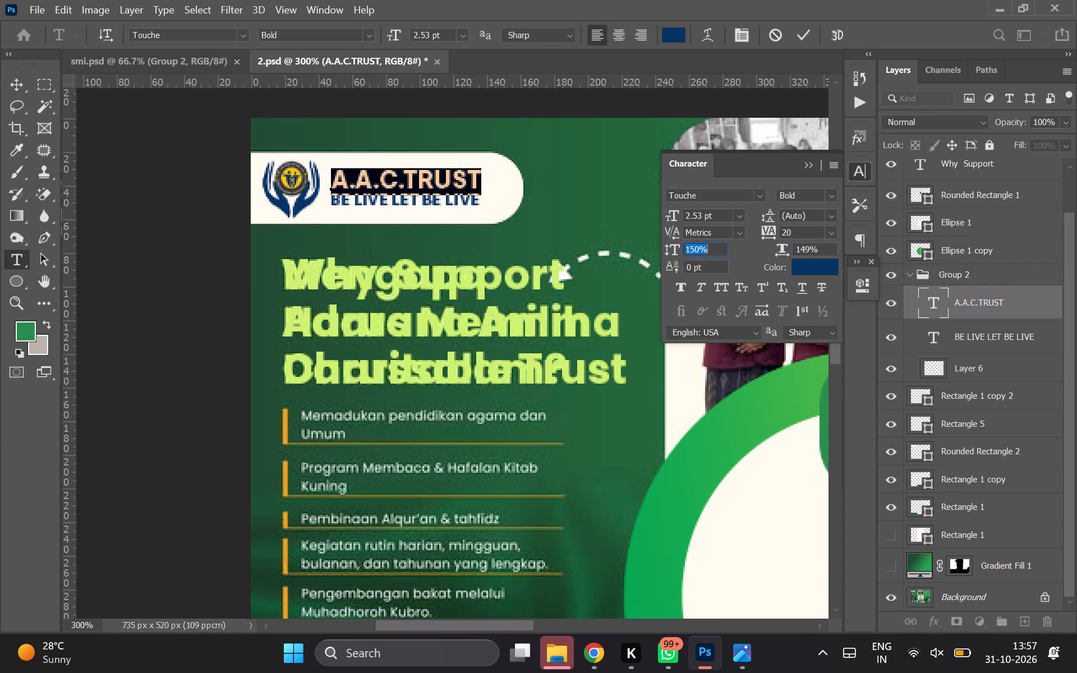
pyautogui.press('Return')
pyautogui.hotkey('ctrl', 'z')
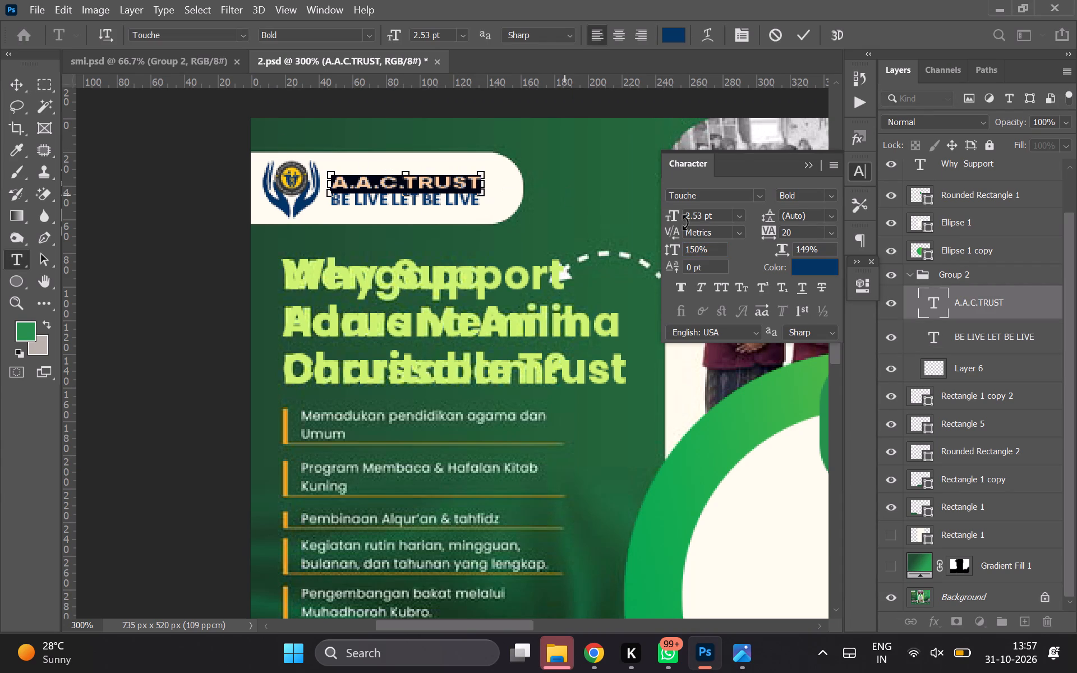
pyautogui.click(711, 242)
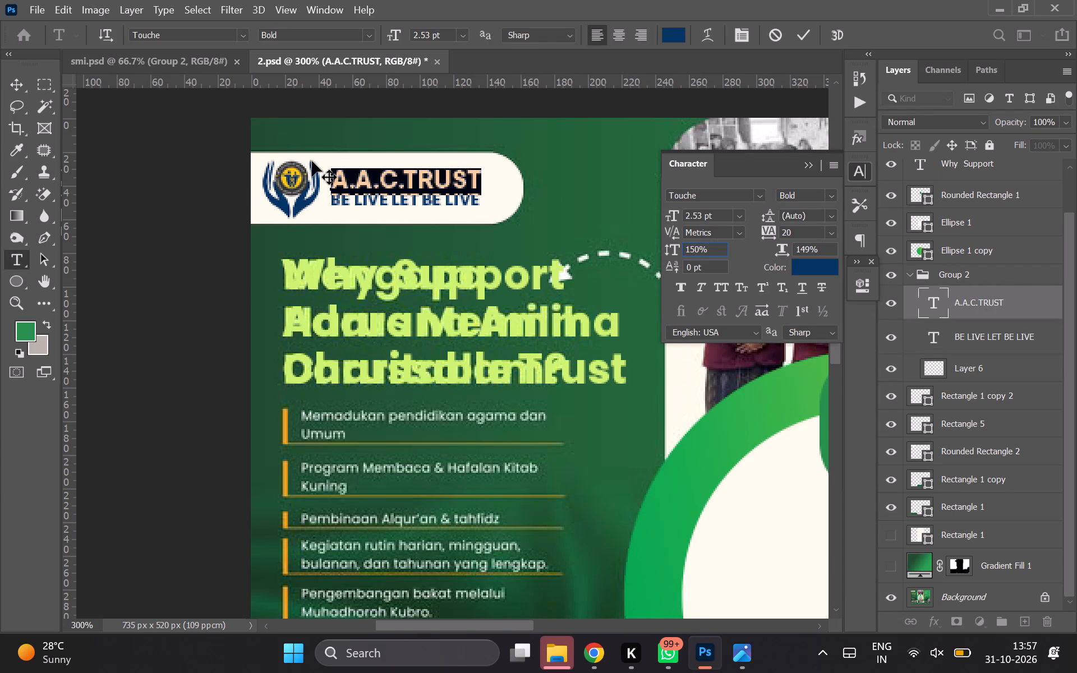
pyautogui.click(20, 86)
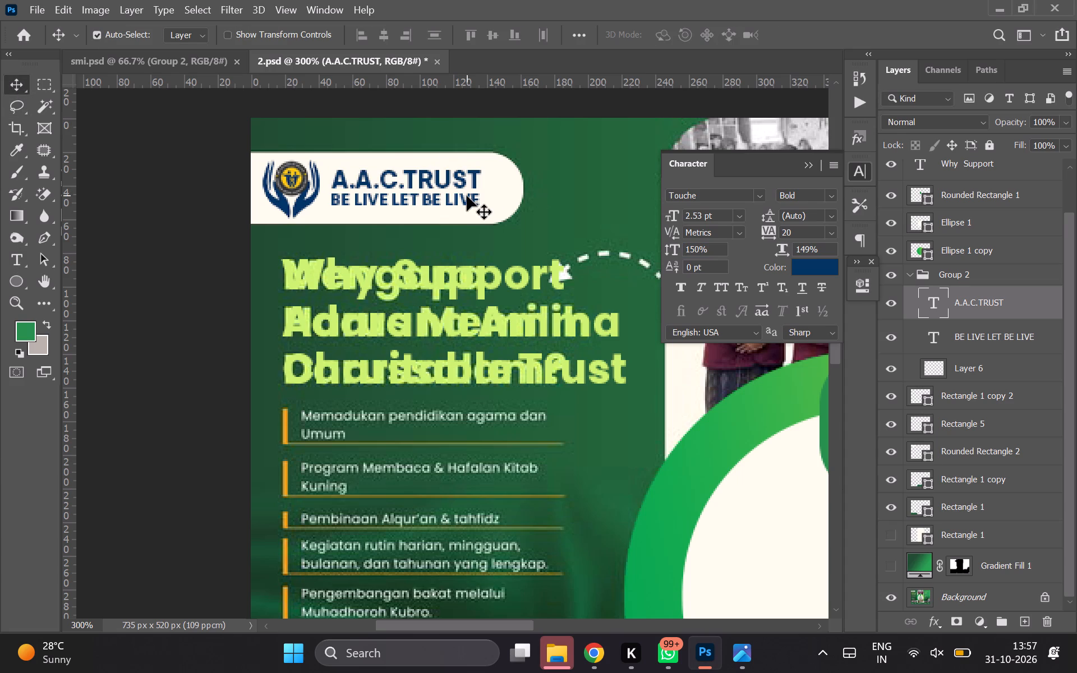
# Nudge the BE LIVE LET BE LIVE tagline 1 px down from the A.A.C.TRUST name.
pyautogui.click(467, 196)
pyautogui.press('Down')
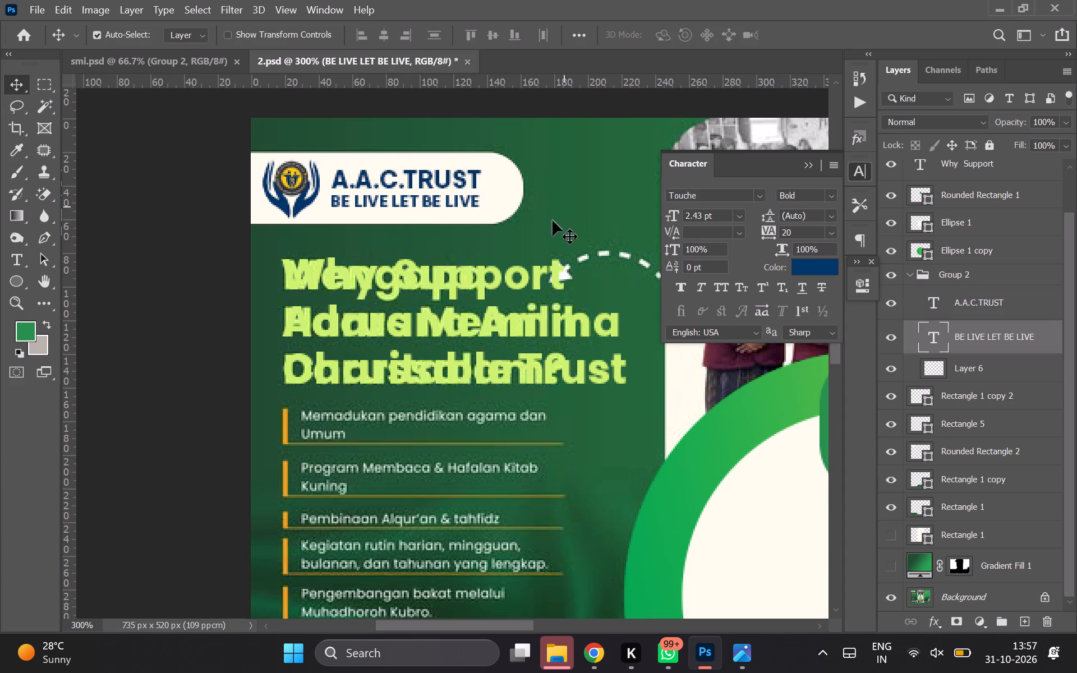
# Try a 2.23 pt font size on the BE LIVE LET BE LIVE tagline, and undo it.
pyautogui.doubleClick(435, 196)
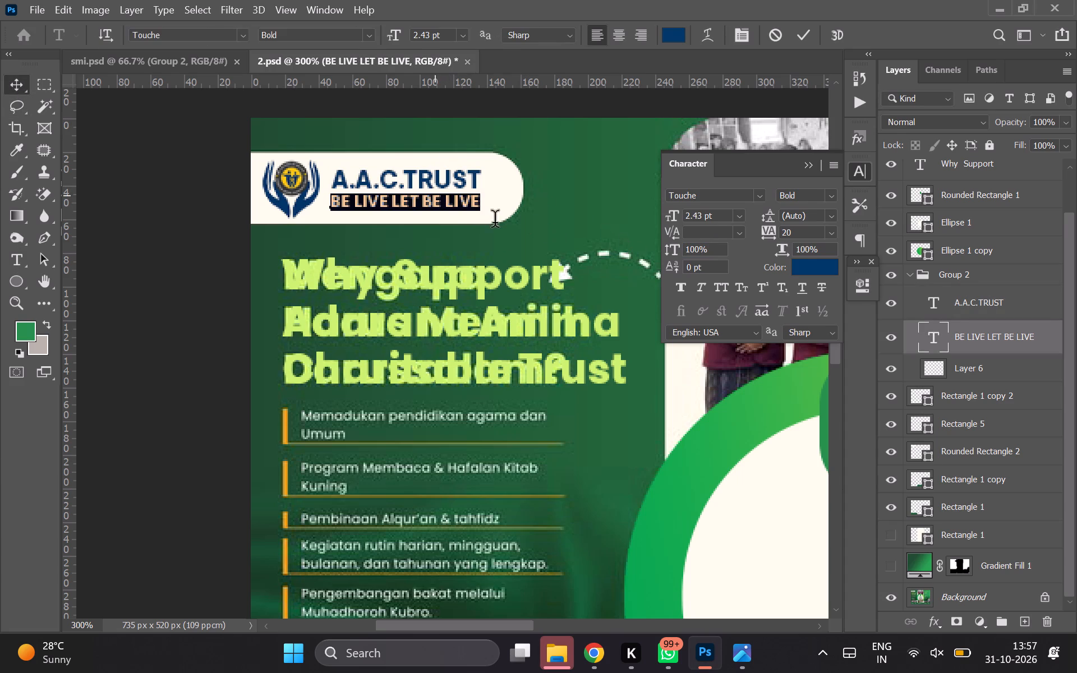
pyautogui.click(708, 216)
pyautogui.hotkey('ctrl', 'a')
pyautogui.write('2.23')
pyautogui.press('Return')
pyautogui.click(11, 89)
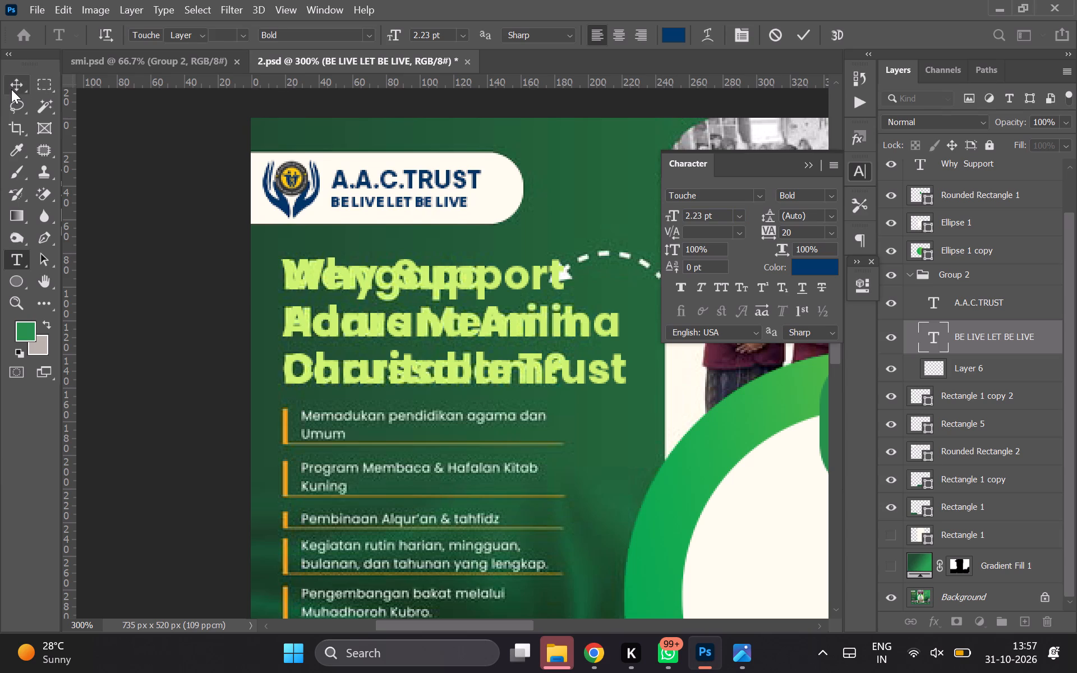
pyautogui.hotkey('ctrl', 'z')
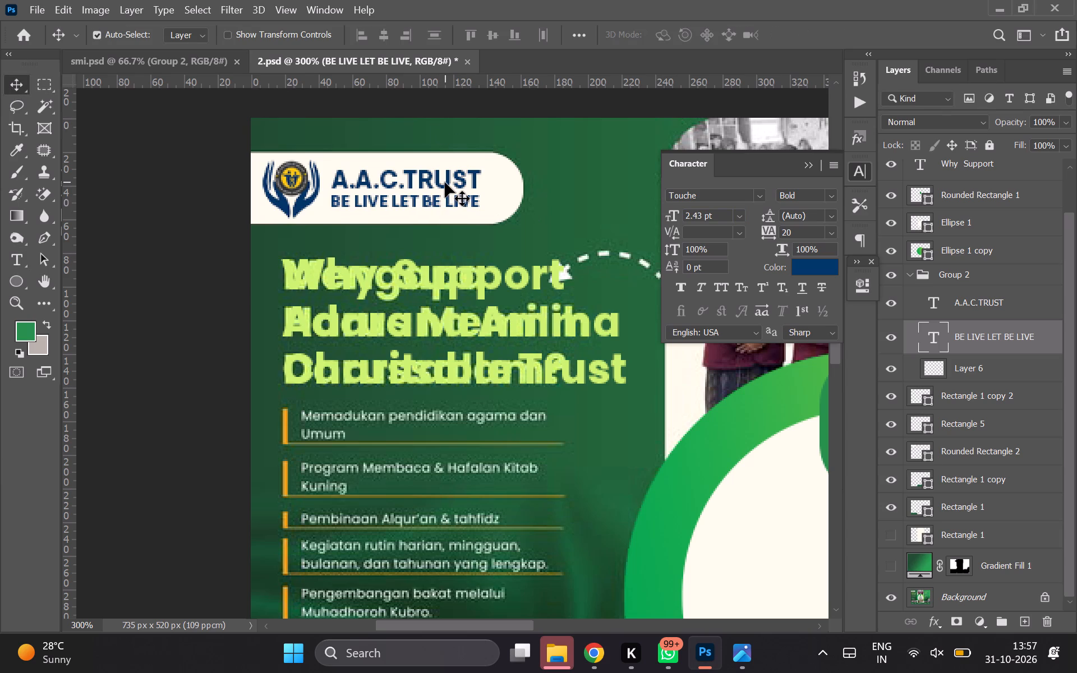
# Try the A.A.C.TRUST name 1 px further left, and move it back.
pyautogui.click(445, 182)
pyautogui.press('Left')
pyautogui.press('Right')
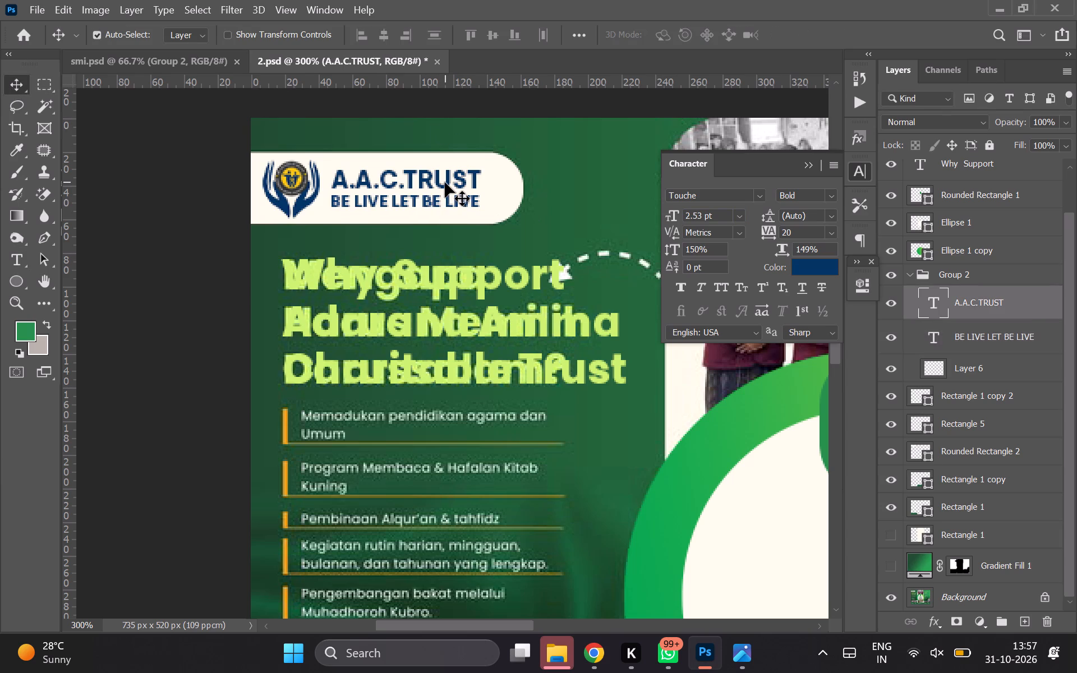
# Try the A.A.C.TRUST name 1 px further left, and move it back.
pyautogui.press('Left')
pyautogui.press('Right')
# Add the BE LIVE LET BE LIVE tagline to the selected A.A.C.TRUST name and nudge both 1 px up.
pyautogui.keyDown('shift'); pyautogui.click(973, 335); pyautogui.keyUp('shift')
pyautogui.press('Left')
pyautogui.press('Right')
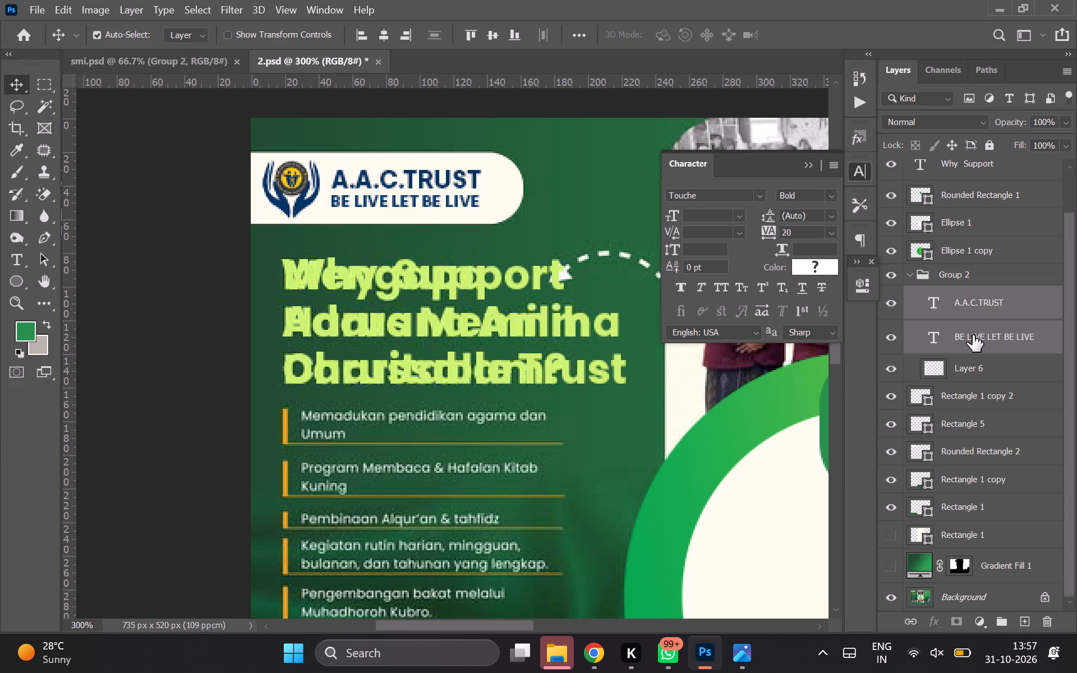
pyautogui.press('Up')
# Scale the A.A.C.TRUST name and its tagline down slightly together, and nudge them 1 px up and 1 px left.
pyautogui.hotkey('ctrl', 't')
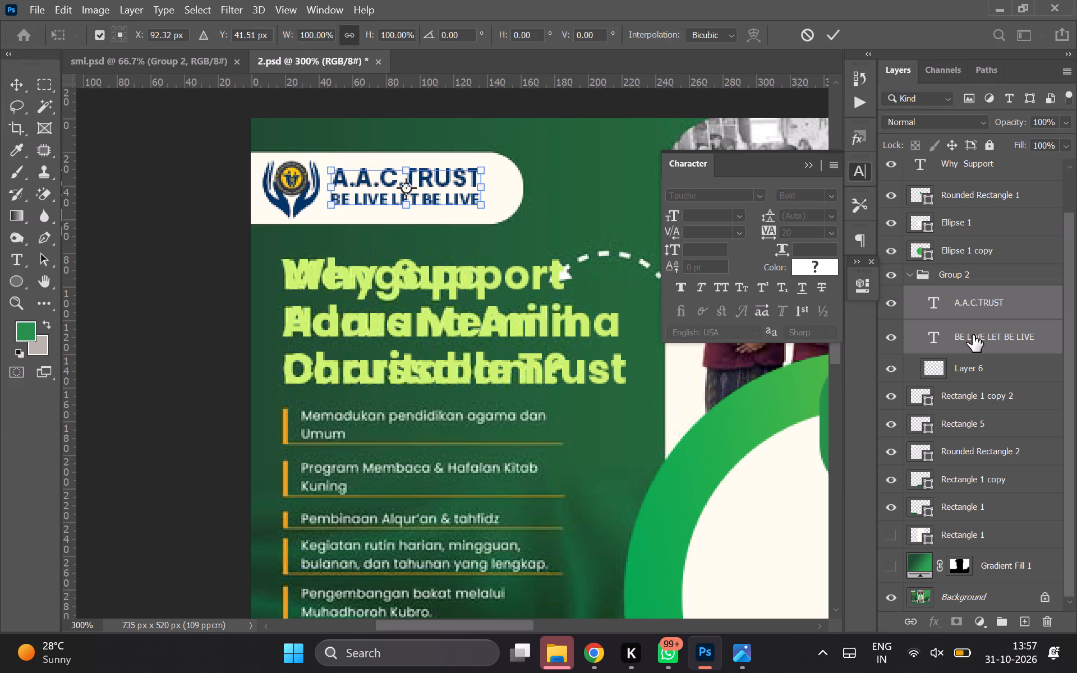
pyautogui.moveTo(482, 171); pyautogui.dragTo(481, 171)
pyautogui.moveTo(481, 171); pyautogui.dragTo(477, 174)
pyautogui.press('Return')
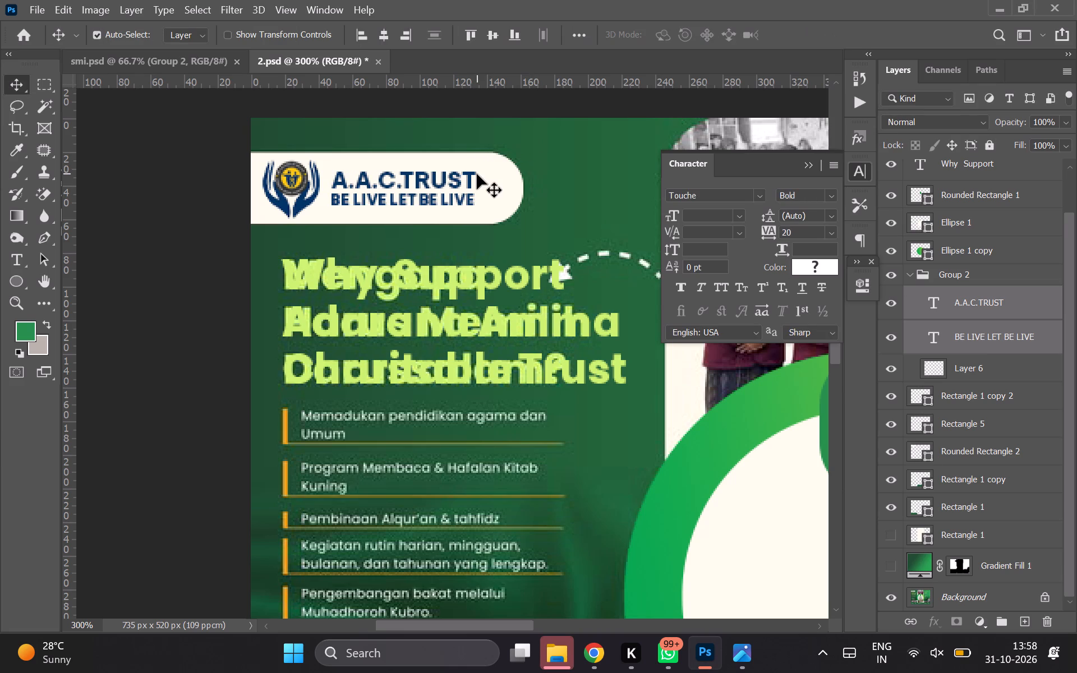
pyautogui.press('Up')
pyautogui.press('Left')
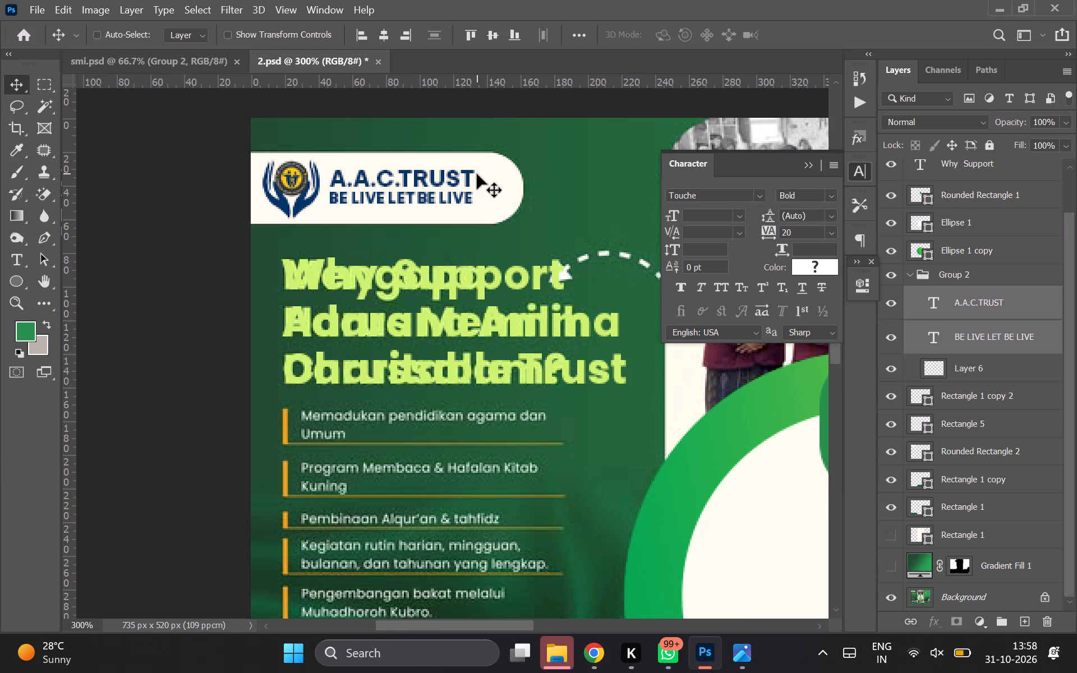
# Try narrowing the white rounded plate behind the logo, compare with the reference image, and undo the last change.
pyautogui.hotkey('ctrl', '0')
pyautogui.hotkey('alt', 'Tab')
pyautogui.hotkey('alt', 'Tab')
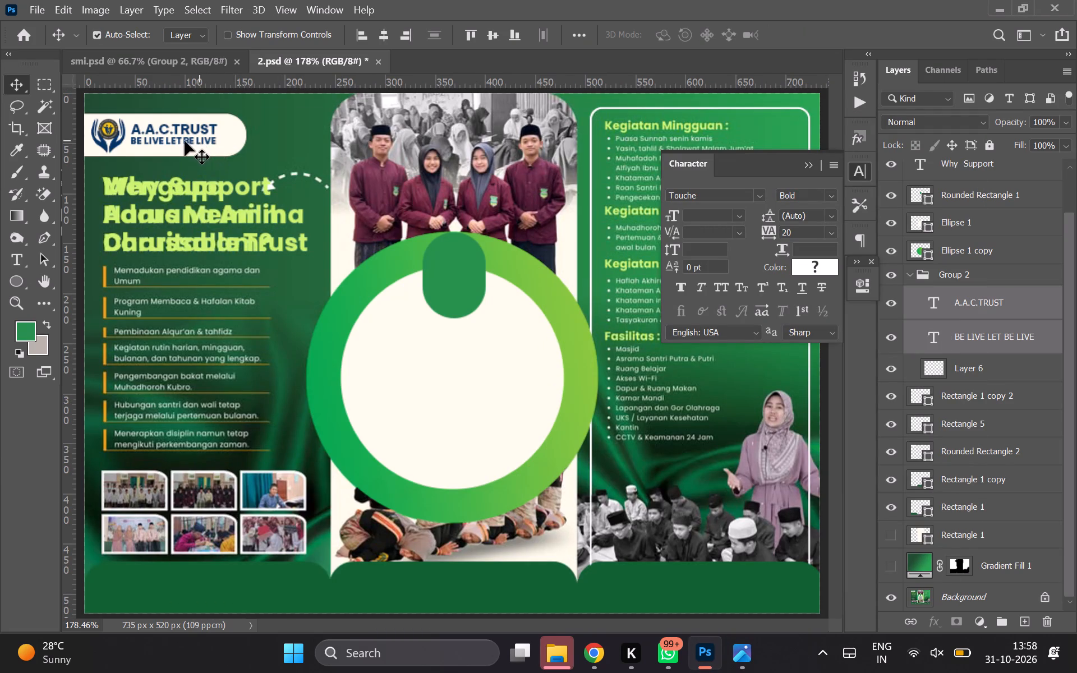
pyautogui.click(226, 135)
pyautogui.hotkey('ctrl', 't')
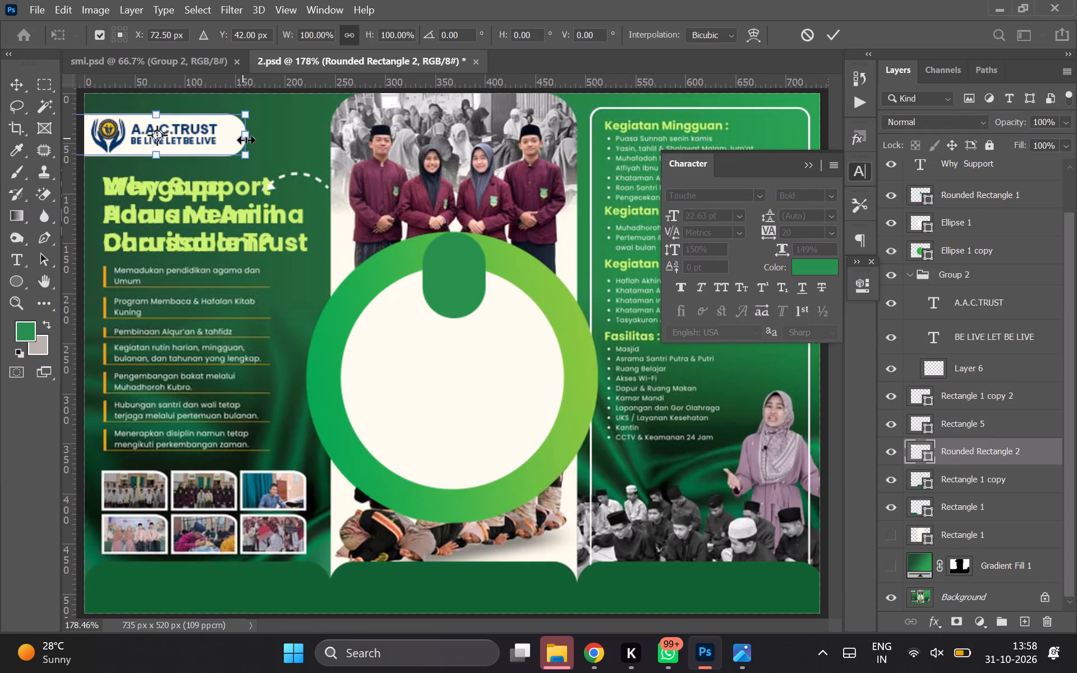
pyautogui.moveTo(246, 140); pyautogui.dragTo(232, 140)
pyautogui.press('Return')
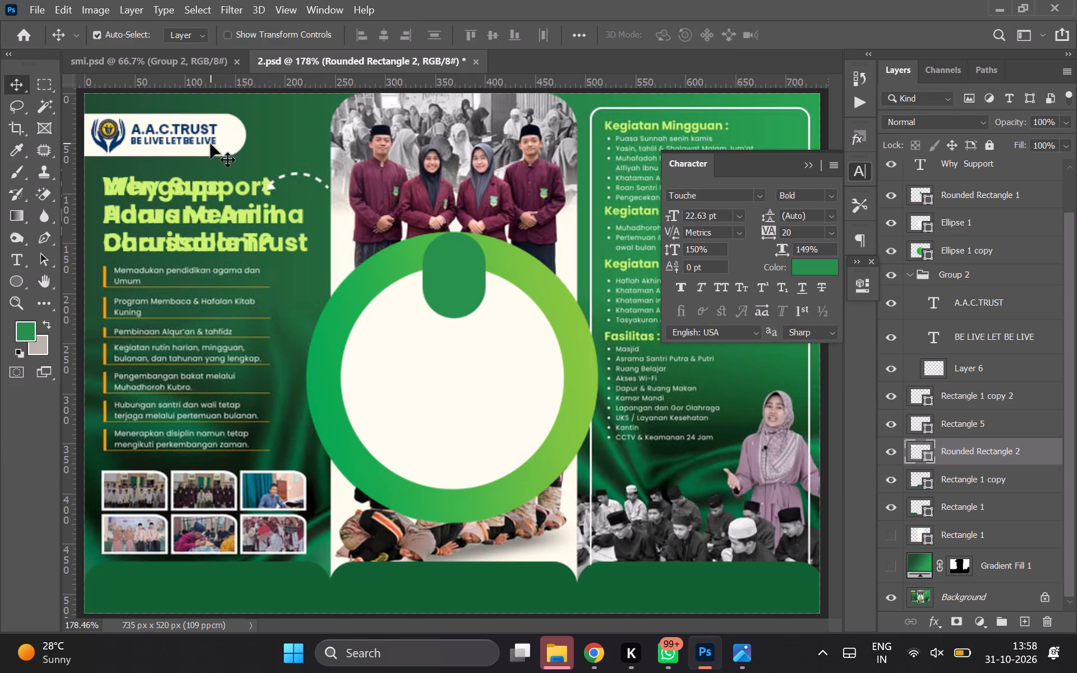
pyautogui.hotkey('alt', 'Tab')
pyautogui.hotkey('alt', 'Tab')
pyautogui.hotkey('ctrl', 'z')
# Place a vertical guide at about 18 px, along the left edge of the heading and bullet list.
pyautogui.click(104, 133)
pyautogui.moveTo(70, 183); pyautogui.dragTo(76, 184)
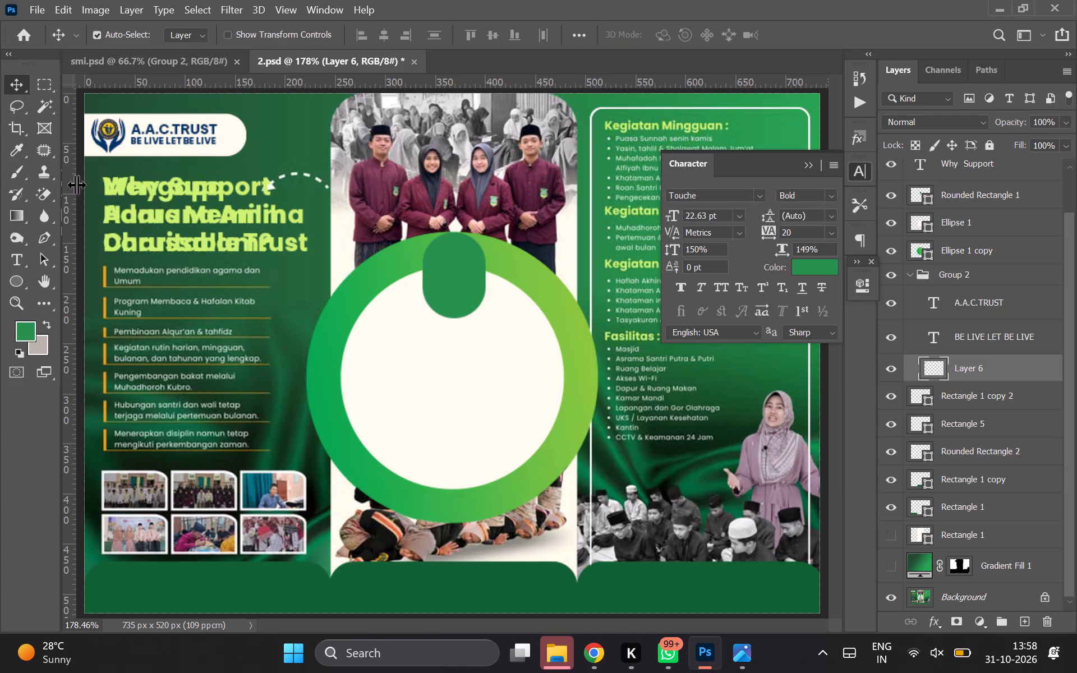
pyautogui.moveTo(76, 184); pyautogui.dragTo(95, 191)
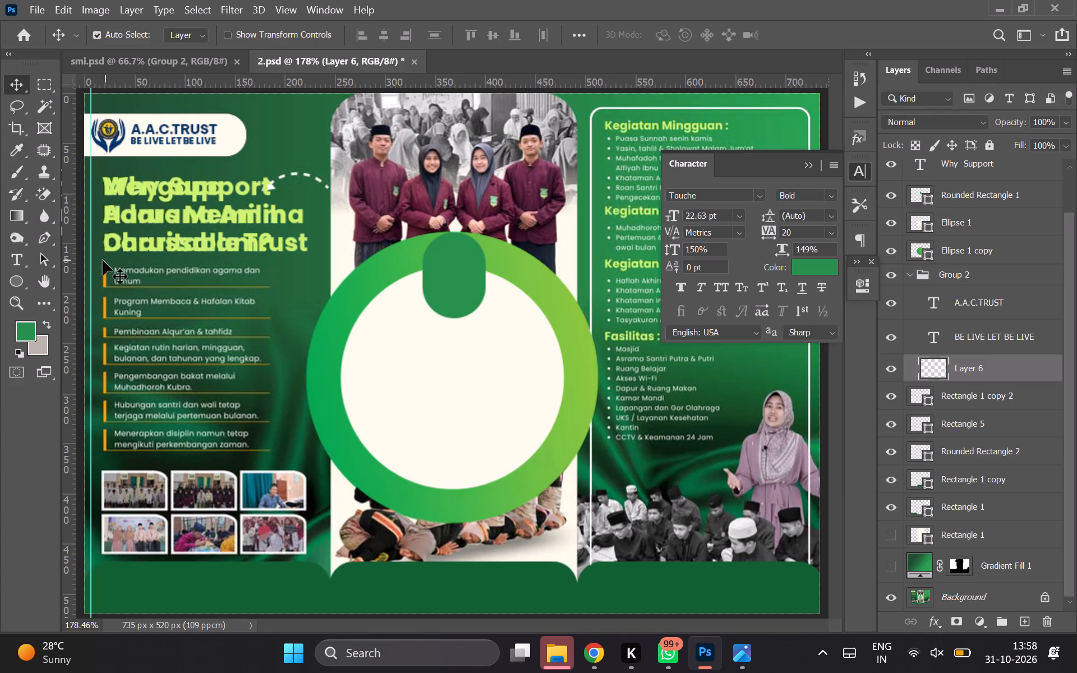
pyautogui.hotkey('ctrl', '=')
pyautogui.hotkey('ctrl', '=')
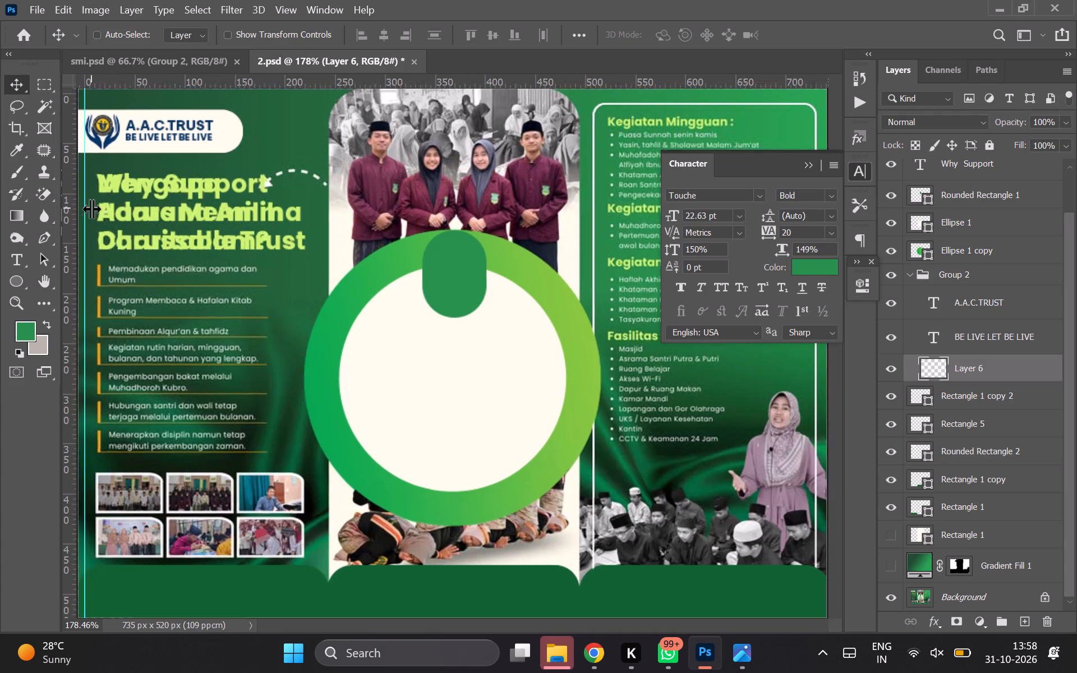
pyautogui.hotkey('ctrl', '=')
pyautogui.hscroll(-5, 91, 208)
pyautogui.scroll(1, 335, 215)
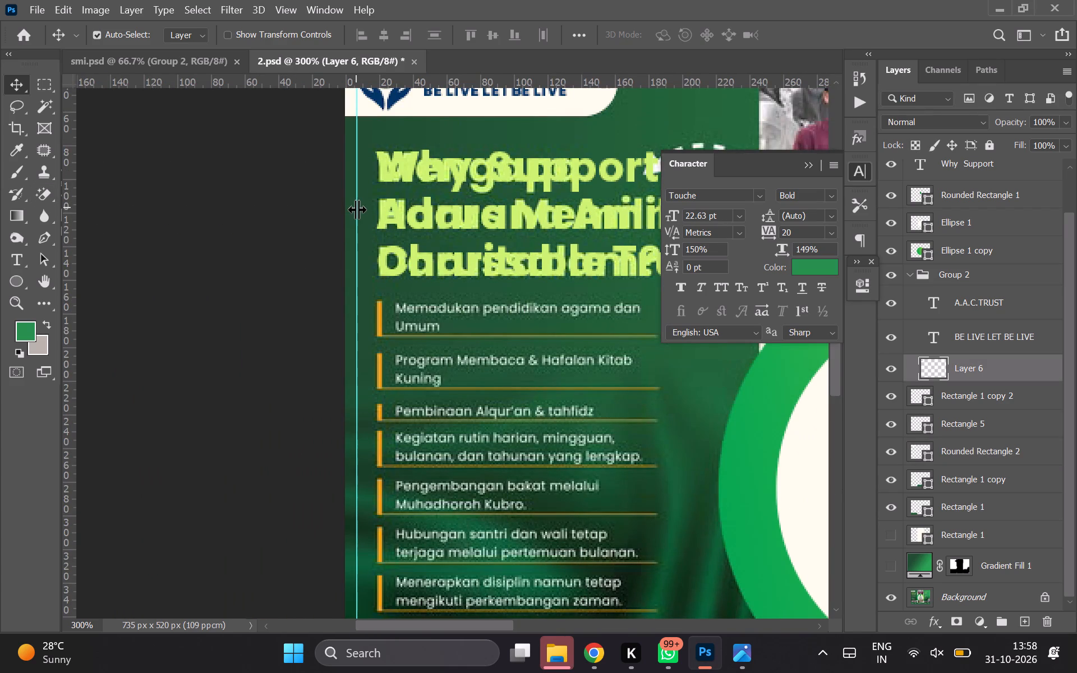
pyautogui.moveTo(357, 209); pyautogui.dragTo(376, 218)
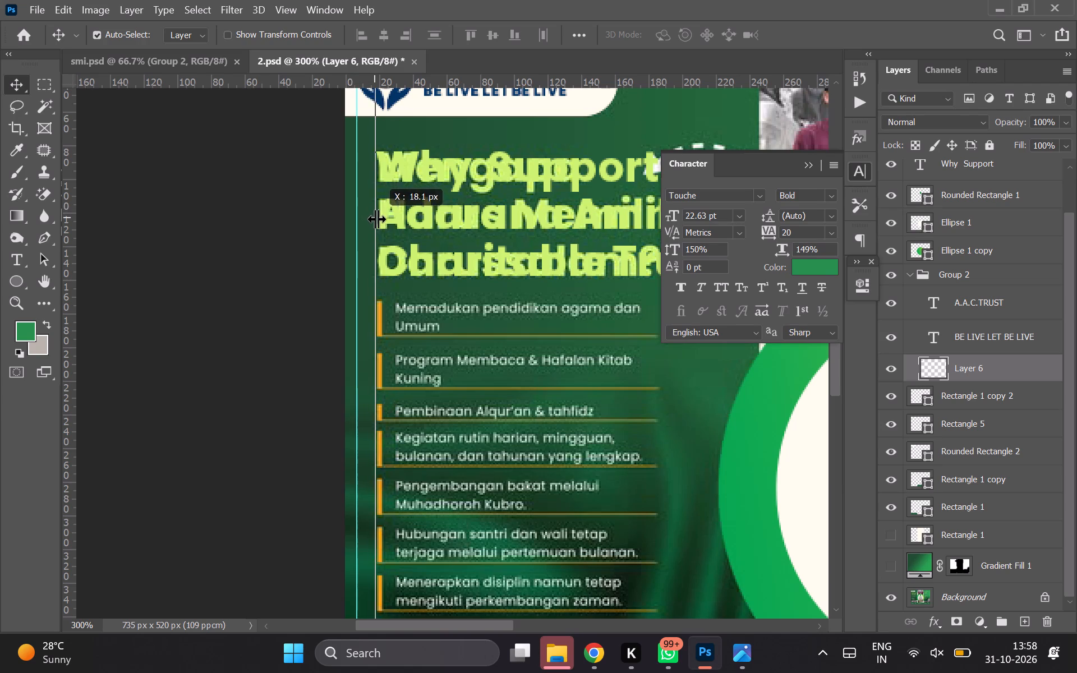
pyautogui.moveTo(376, 218); pyautogui.dragTo(377, 219)
pyautogui.scroll(2, 377, 219)
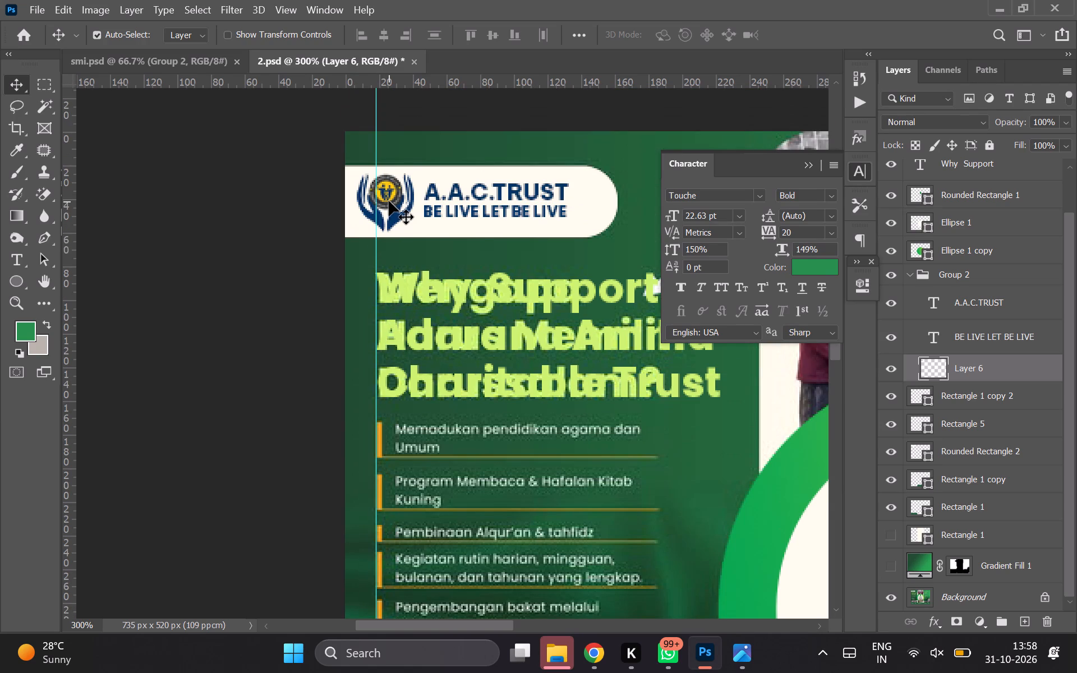
# Move the logo group (Group 2) 9 px right so the emblem lines up with the guide.
pyautogui.click(389, 201)
pyautogui.click(979, 269)
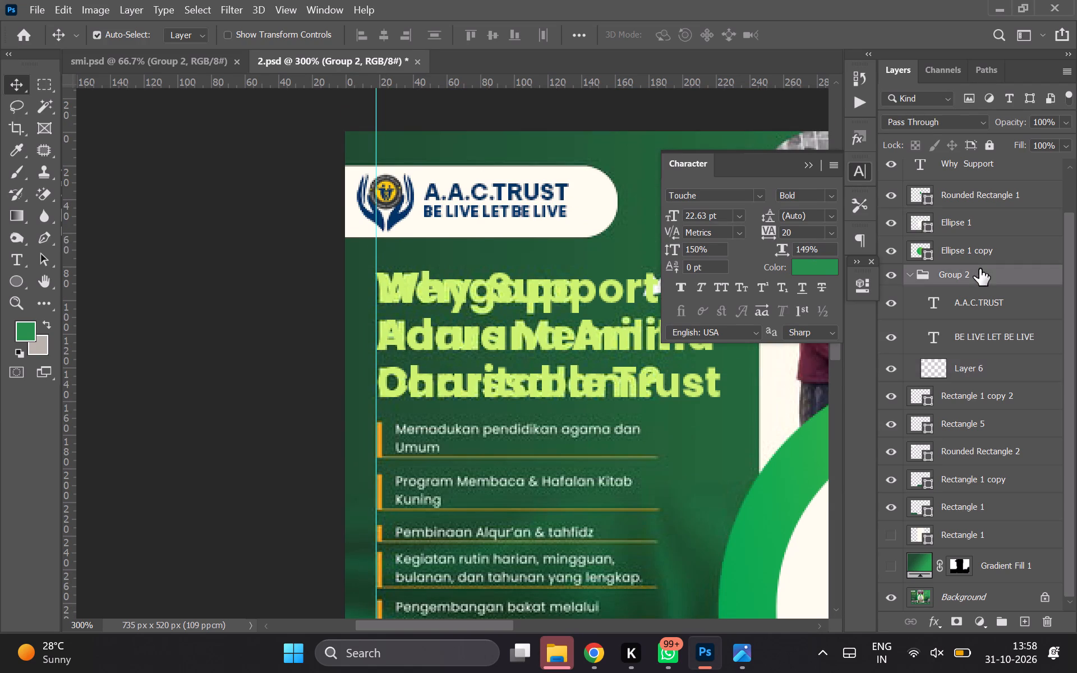
pyautogui.press('Right')
pyautogui.press('Right')
pyautogui.press('Right')
pyautogui.press('Right')
pyautogui.press('Right')
pyautogui.press('Right')
pyautogui.press('Right')
pyautogui.press('Right')
pyautogui.press('Right')
pyautogui.press('Right')
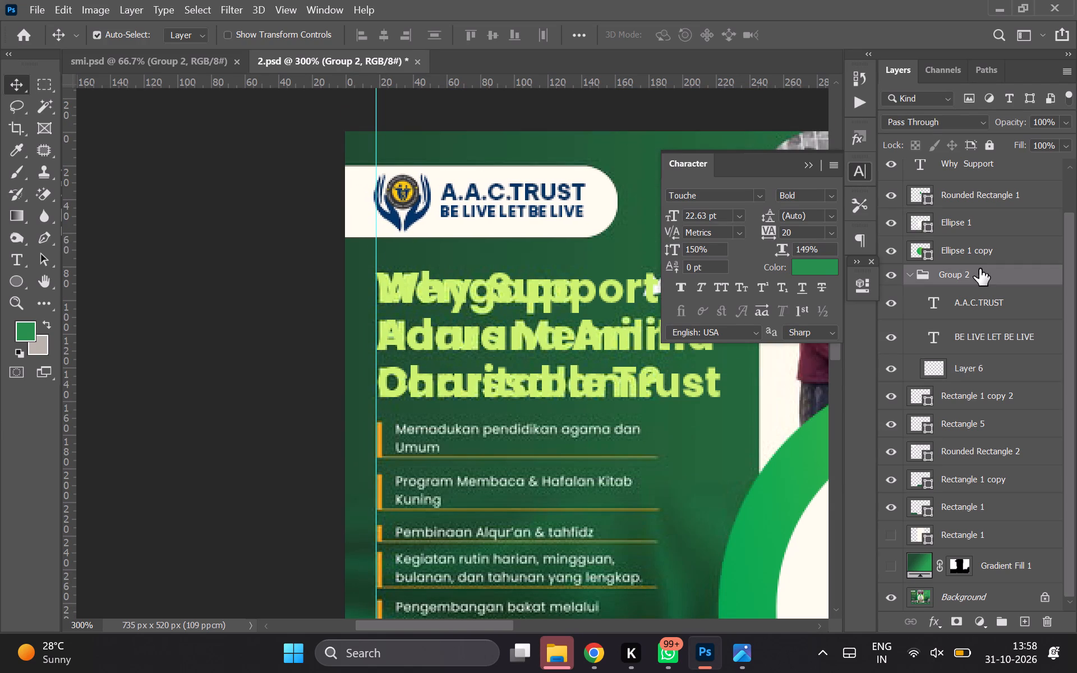
pyautogui.press('Right')
pyautogui.press('Left')
pyautogui.press('Left')
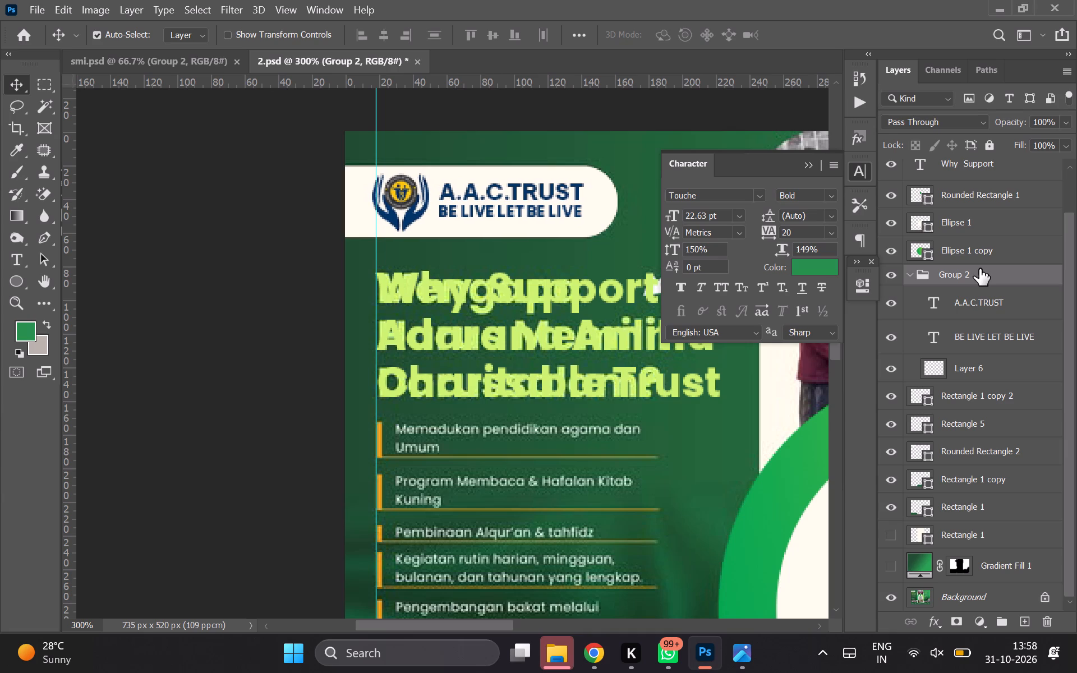
pyautogui.click(721, 399)
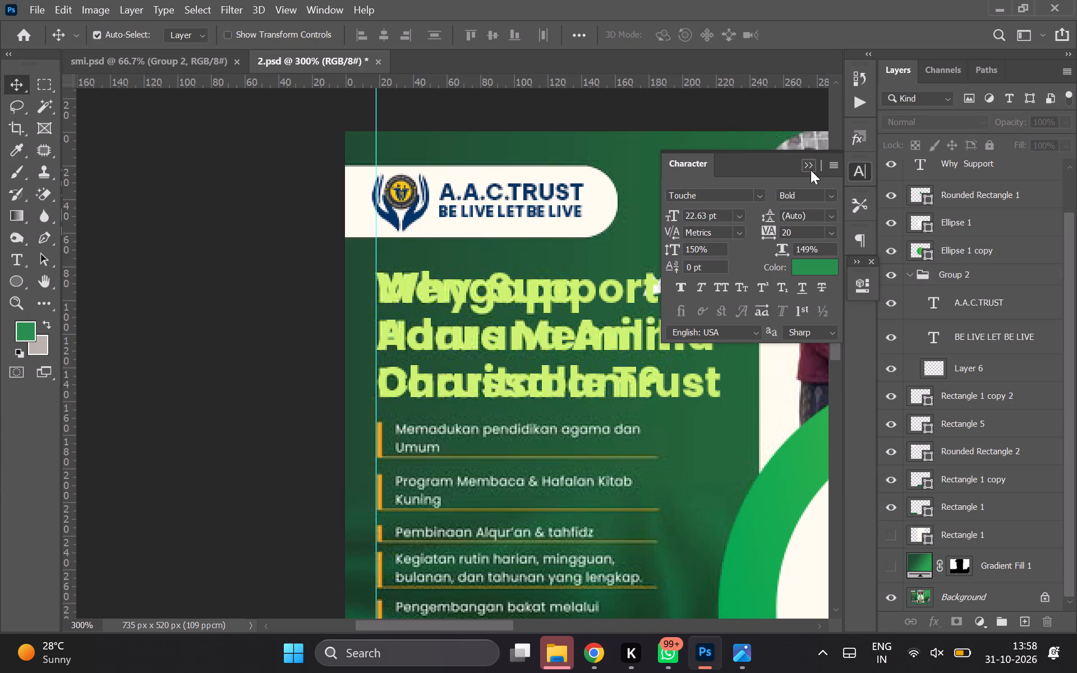
pyautogui.click(811, 170)
# Remove the vertical guide beside the heading and save 2.psd.
pyautogui.hotkey('alt', 'Tab')
pyautogui.hotkey('alt', 'Tab')
pyautogui.click(403, 394)
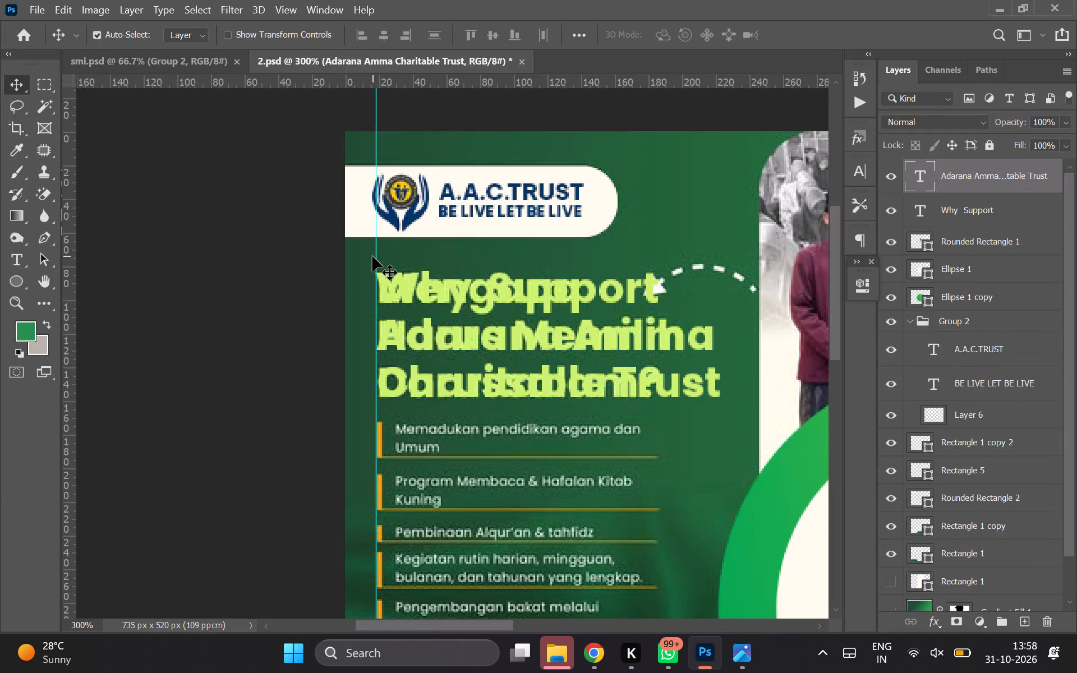
pyautogui.moveTo(376, 261); pyautogui.dragTo(0, 298)
pyautogui.hotkey('ctrl', '0')
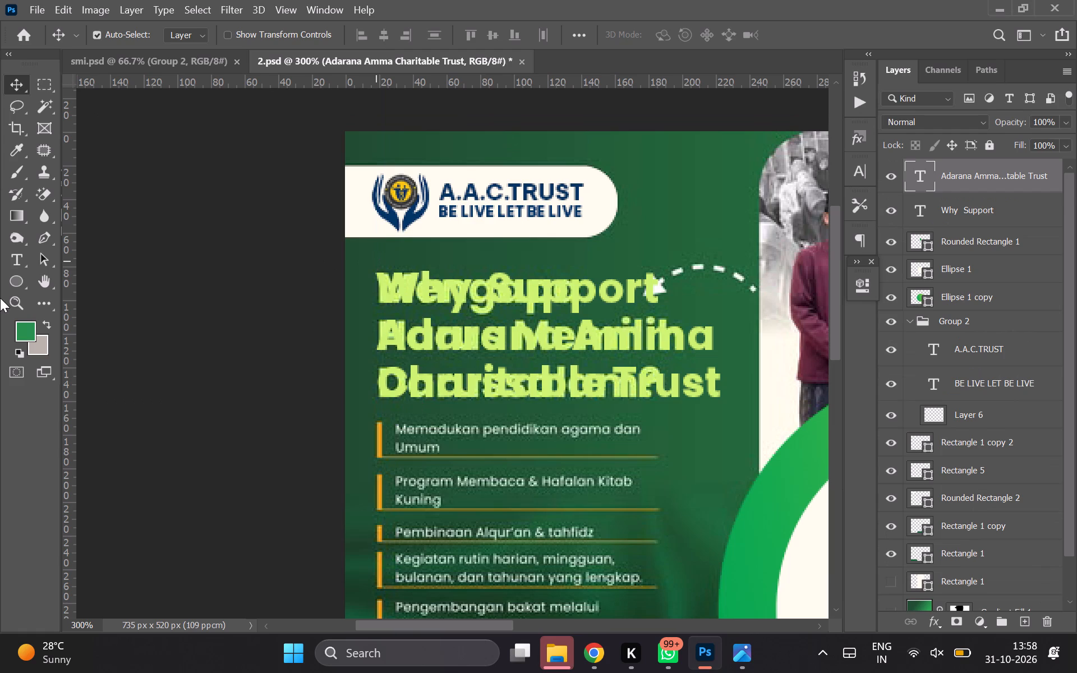
pyautogui.hotkey('ctrl', 's')
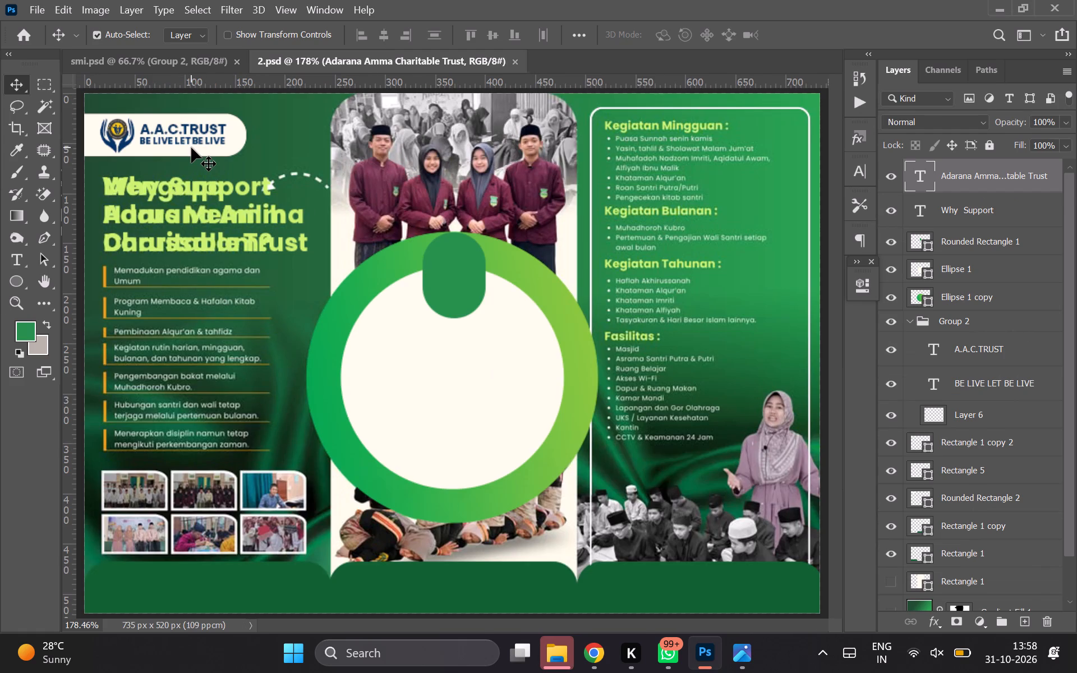
# Nudge the BE LIVE LET BE LIVE tagline 1 px down and save 2.psd.
pyautogui.click(187, 143)
pyautogui.press('Down')
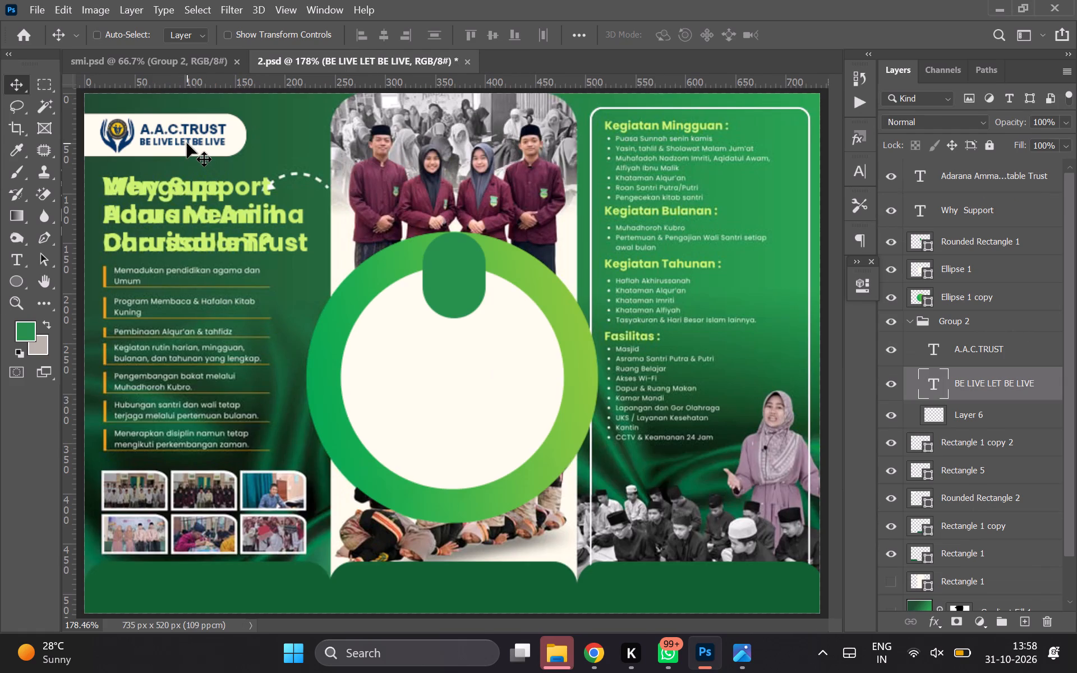
pyautogui.hotkey('ctrl', 's')
# Select the photo grid group (Group 1) in smi.psd and make the Adarana Amma Charitable Trust text the active layer in 2.psd.
pyautogui.hotkey('alt', 'Tab')
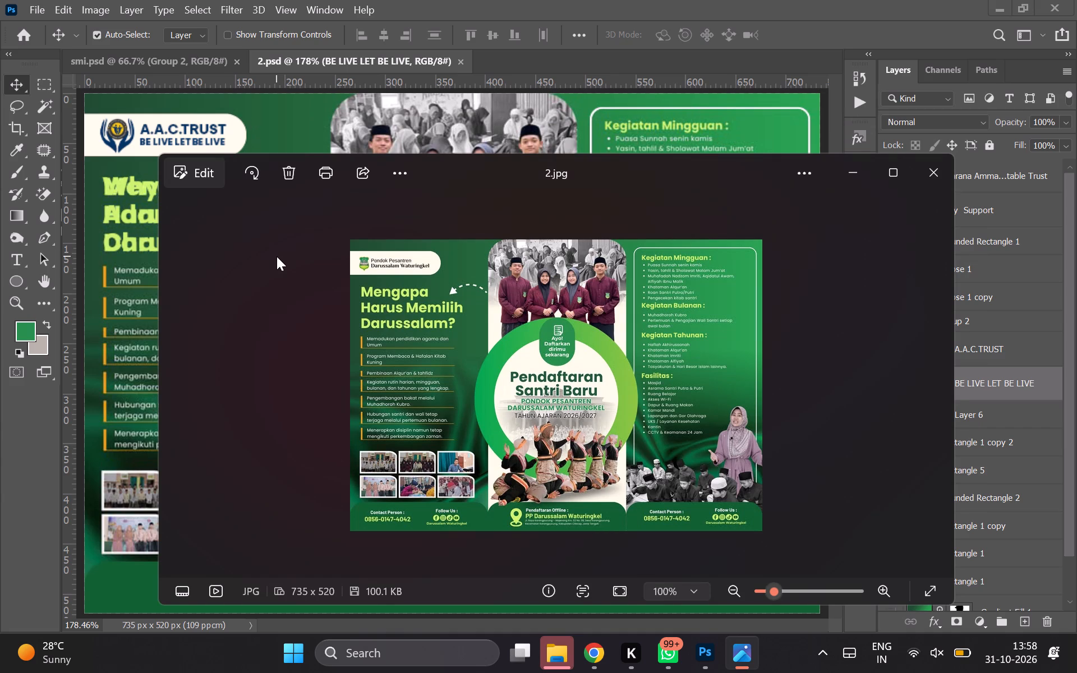
pyautogui.hotkey('alt', 'Tab')
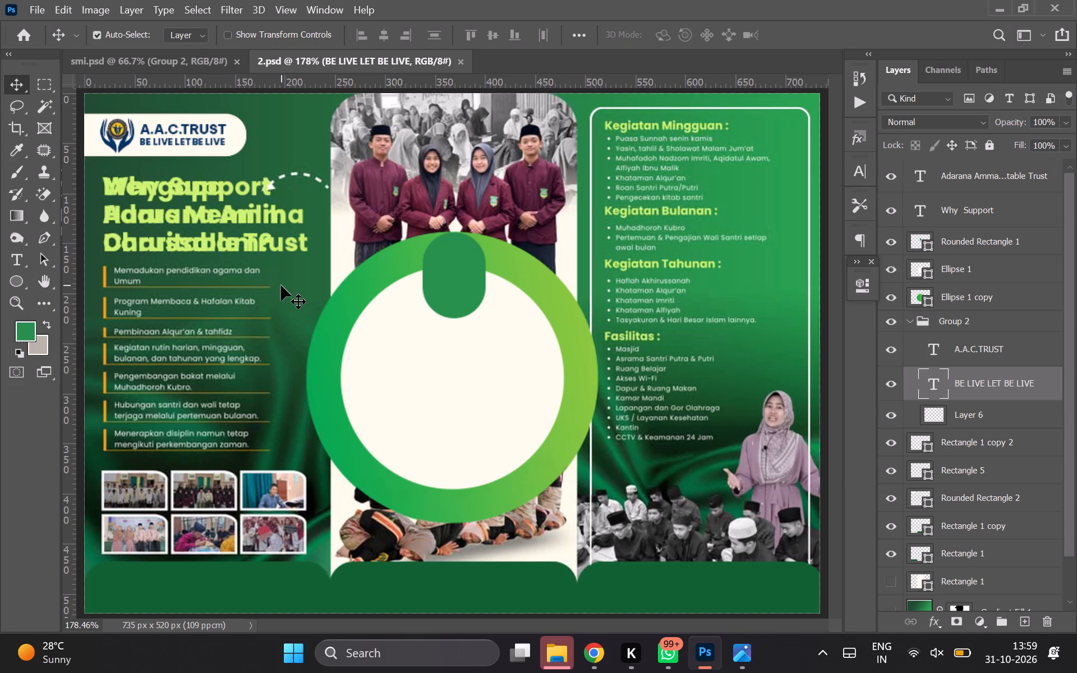
pyautogui.click(160, 66)
pyautogui.click(154, 491)
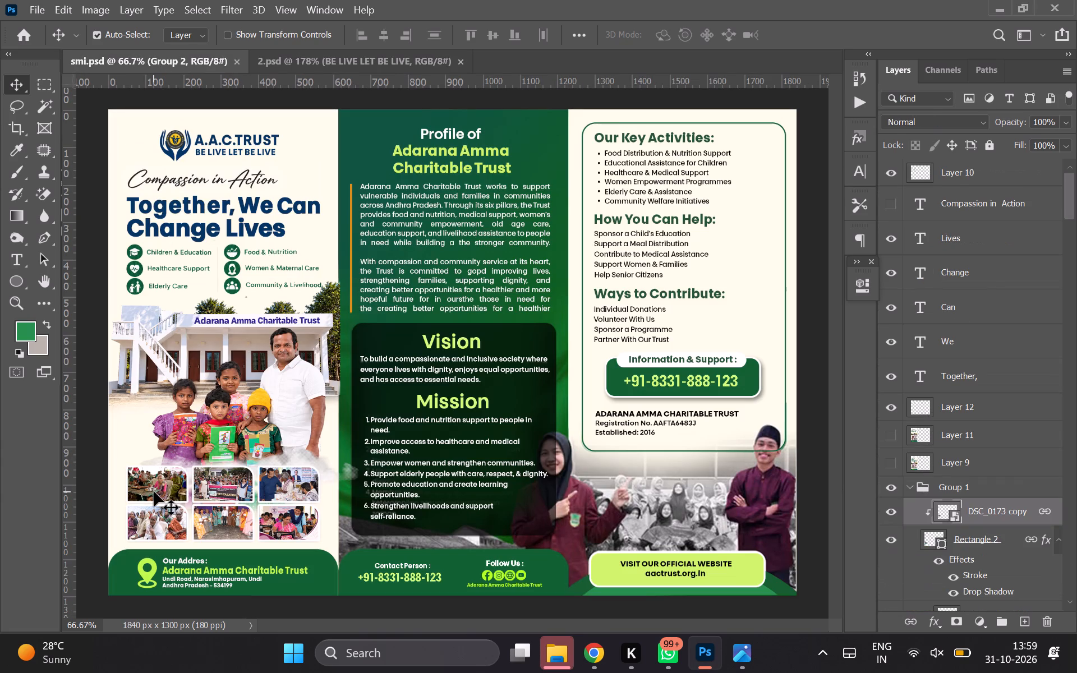
pyautogui.click(943, 493)
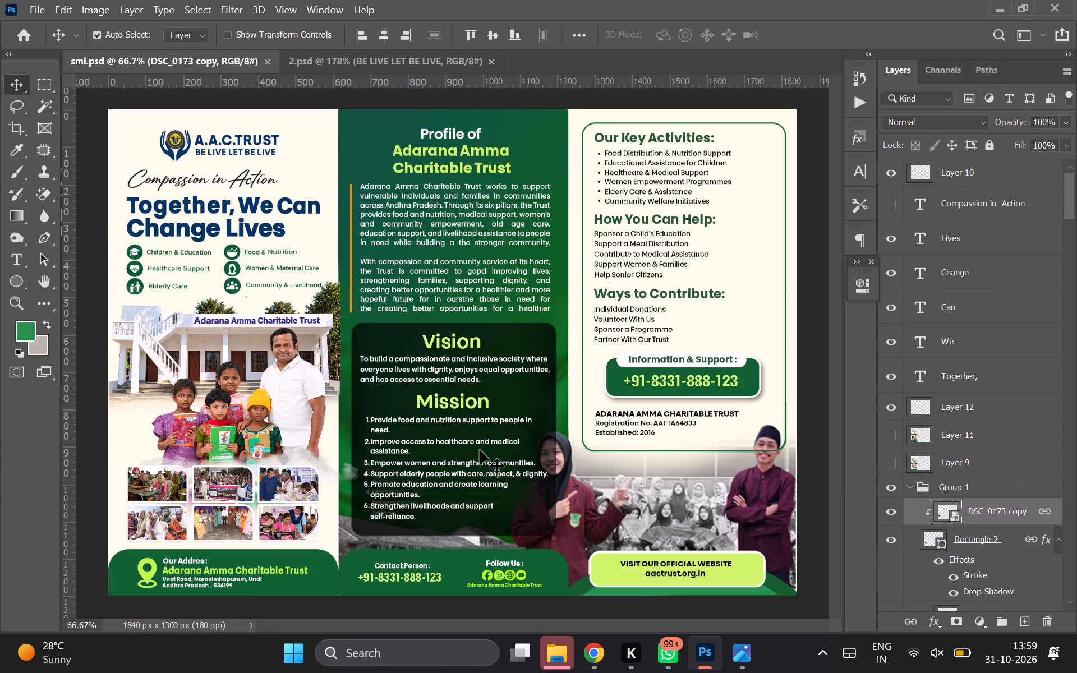
pyautogui.click(273, 60)
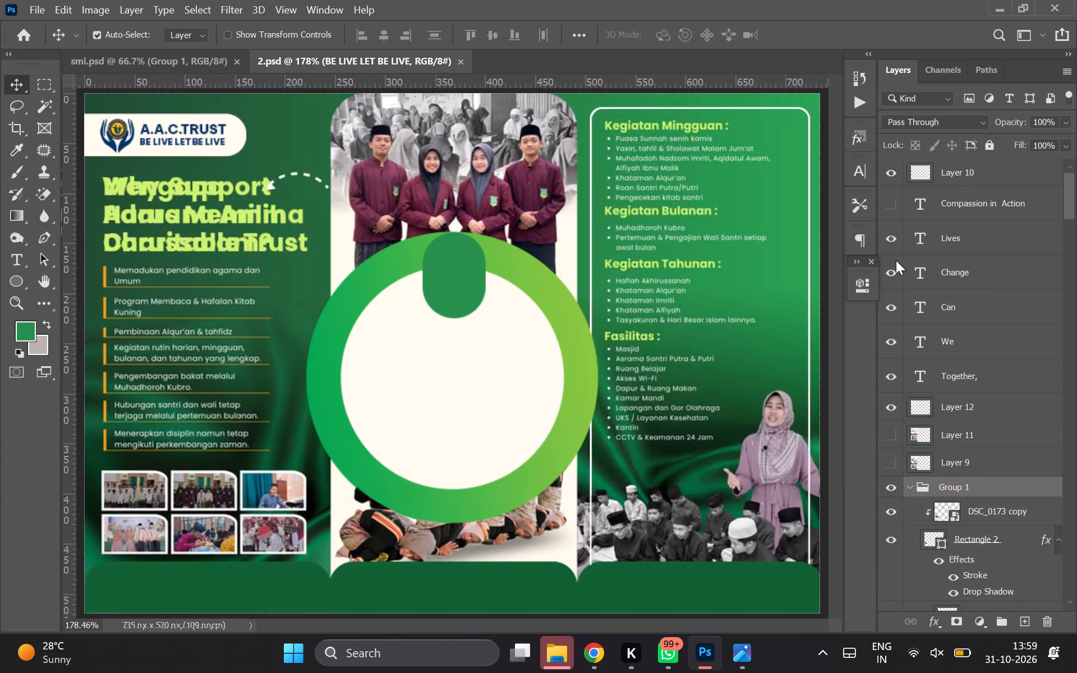
pyautogui.scroll(7, 1002, 192)
pyautogui.scroll(3, 957, 176)
pyautogui.click(931, 176)
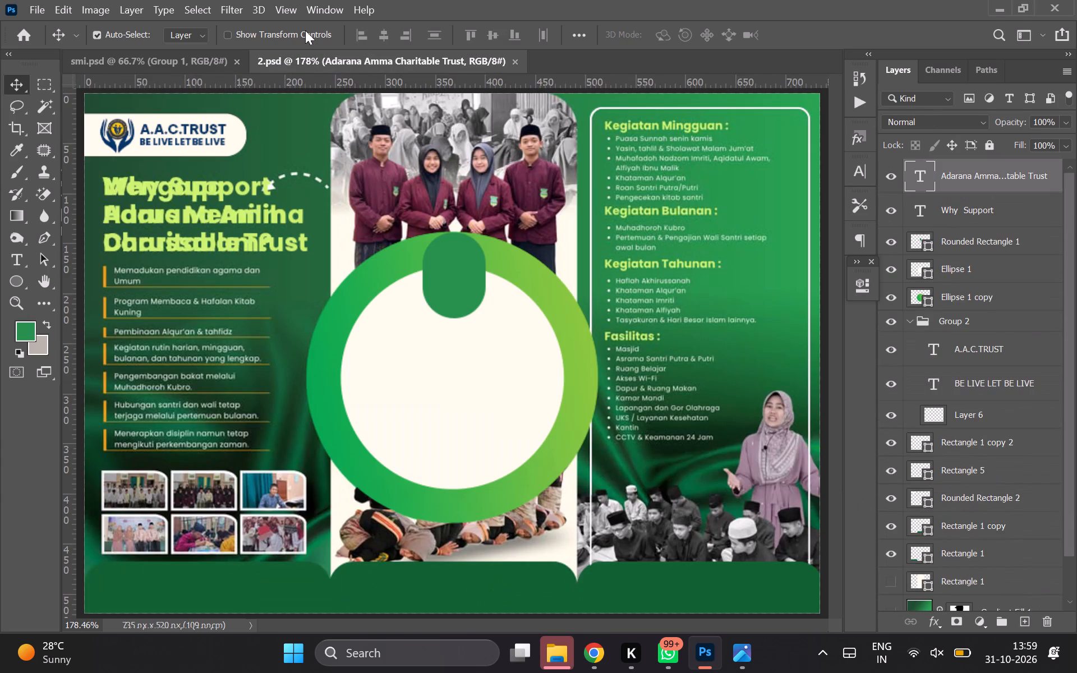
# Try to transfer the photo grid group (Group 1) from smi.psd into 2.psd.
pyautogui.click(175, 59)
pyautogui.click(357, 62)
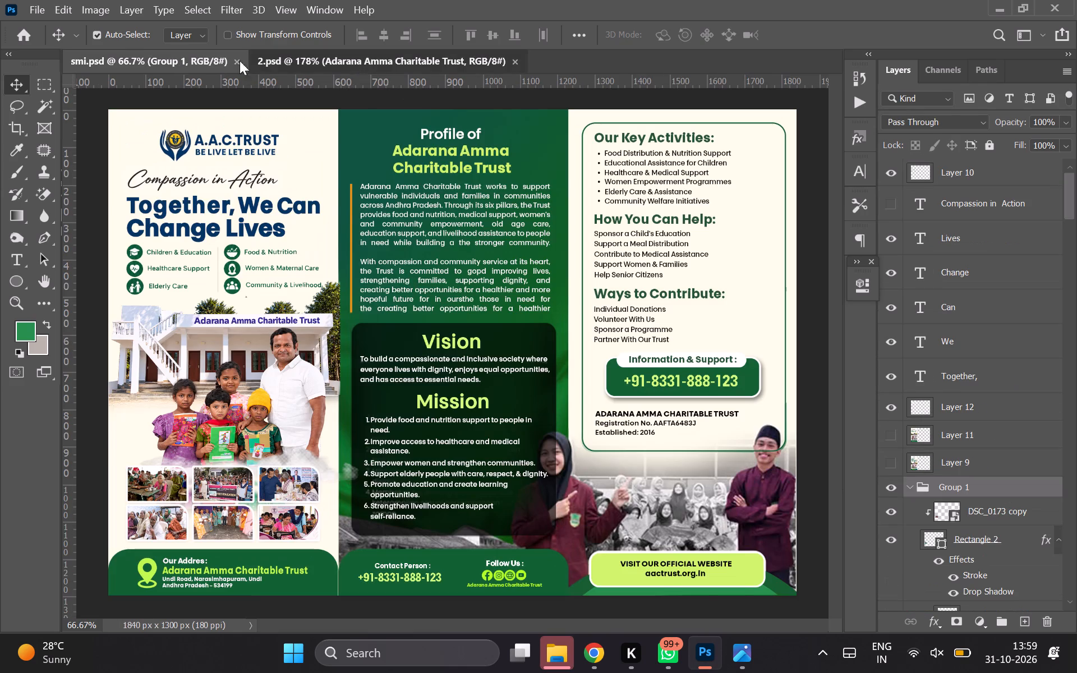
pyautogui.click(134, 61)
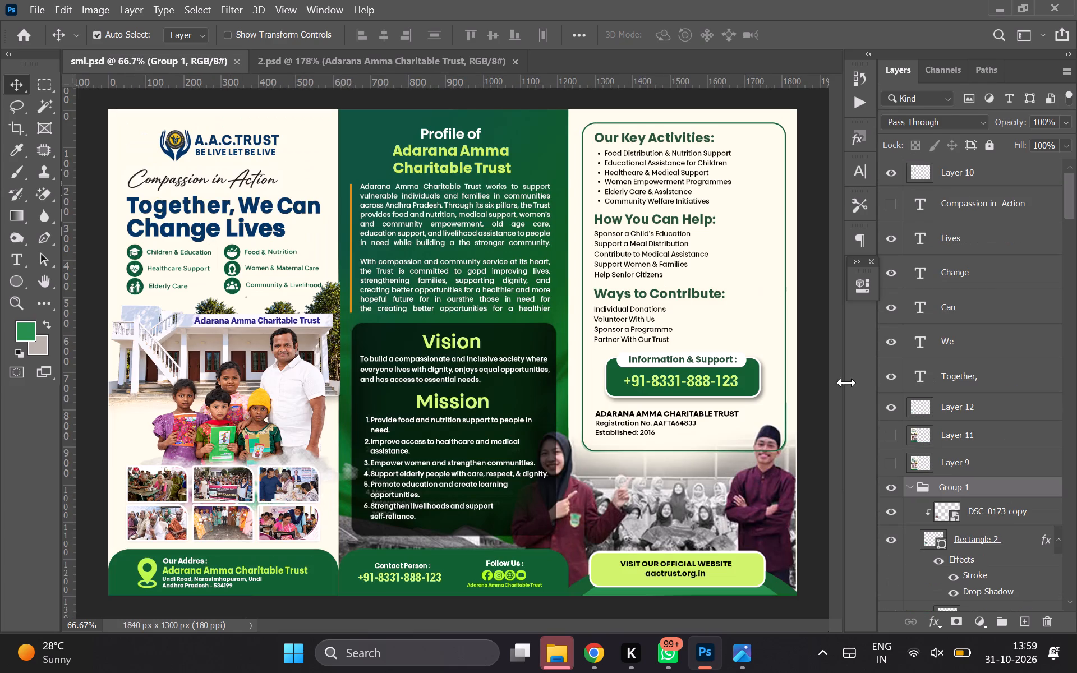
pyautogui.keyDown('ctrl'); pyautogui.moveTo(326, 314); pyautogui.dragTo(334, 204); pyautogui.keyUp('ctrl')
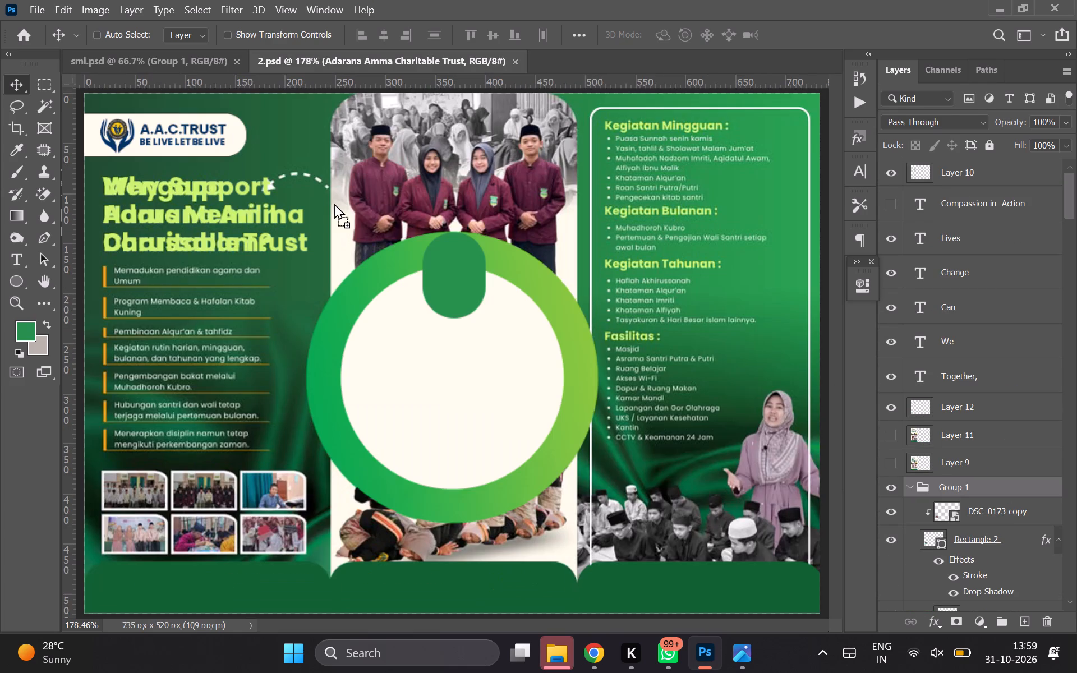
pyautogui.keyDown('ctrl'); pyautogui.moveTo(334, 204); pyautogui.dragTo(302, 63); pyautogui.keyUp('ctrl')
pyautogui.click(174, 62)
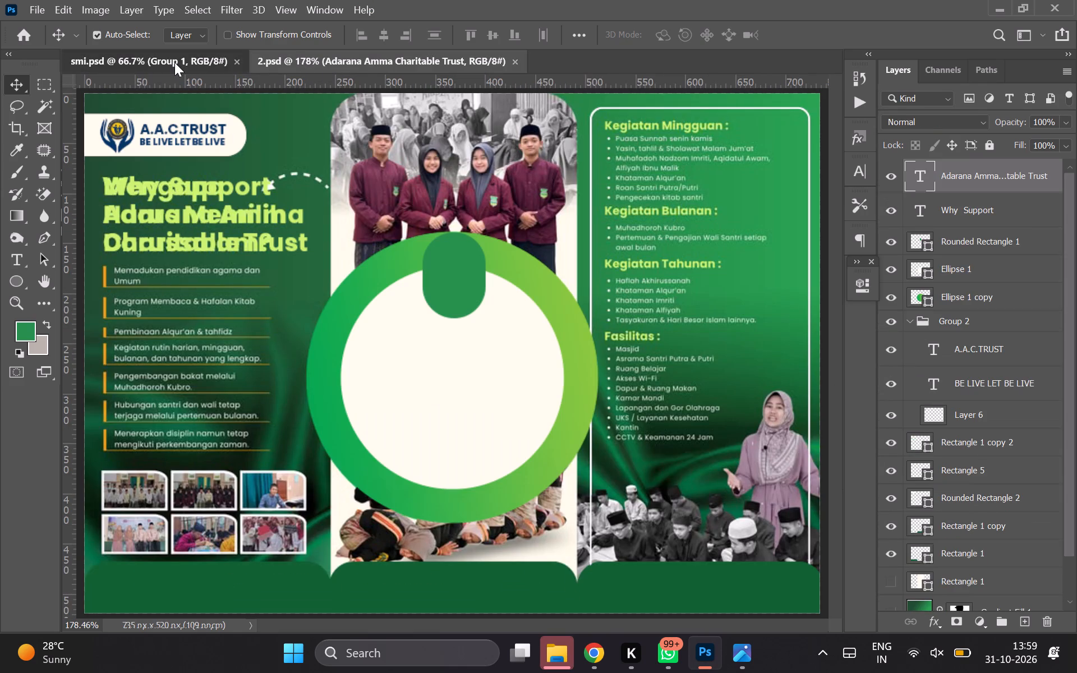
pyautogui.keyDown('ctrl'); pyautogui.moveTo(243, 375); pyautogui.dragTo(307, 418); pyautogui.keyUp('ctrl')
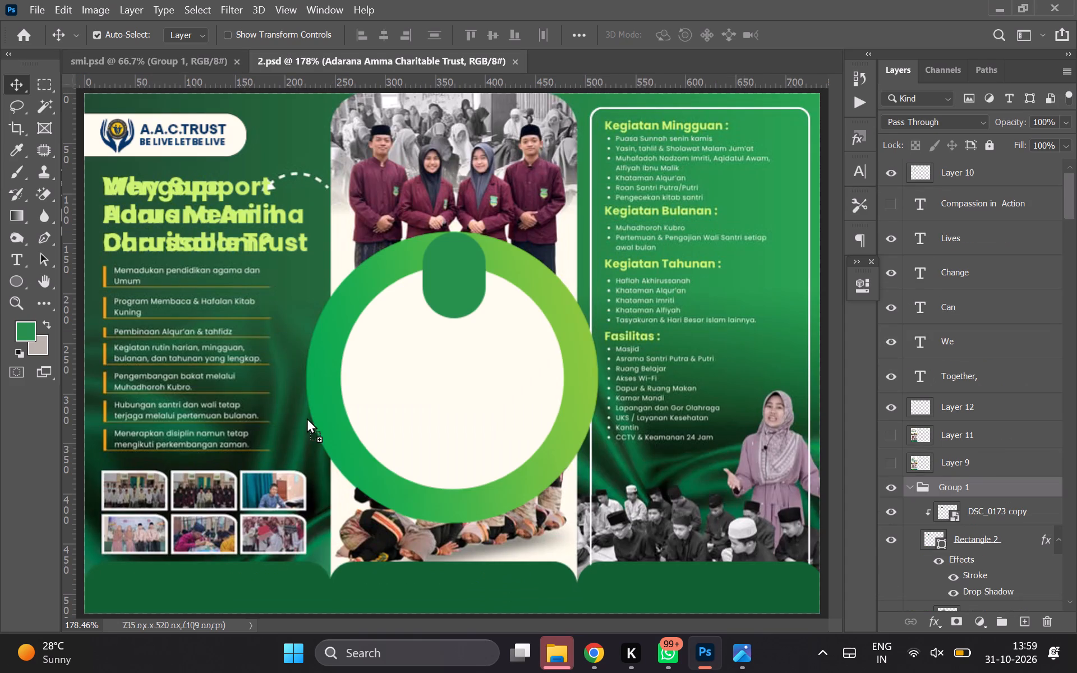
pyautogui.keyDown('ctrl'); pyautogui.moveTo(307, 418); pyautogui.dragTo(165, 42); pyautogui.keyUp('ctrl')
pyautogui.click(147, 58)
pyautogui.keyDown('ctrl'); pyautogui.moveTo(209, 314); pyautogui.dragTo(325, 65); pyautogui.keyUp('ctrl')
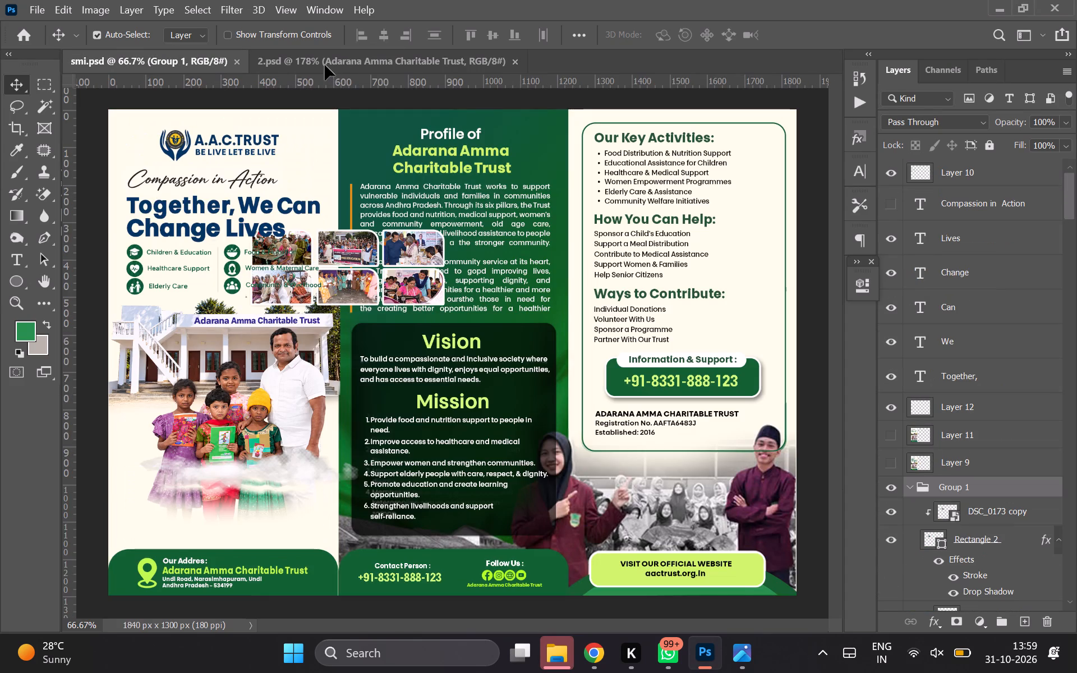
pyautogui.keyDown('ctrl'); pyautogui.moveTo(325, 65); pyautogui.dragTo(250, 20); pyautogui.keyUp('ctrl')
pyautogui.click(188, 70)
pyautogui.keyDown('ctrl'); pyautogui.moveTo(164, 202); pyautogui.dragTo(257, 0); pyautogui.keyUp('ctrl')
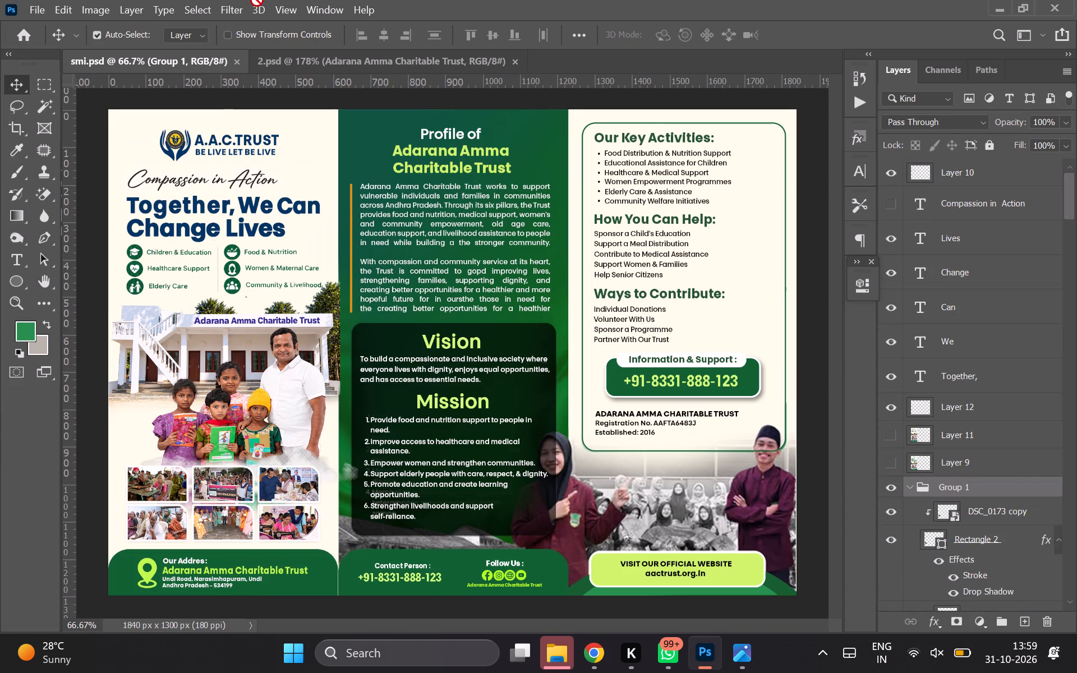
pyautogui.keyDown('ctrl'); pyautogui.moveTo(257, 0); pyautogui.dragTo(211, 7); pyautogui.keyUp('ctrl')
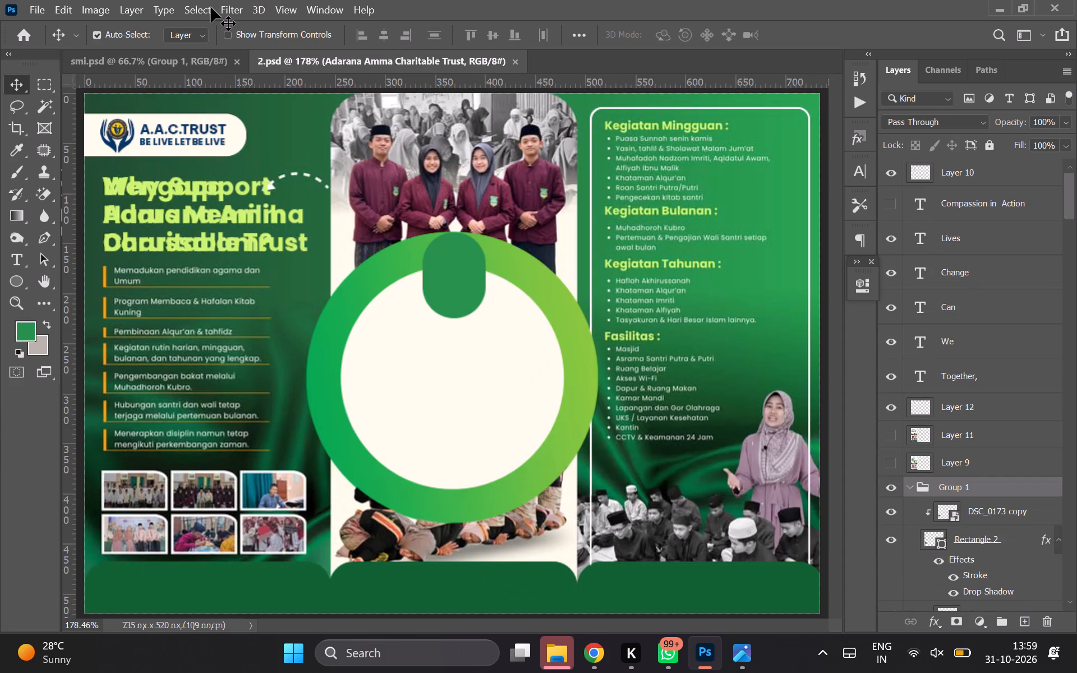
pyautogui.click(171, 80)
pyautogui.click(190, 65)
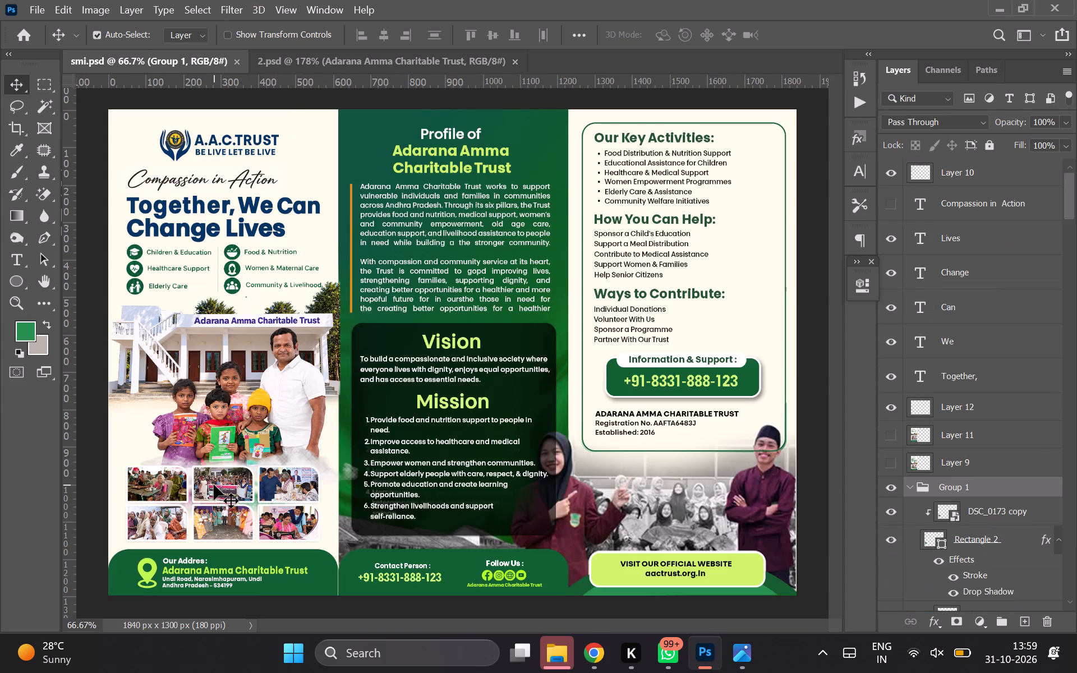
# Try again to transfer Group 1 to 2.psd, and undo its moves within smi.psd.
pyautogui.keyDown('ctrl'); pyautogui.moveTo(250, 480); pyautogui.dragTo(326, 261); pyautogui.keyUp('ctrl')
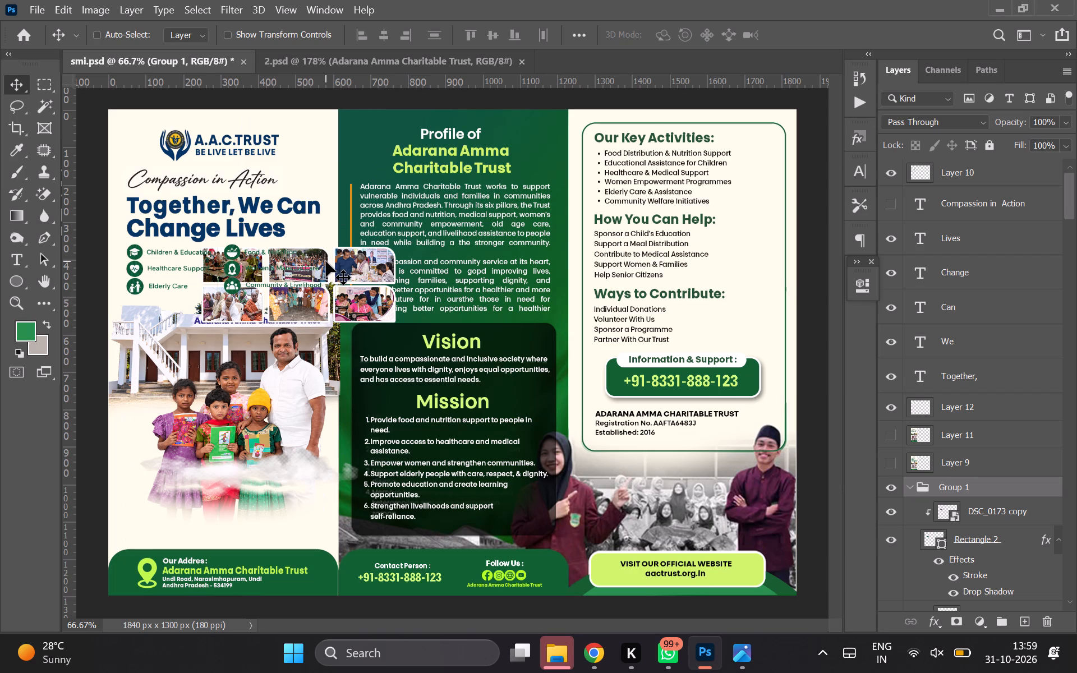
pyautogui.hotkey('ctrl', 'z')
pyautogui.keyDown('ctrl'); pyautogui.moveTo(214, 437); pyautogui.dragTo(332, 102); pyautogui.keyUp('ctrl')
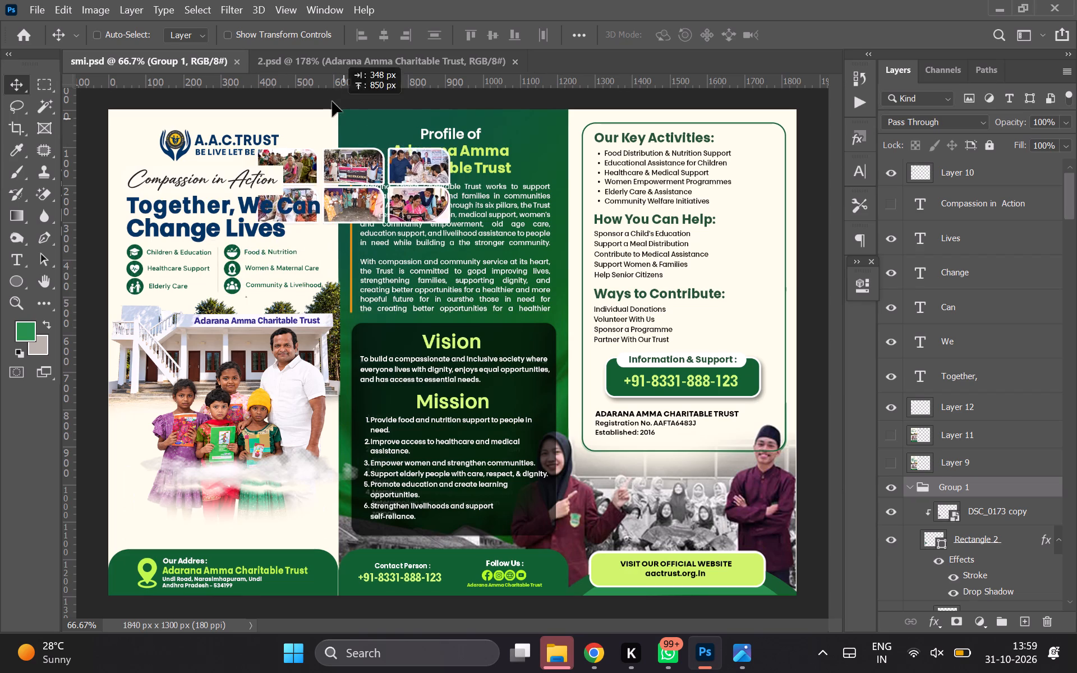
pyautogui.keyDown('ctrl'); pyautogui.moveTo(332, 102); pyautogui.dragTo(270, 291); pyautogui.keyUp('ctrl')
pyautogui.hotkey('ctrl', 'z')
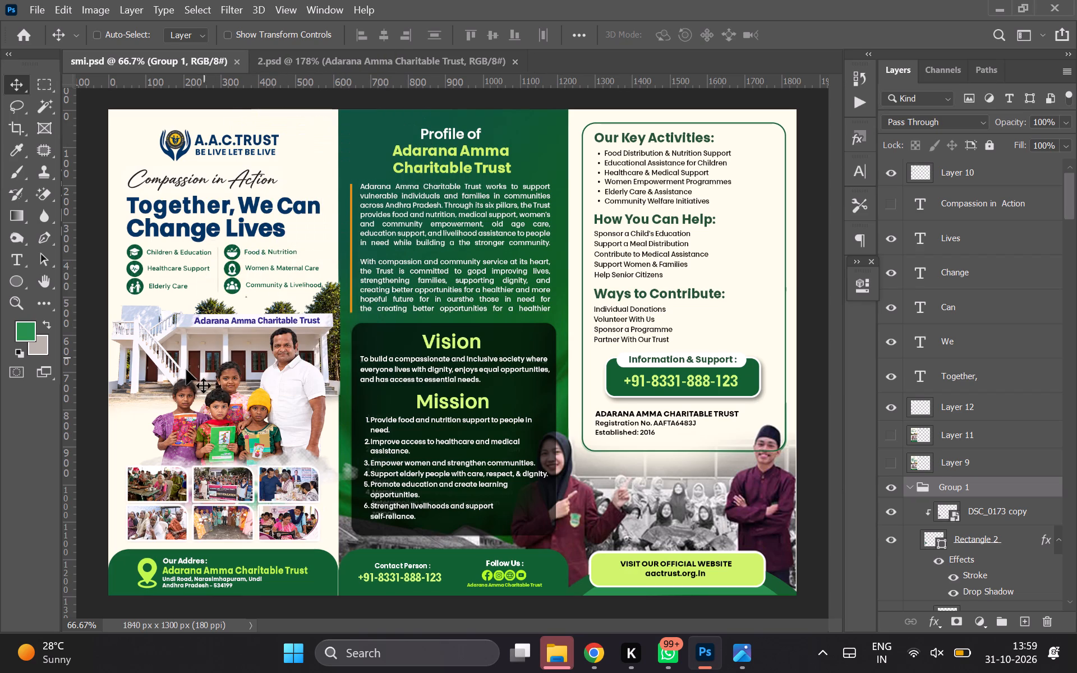
# Copy the six-photo grid (Group 1) from smi.psd into 2.psd, over the bullet list area.
pyautogui.keyDown('ctrl'); pyautogui.moveTo(186, 370); pyautogui.dragTo(282, 262); pyautogui.keyUp('ctrl')
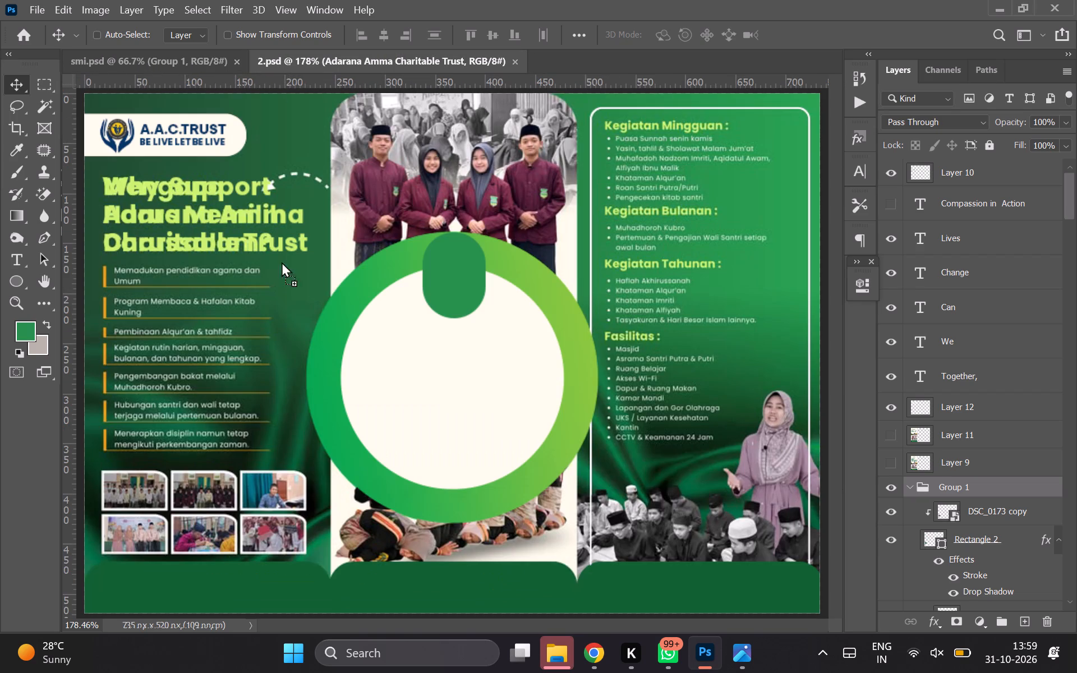
pyautogui.keyDown('ctrl'); pyautogui.moveTo(282, 262); pyautogui.dragTo(236, 411); pyautogui.keyUp('ctrl')
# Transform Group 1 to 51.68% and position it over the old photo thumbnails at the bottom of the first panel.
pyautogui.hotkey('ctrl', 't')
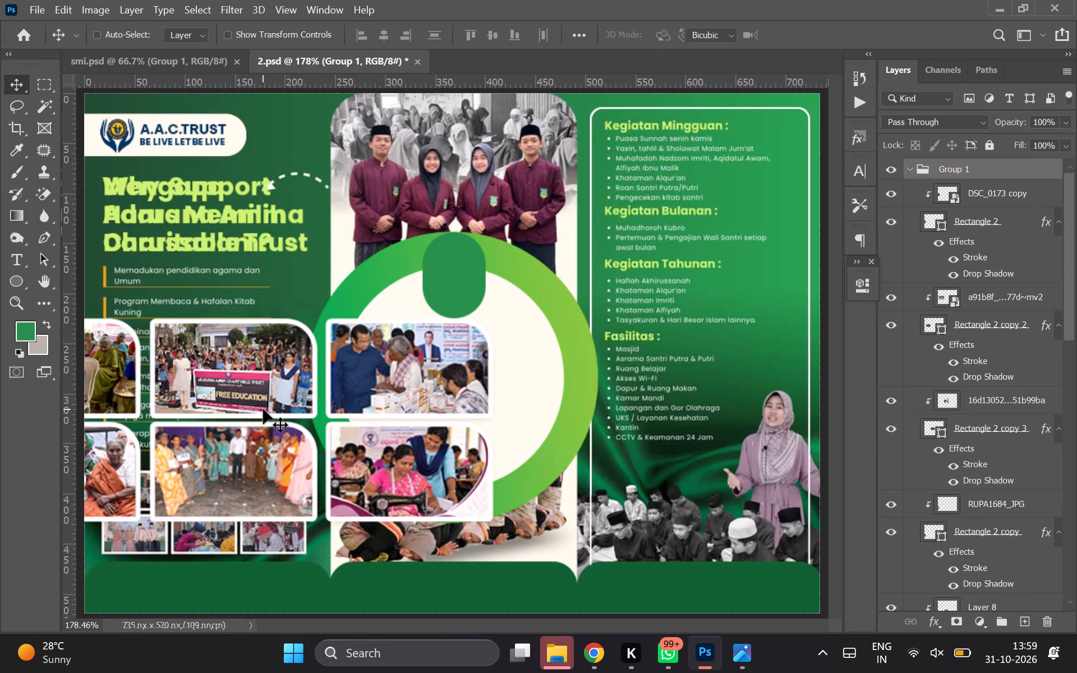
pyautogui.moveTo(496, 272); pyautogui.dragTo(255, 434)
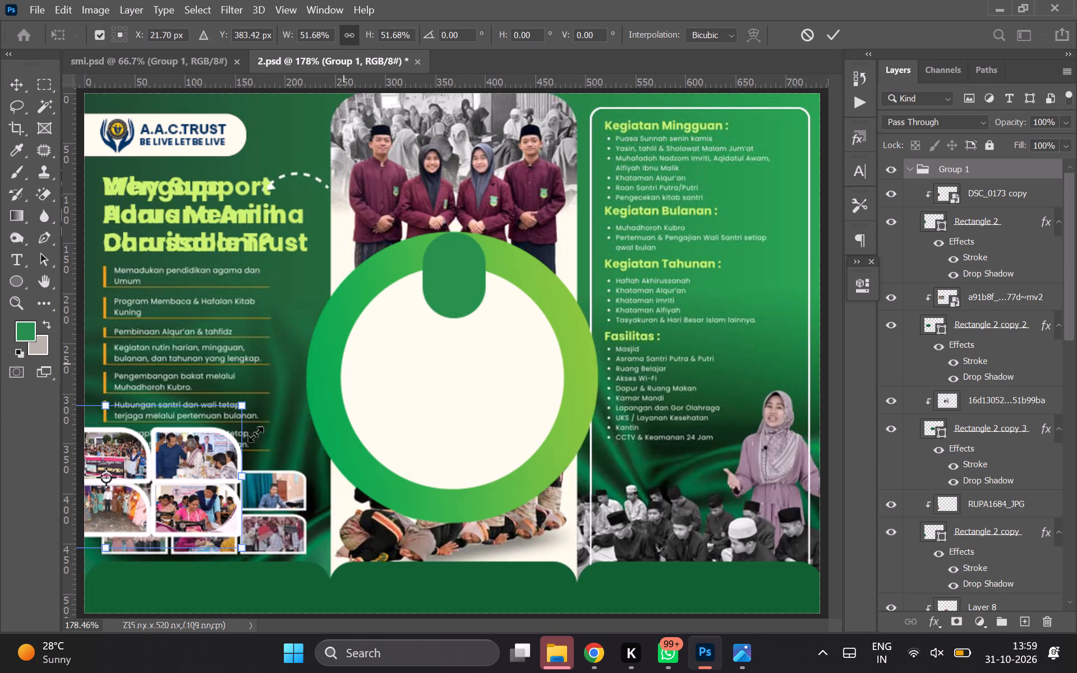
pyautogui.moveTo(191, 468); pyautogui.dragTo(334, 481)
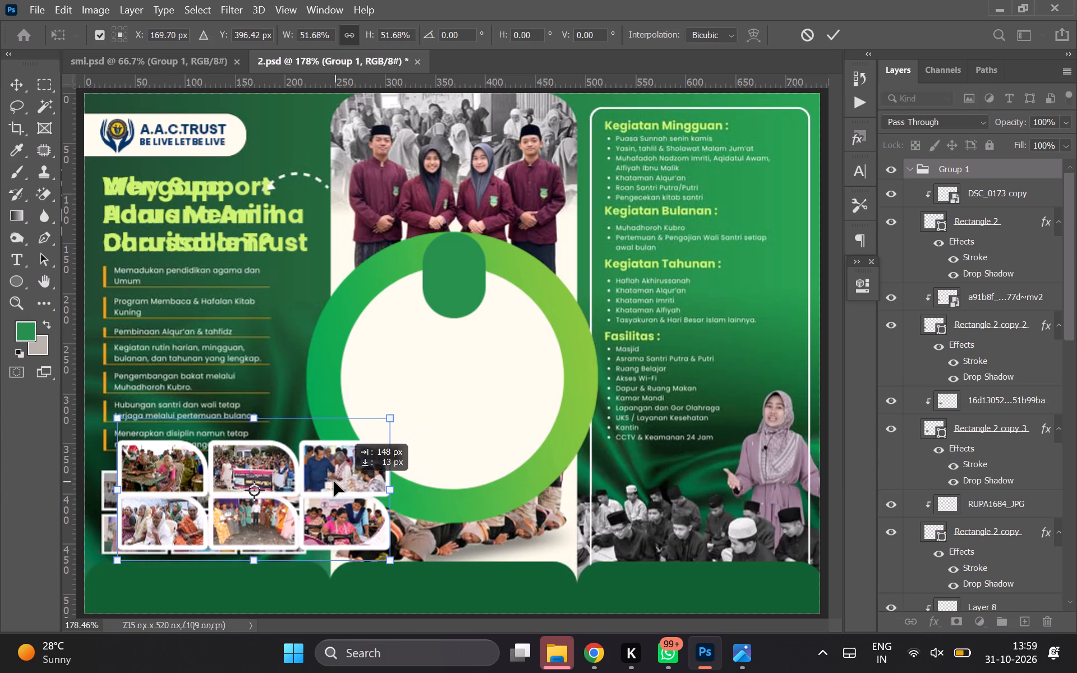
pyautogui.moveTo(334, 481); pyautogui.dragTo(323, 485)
# Check smi.psd's image size for reference and set 2.psd's resolution to 180 pixels/centimeter with automatic resampling.
pyautogui.click(160, 62)
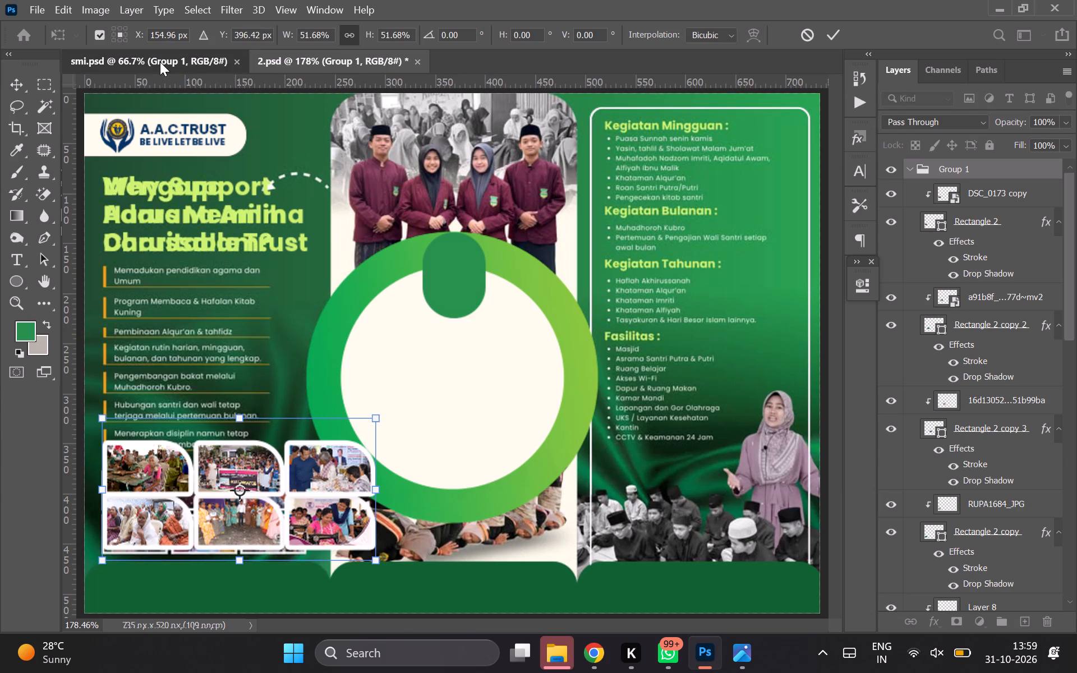
pyautogui.click(100, 7)
pyautogui.click(130, 120)
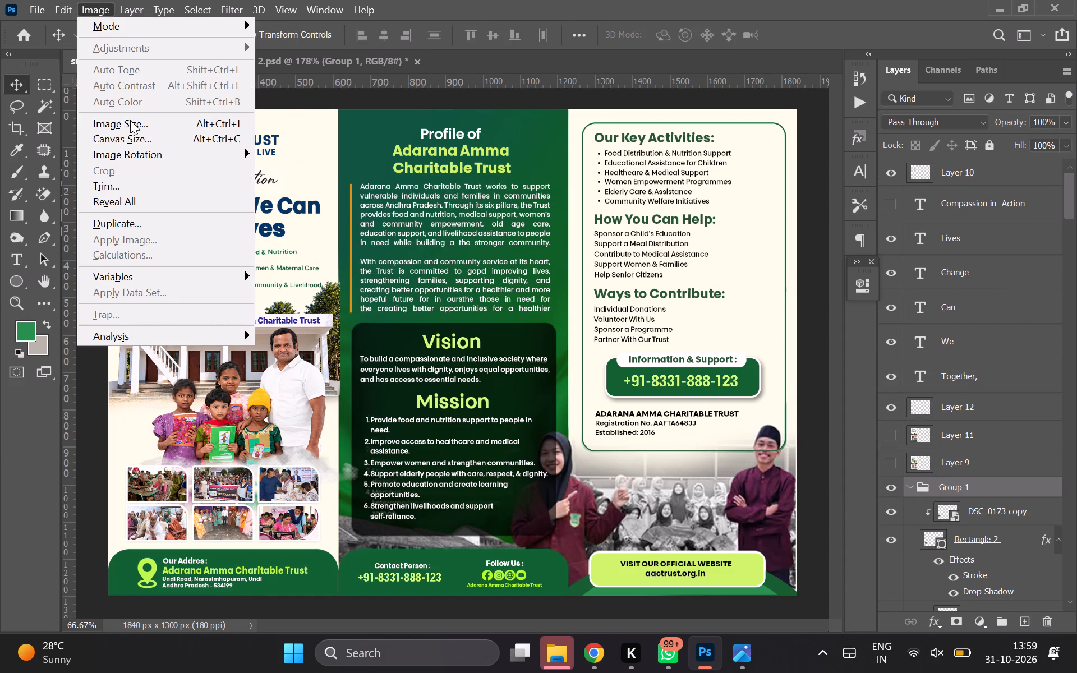
pyautogui.click(796, 103)
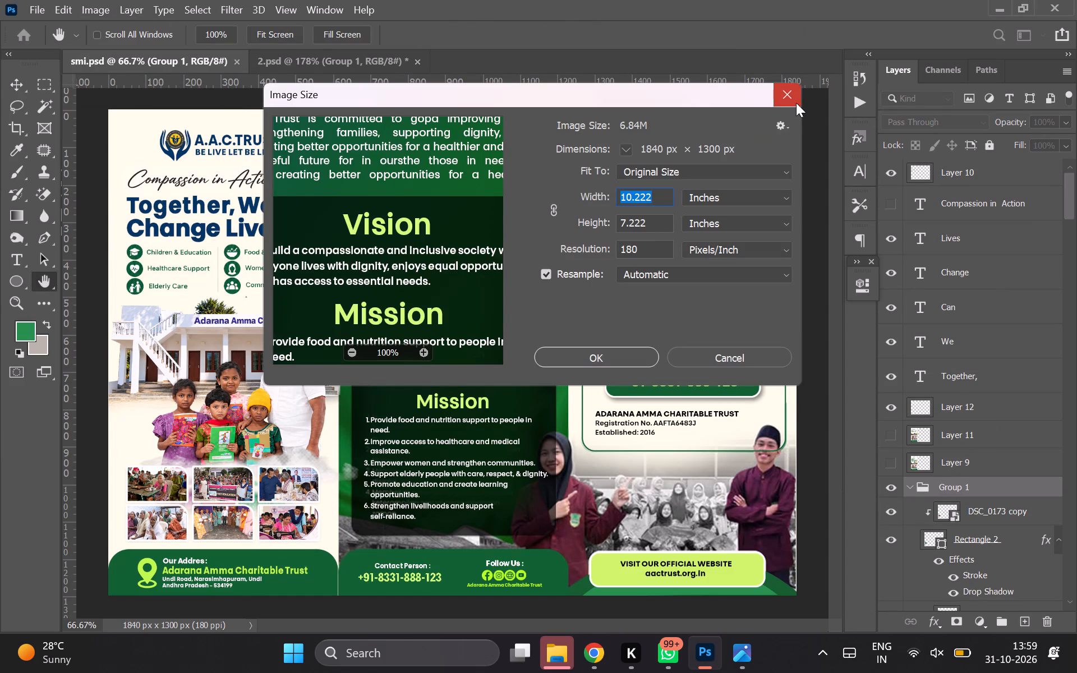
pyautogui.click(313, 62)
pyautogui.click(84, 21)
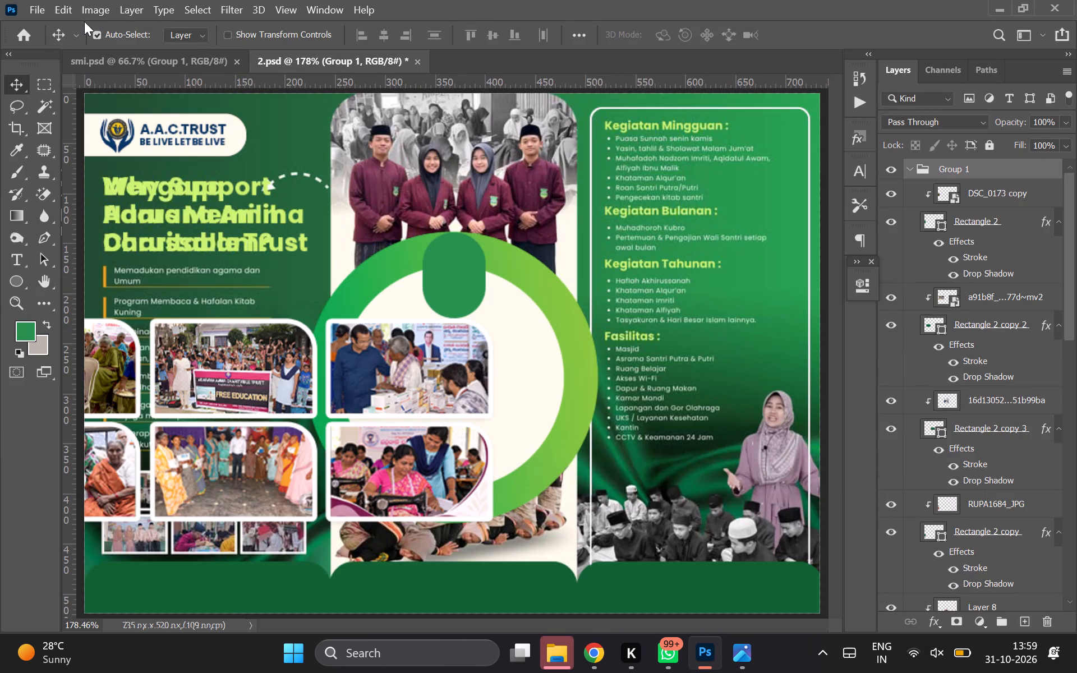
pyautogui.click(99, 16)
pyautogui.click(127, 128)
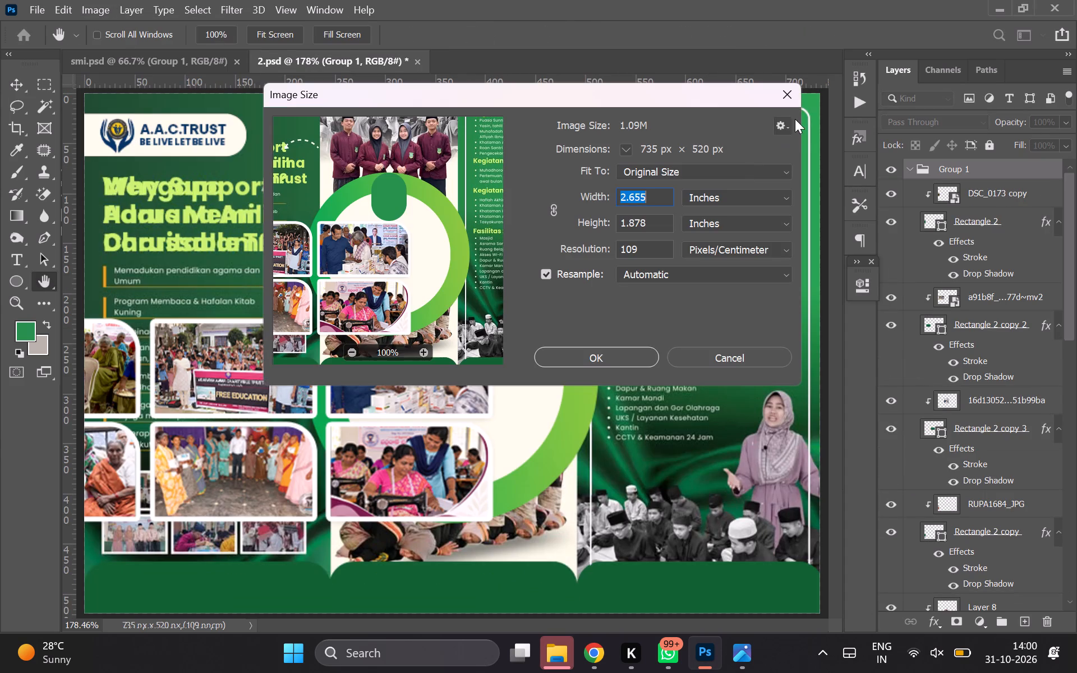
pyautogui.click(643, 252)
pyautogui.hotkey('ctrl', 'a')
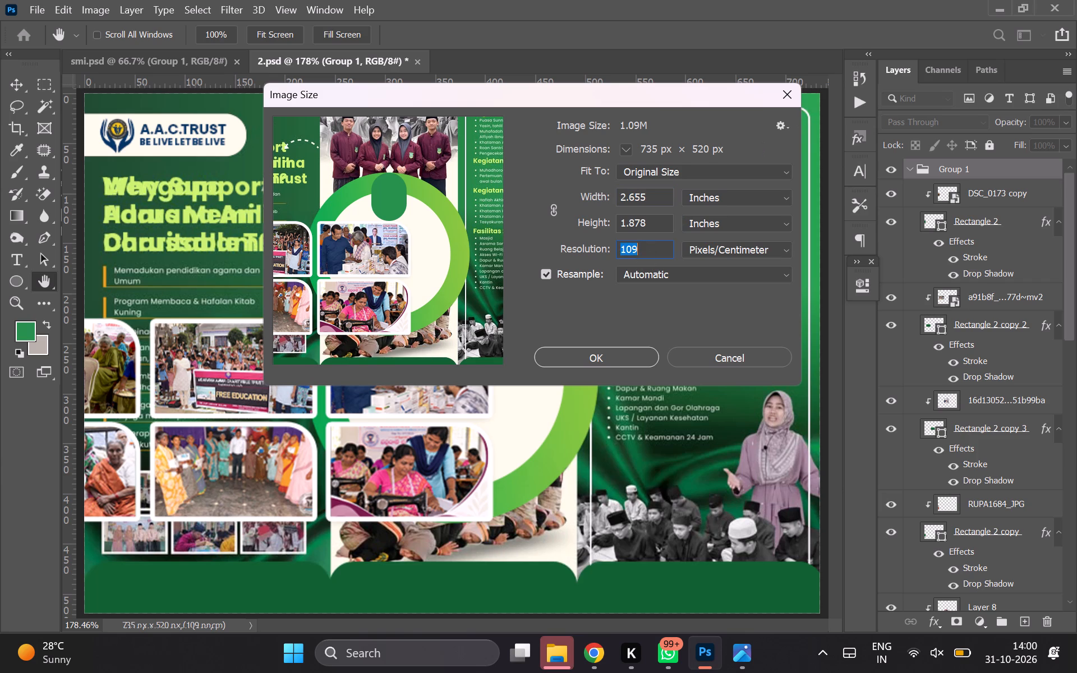
pyautogui.write('180')
pyautogui.press('Return')
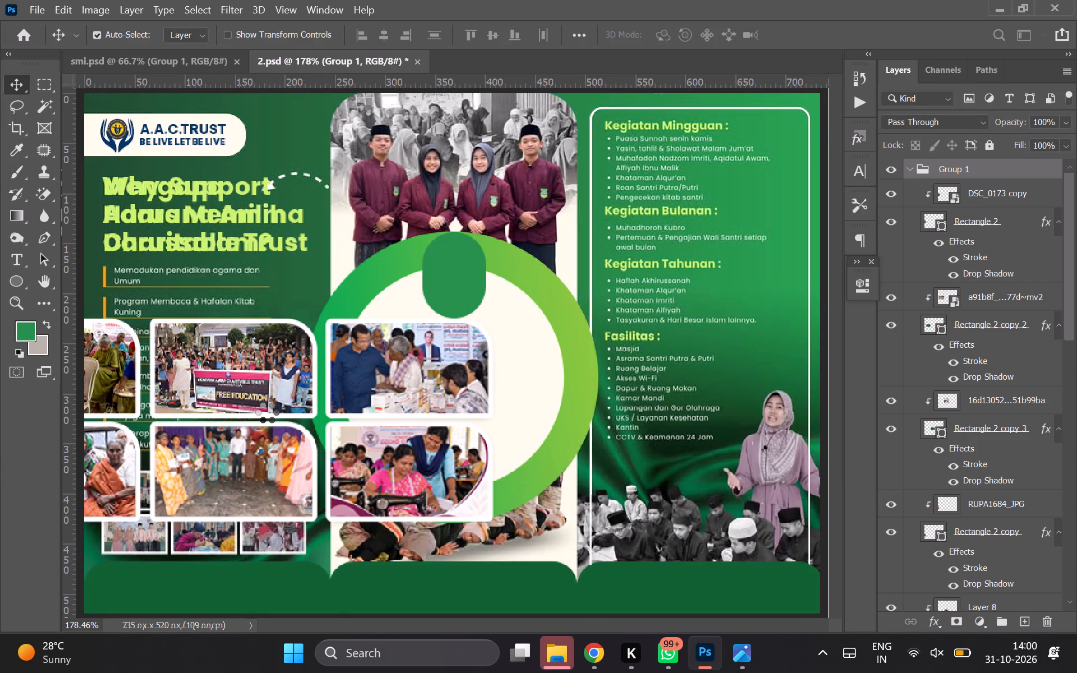
pyautogui.click(672, 312)
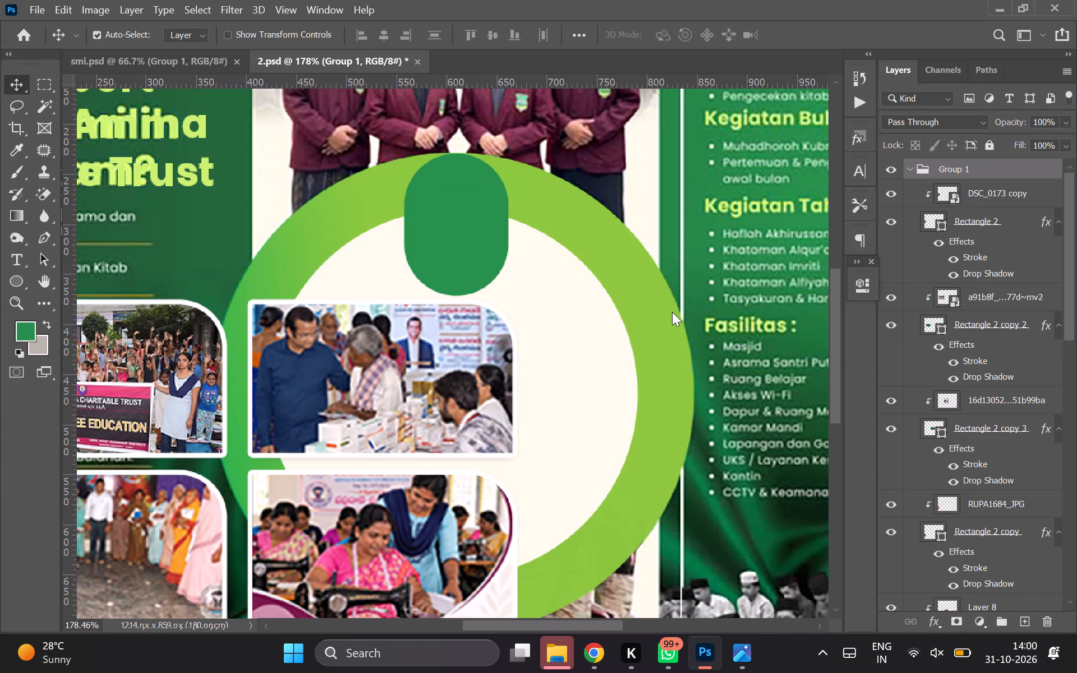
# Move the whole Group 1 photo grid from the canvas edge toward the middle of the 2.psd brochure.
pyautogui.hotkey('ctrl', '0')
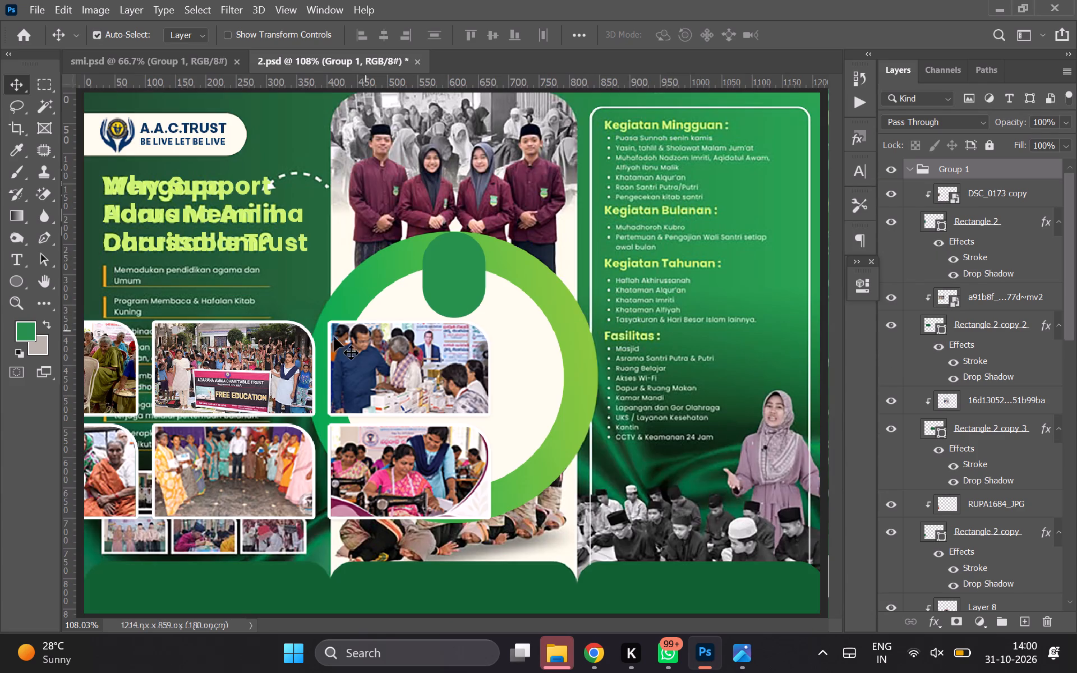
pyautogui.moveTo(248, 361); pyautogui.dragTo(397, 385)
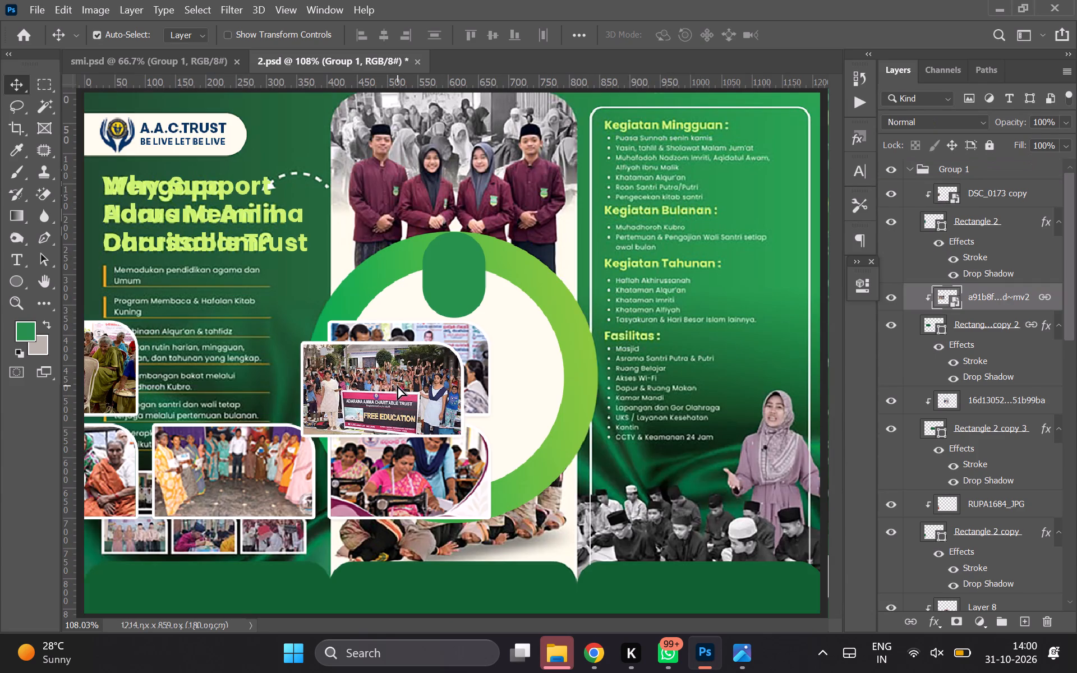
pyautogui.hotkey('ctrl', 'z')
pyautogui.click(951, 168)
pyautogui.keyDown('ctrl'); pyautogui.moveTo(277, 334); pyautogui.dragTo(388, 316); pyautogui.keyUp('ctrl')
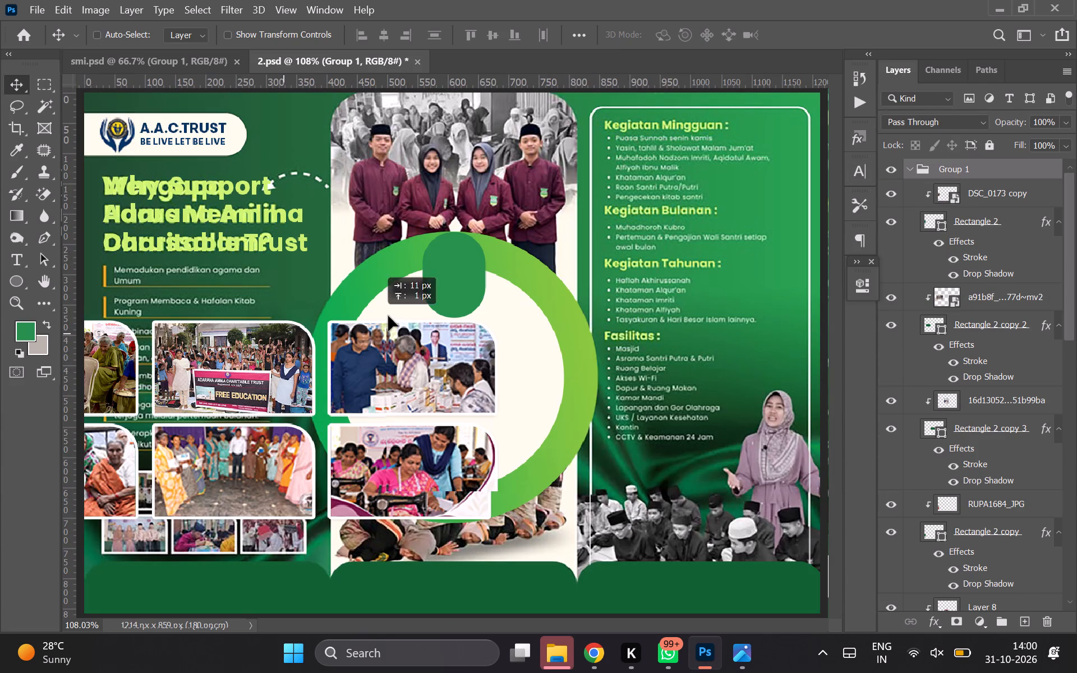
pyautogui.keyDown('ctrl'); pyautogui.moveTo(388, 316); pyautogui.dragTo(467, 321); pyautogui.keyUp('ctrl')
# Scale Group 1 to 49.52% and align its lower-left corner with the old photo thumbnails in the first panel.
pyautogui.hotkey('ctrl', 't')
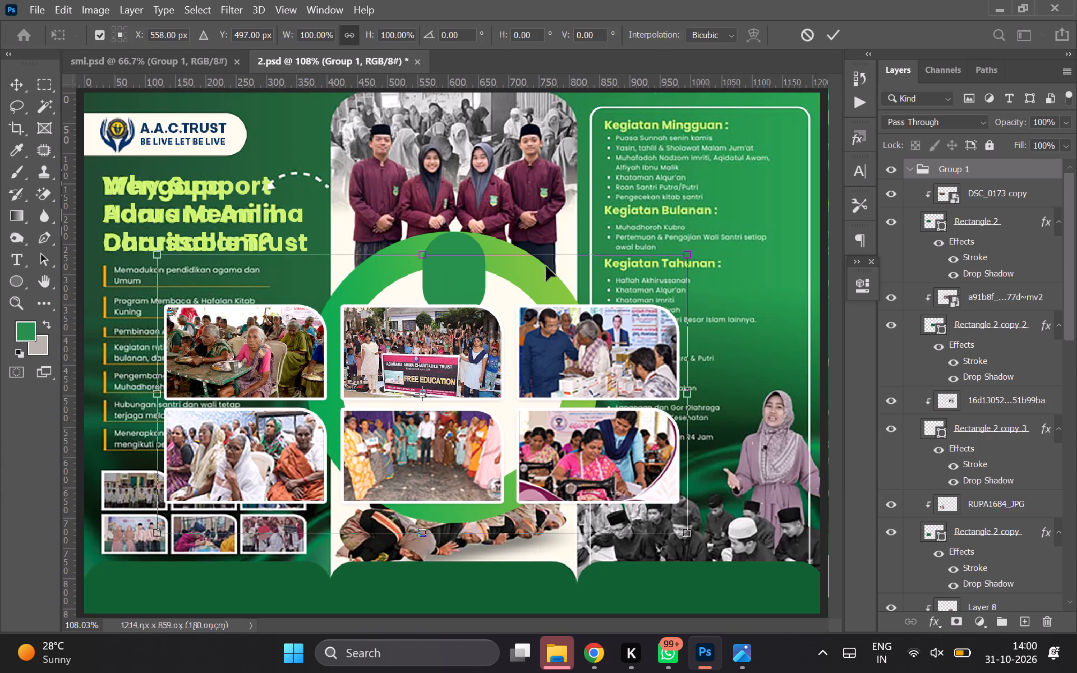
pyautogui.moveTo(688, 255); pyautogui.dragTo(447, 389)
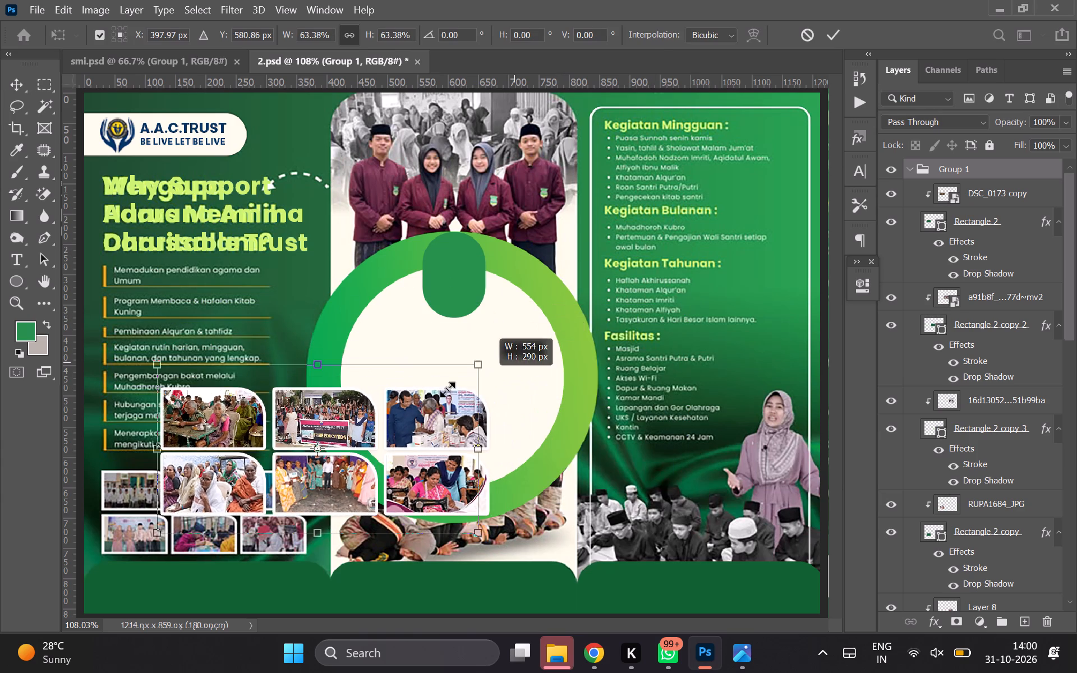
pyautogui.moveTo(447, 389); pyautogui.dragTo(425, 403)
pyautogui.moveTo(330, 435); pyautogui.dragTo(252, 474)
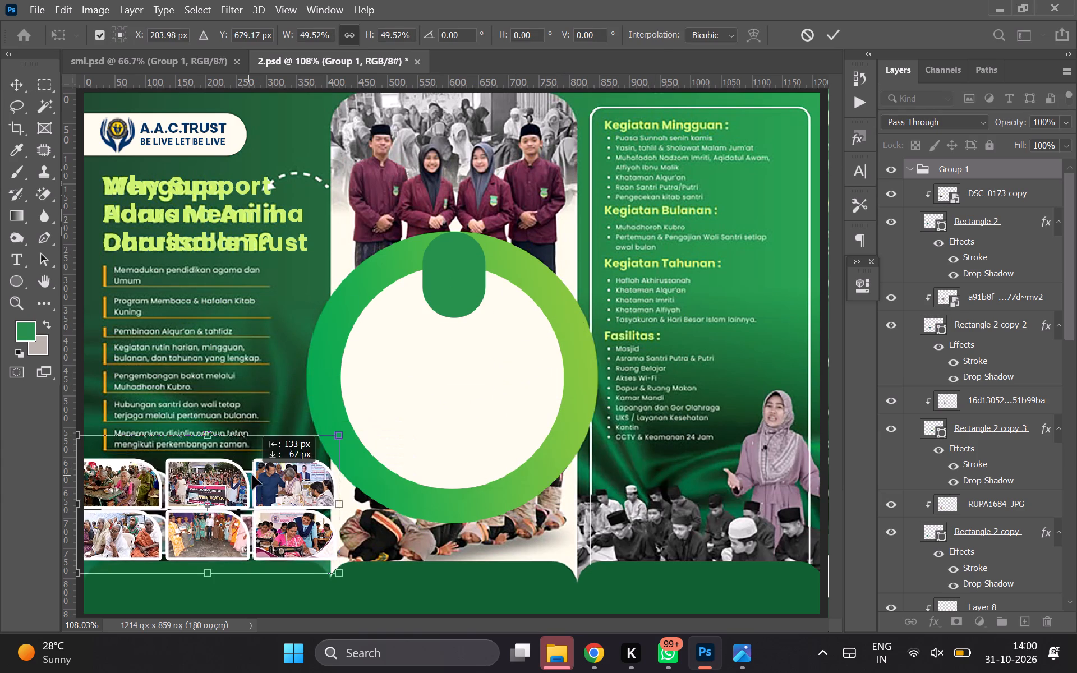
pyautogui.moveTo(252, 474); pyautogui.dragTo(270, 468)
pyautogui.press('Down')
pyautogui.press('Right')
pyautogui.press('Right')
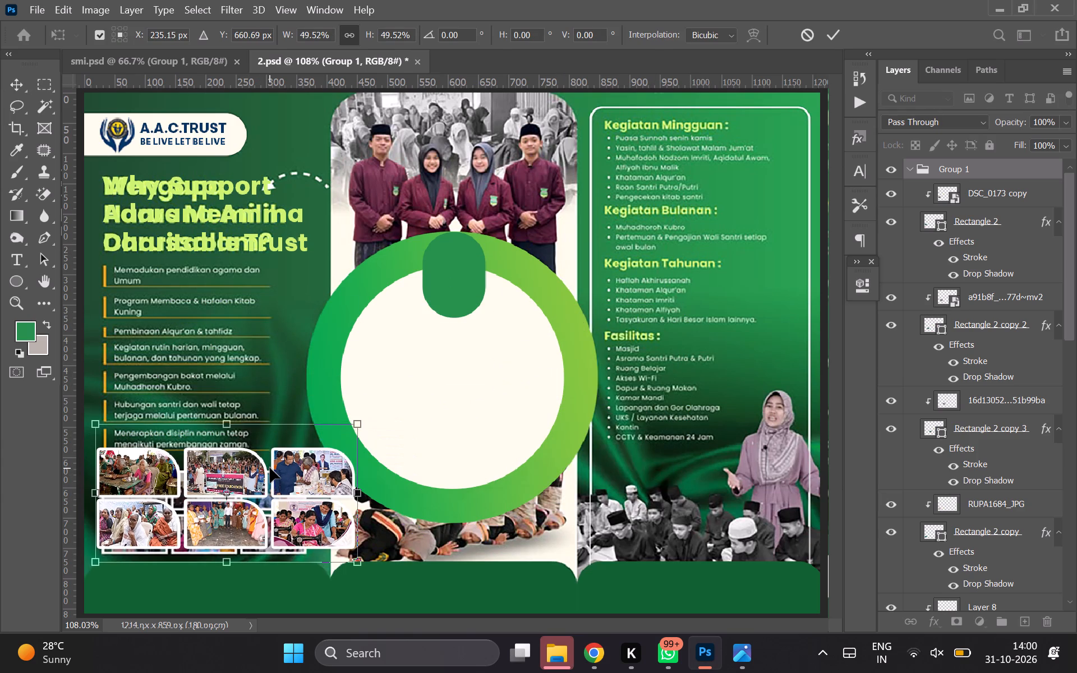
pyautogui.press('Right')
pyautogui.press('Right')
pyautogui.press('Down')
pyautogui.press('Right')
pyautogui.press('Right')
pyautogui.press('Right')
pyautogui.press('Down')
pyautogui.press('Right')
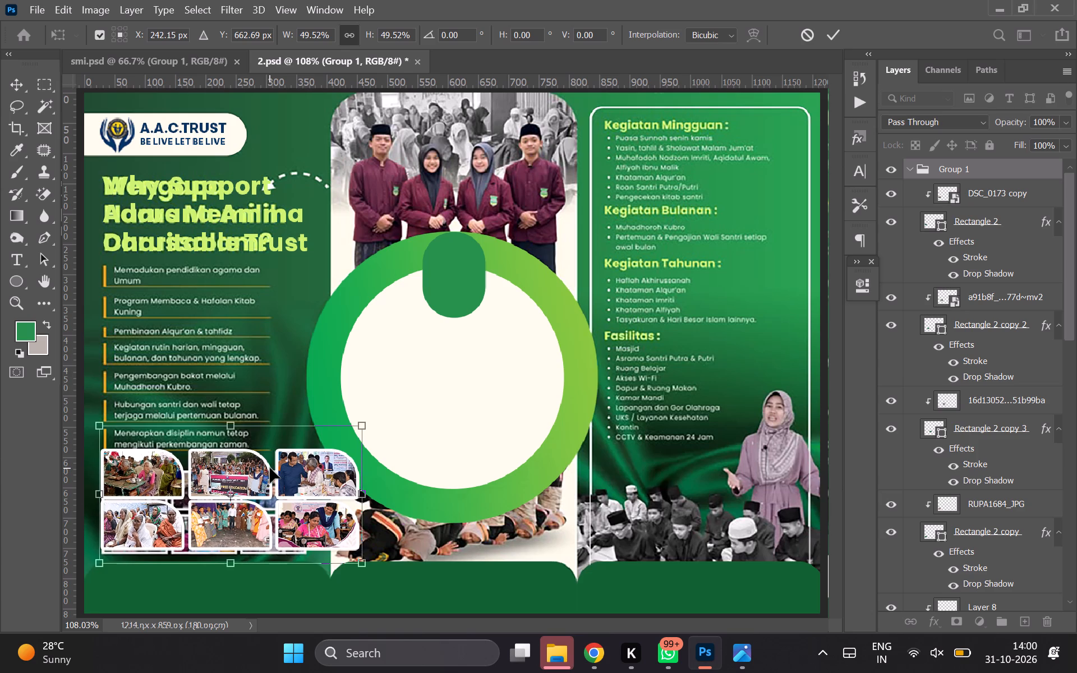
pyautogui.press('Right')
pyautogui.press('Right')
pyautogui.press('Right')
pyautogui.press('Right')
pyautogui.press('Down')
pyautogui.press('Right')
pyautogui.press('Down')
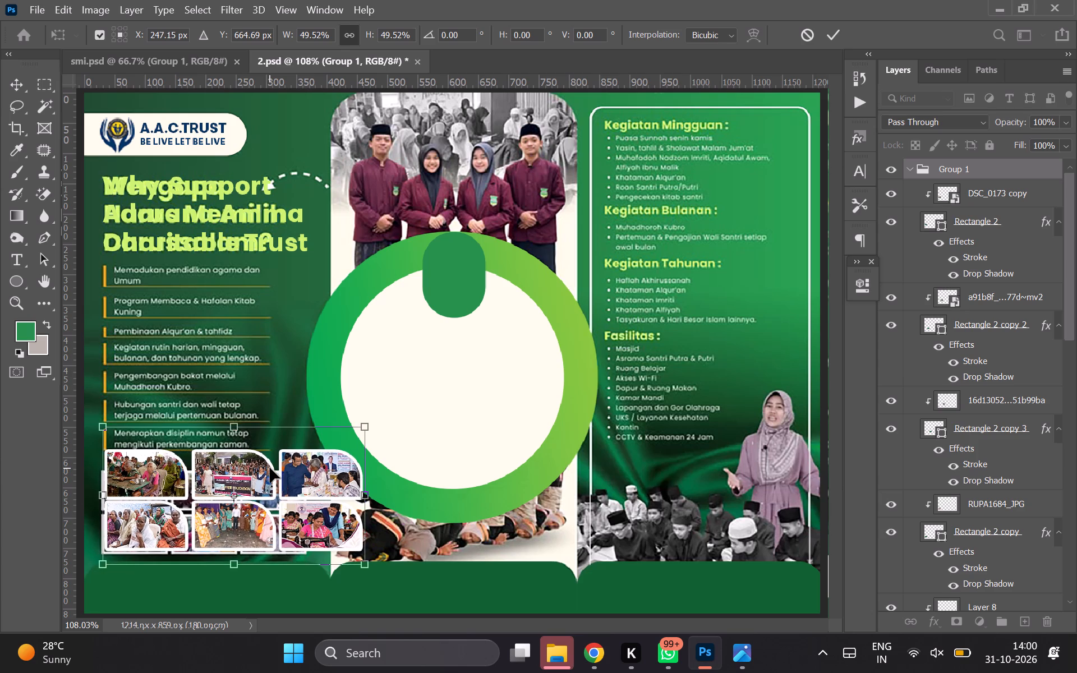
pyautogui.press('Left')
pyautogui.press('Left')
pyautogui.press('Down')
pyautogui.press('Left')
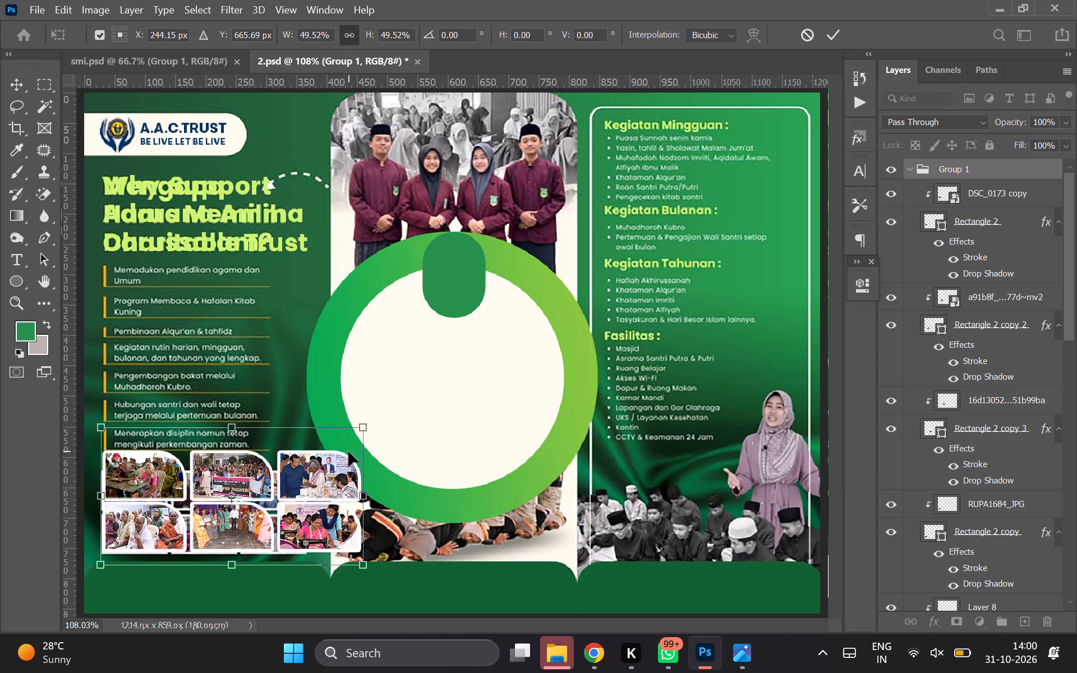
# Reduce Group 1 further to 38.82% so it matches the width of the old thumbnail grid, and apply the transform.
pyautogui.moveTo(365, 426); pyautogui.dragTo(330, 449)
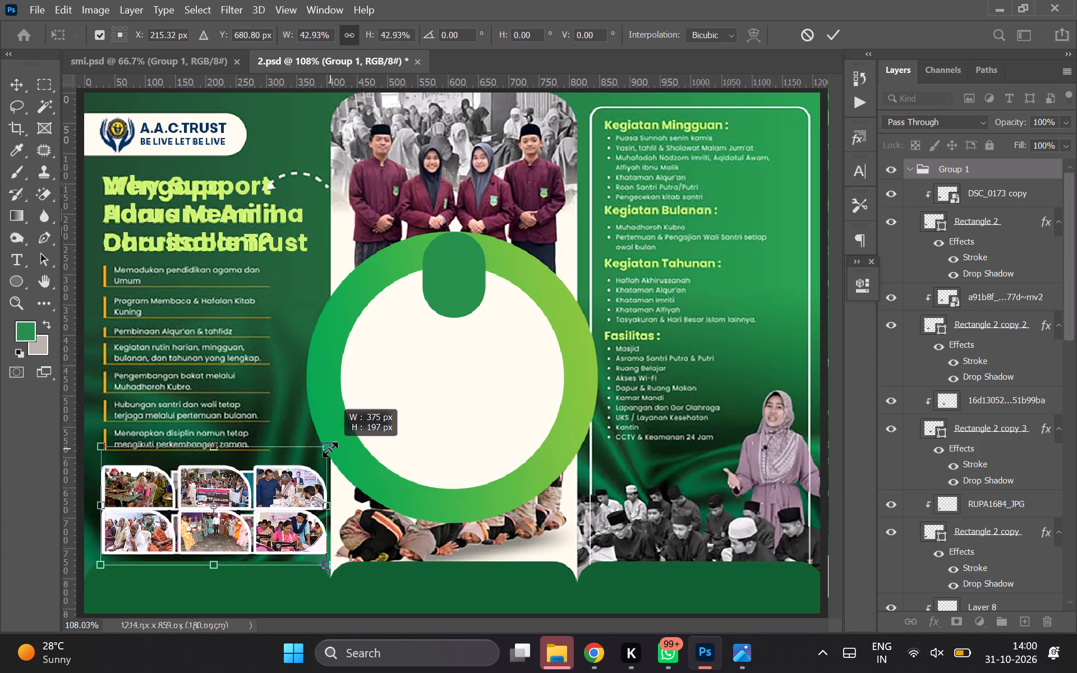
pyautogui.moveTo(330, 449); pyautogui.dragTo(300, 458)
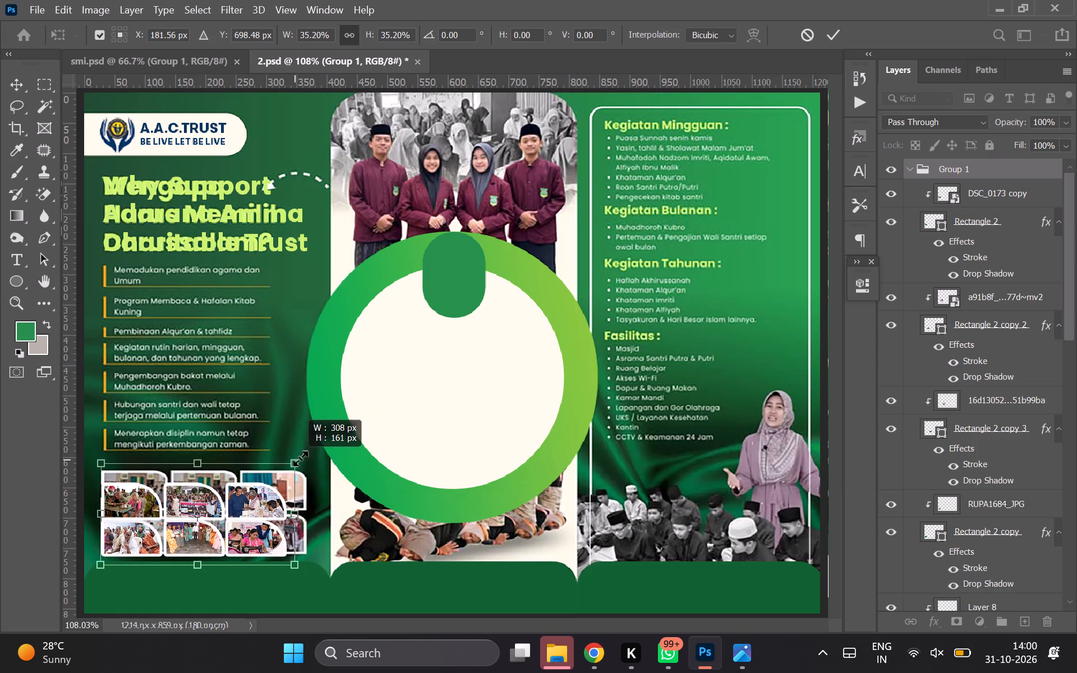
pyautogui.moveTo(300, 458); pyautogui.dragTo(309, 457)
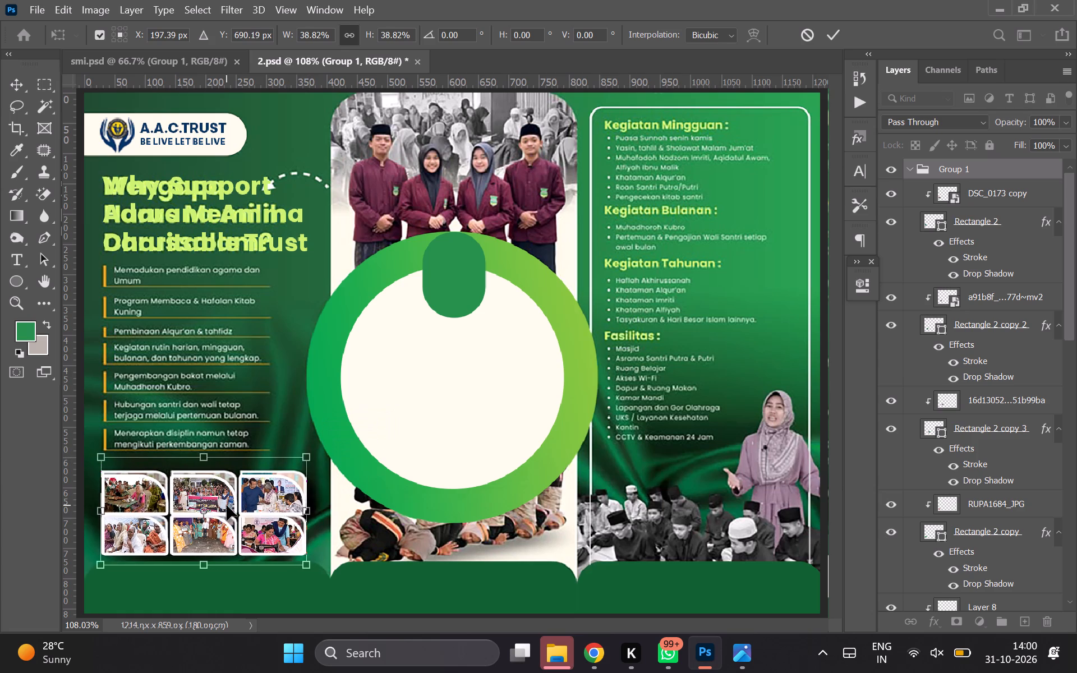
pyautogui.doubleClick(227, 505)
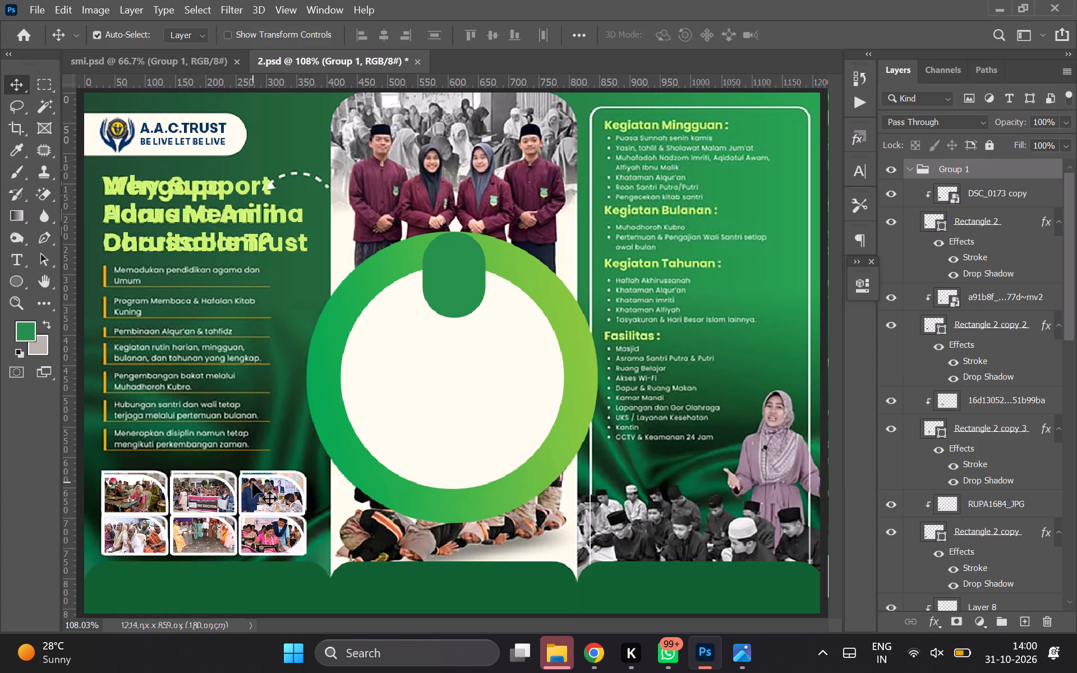
# Delete Group 1 from 2.psd.
pyautogui.press('Delete')
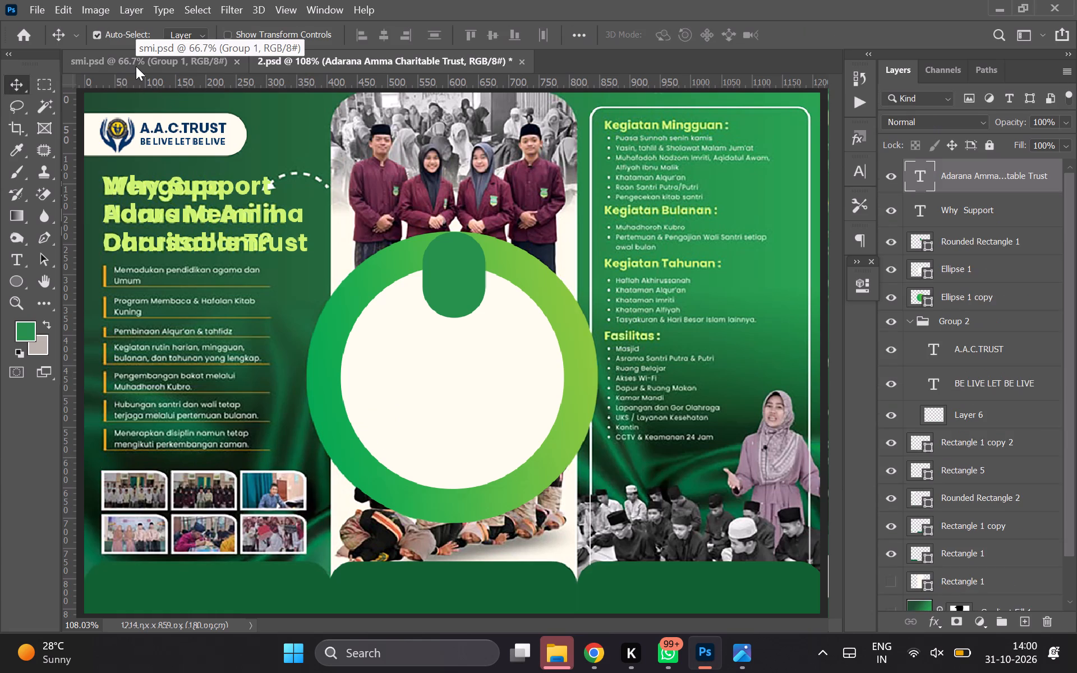
# Copy the six-photo Group 1 from smi.psd into 2.psd again, over the first panel's bullet list.
pyautogui.click(136, 66)
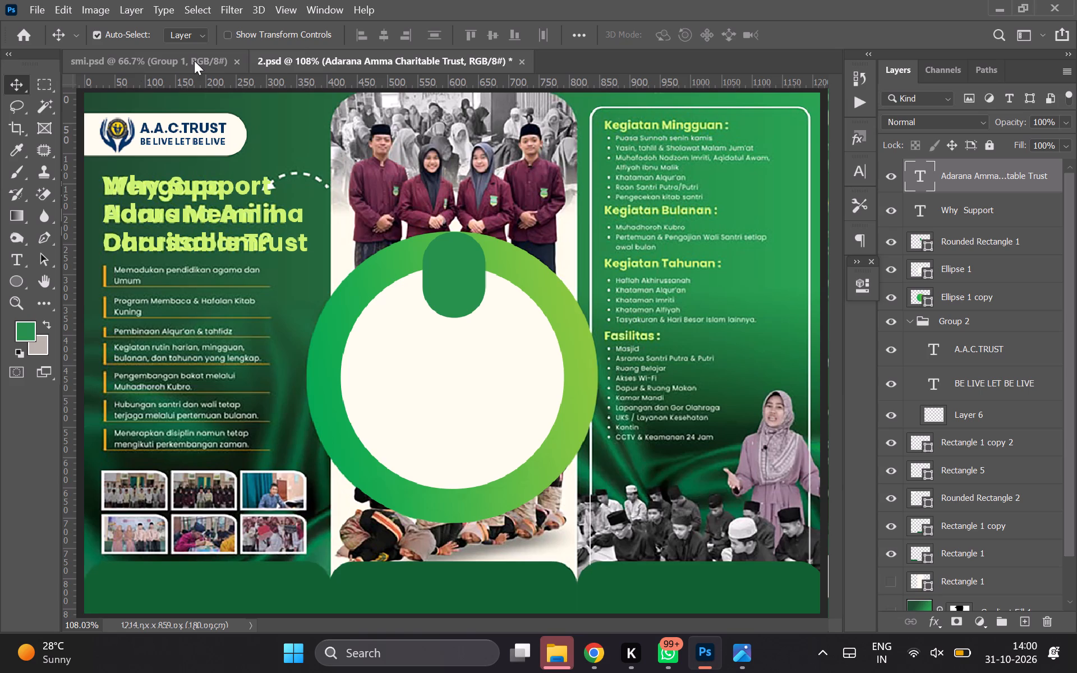
pyautogui.keyDown('ctrl'); pyautogui.moveTo(199, 382); pyautogui.dragTo(333, 113); pyautogui.keyUp('ctrl')
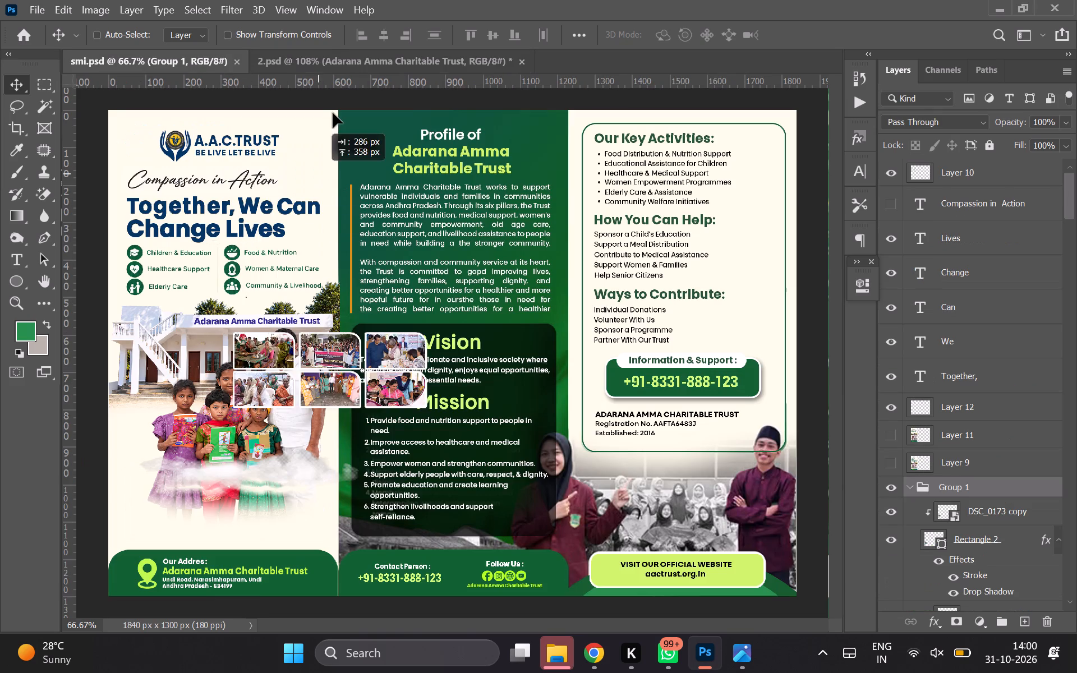
pyautogui.keyDown('ctrl'); pyautogui.moveTo(333, 113); pyautogui.dragTo(227, 335); pyautogui.keyUp('ctrl')
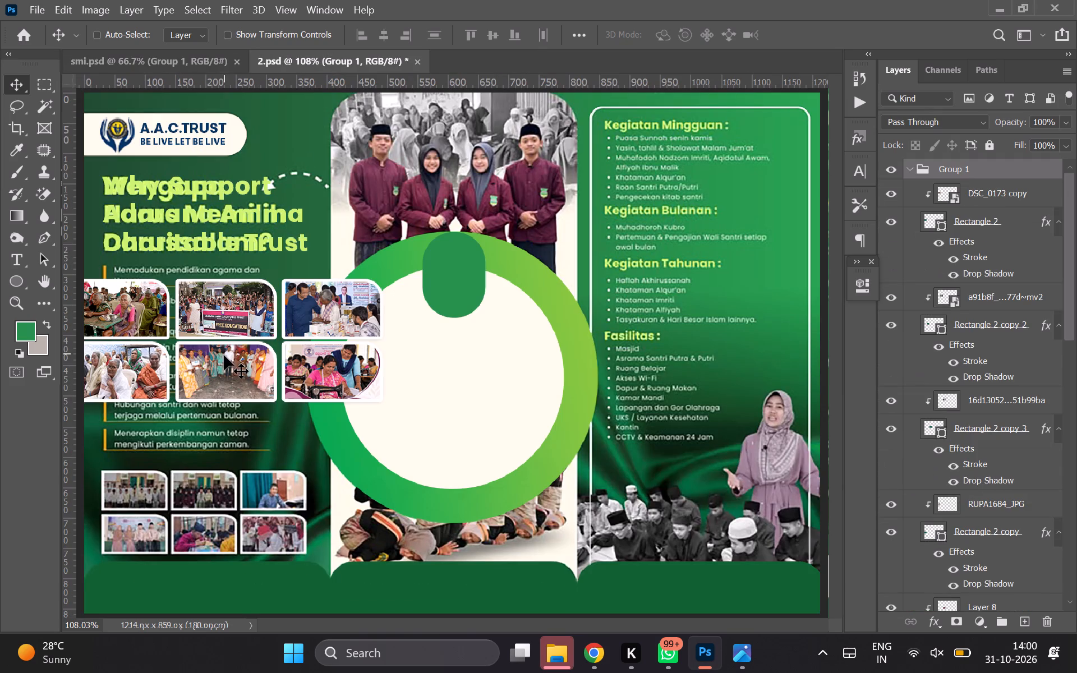
# Move Group 1 down over the old photo thumbnails, aligning its lower-left corner with theirs.
pyautogui.keyDown('ctrl'); pyautogui.moveTo(259, 347); pyautogui.dragTo(304, 497); pyautogui.keyUp('ctrl')
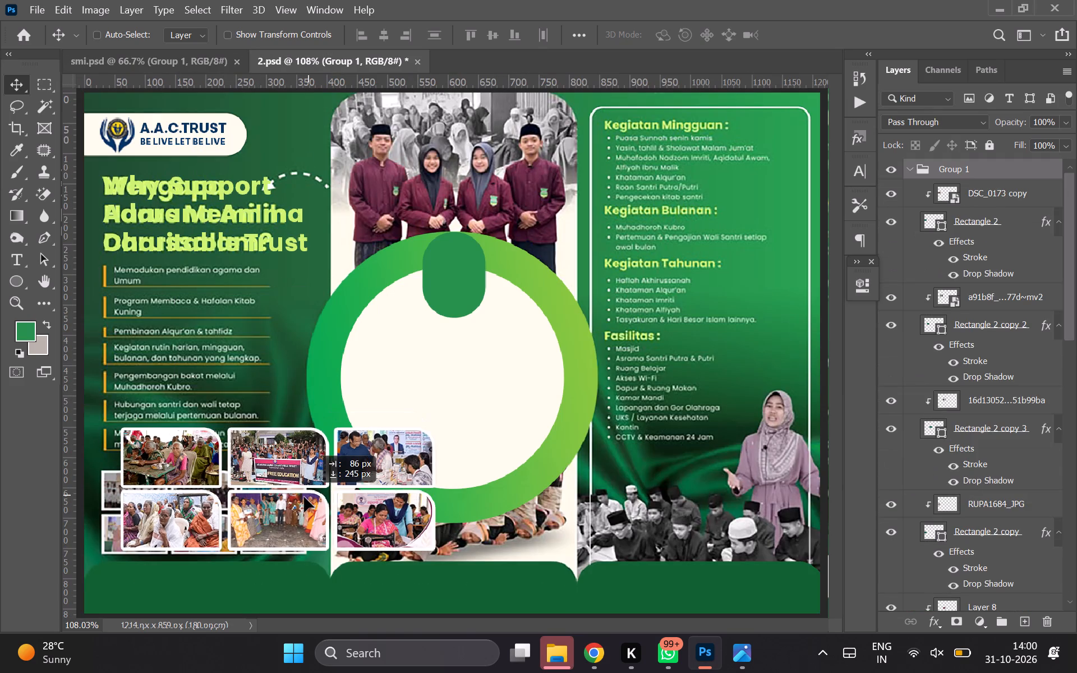
pyautogui.keyDown('ctrl'); pyautogui.moveTo(304, 497); pyautogui.dragTo(296, 497); pyautogui.keyUp('ctrl')
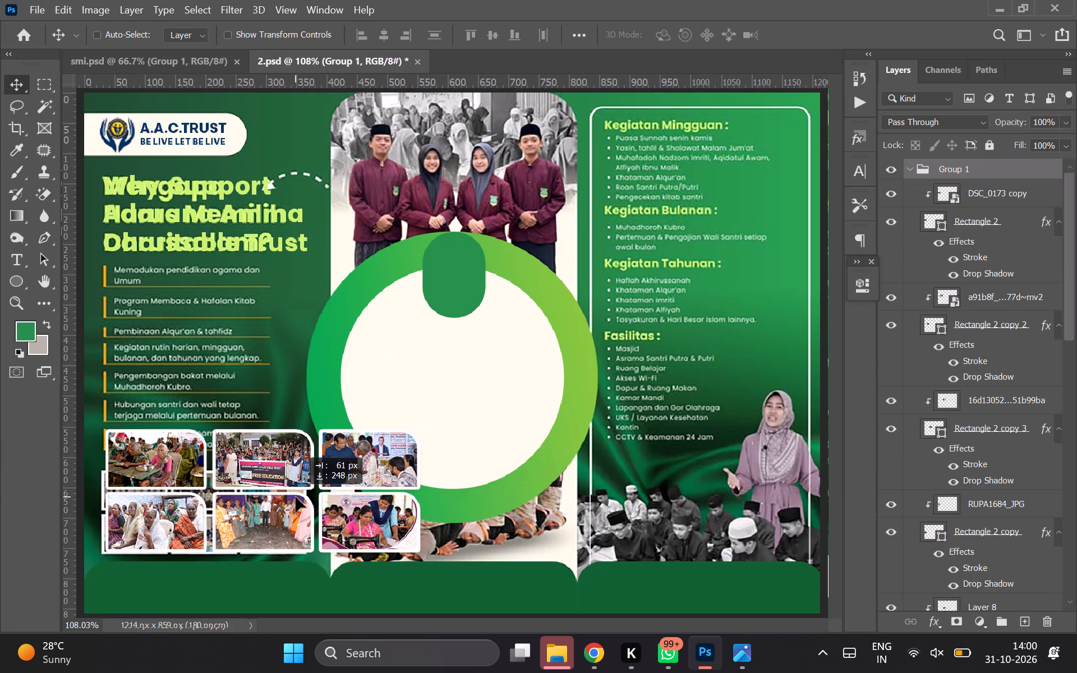
pyautogui.keyDown('ctrl'); pyautogui.moveTo(296, 497); pyautogui.dragTo(292, 498); pyautogui.keyUp('ctrl')
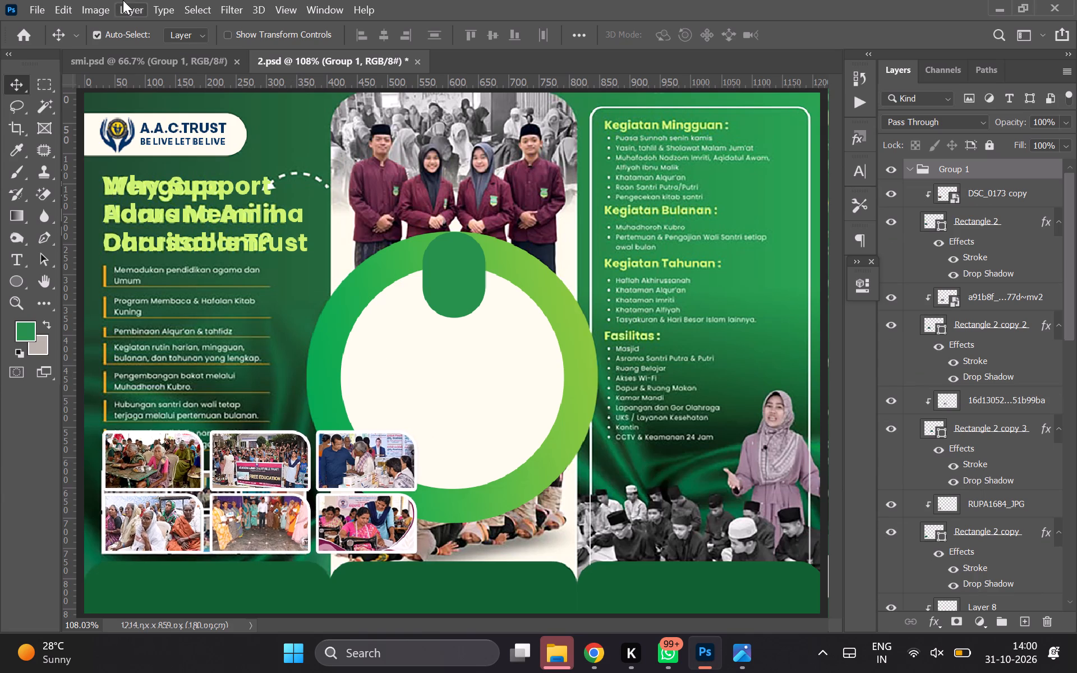
# Compare the image size and resolution settings of 2.psd and smi.psd without changing them.
pyautogui.click(114, 11)
pyautogui.click(117, 121)
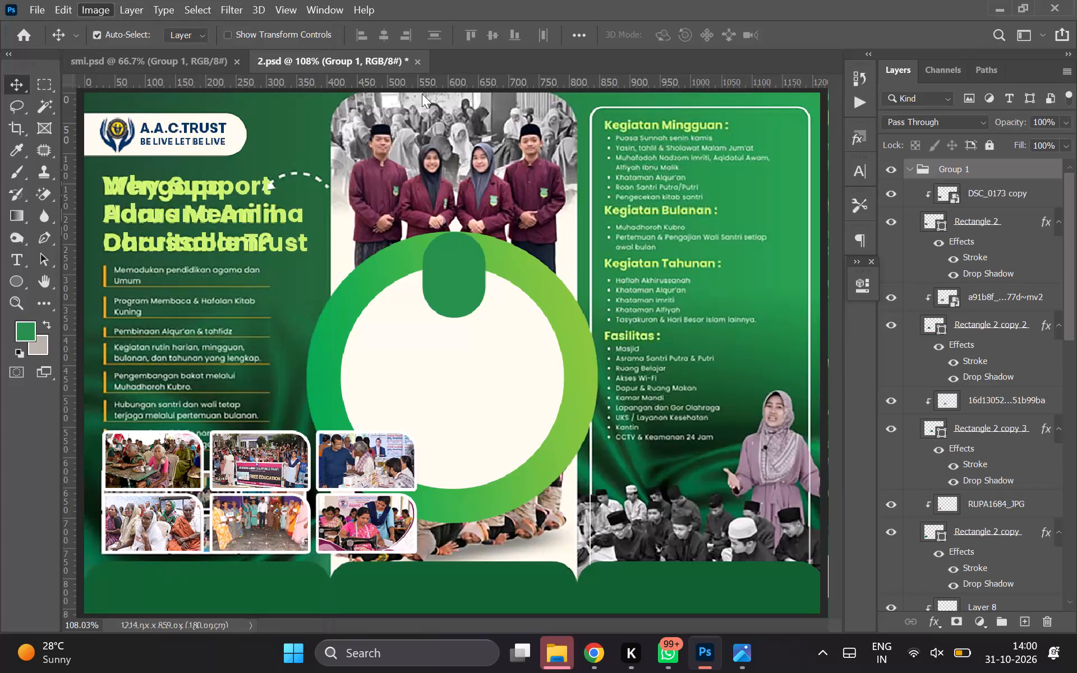
pyautogui.click(643, 359)
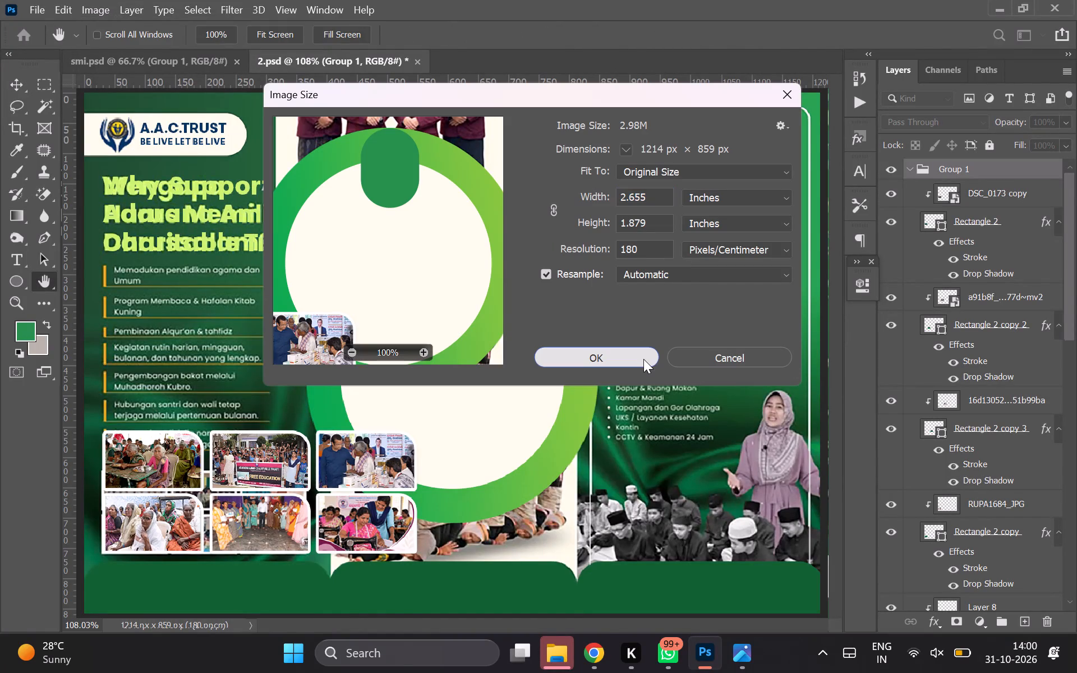
pyautogui.click(130, 52)
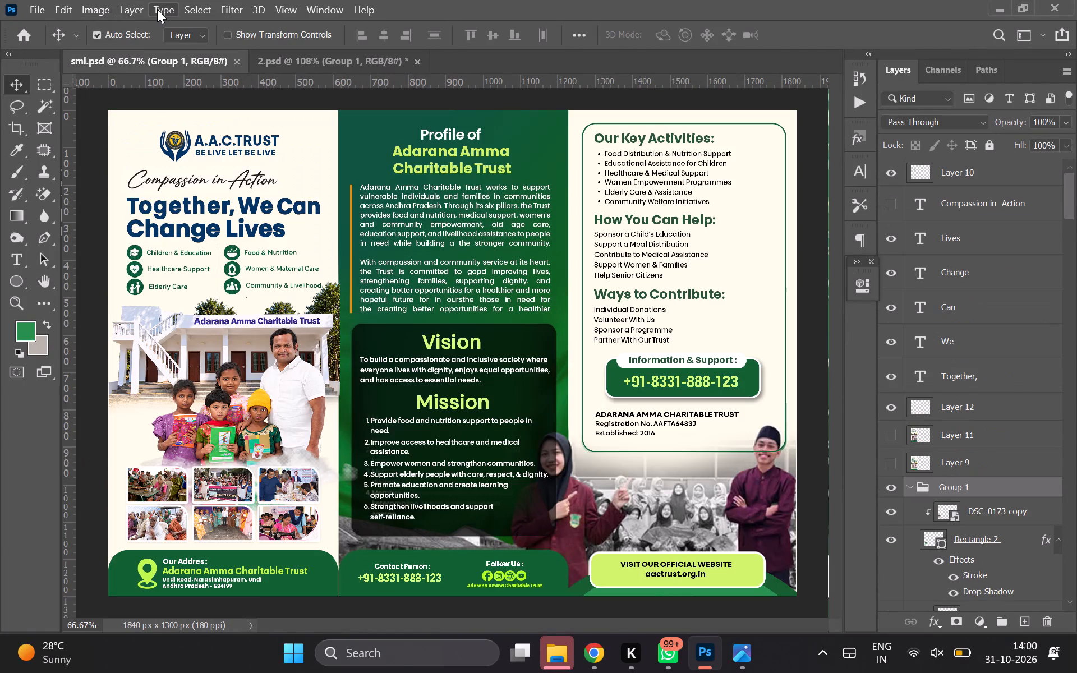
pyautogui.click(99, 4)
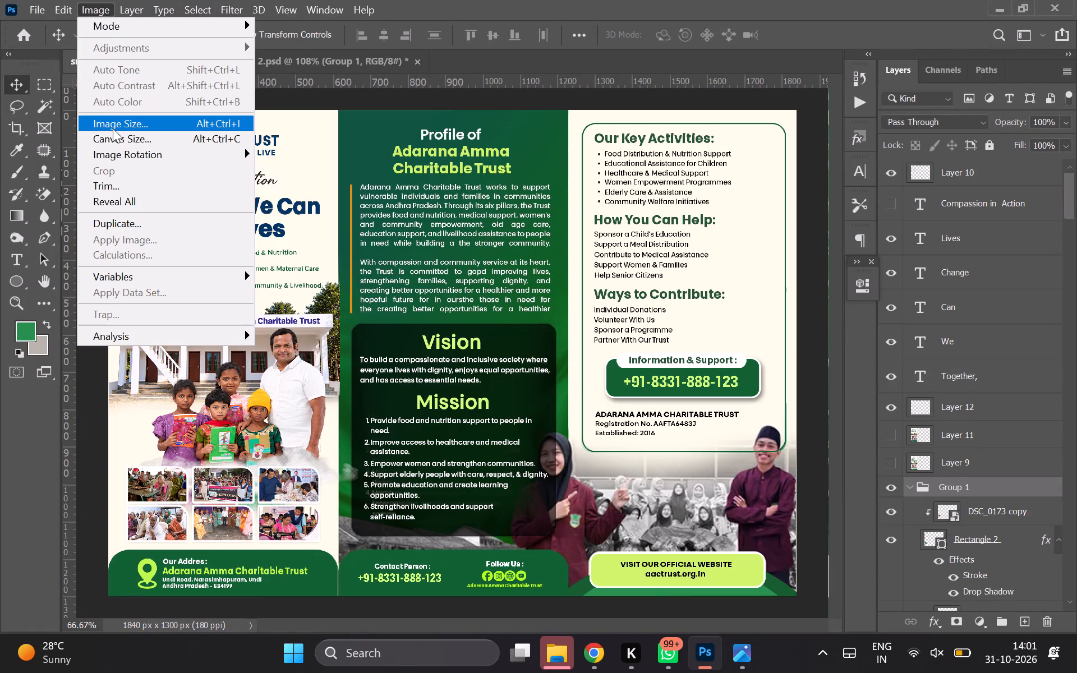
pyautogui.click(115, 128)
pyautogui.click(678, 357)
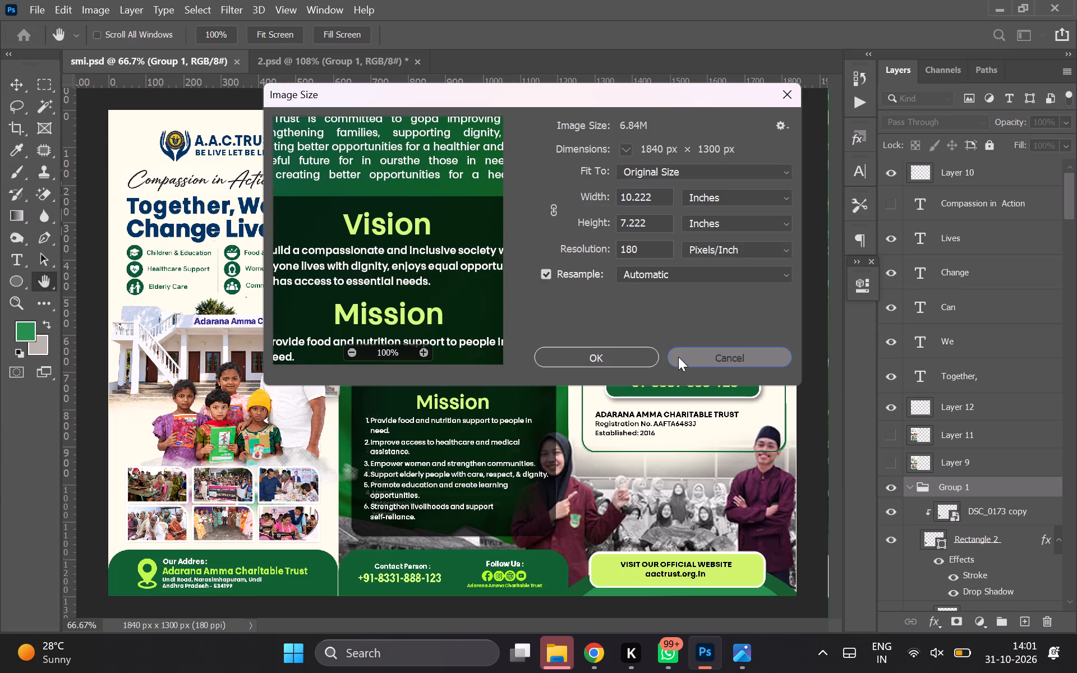
pyautogui.click(277, 62)
pyautogui.click(121, 3)
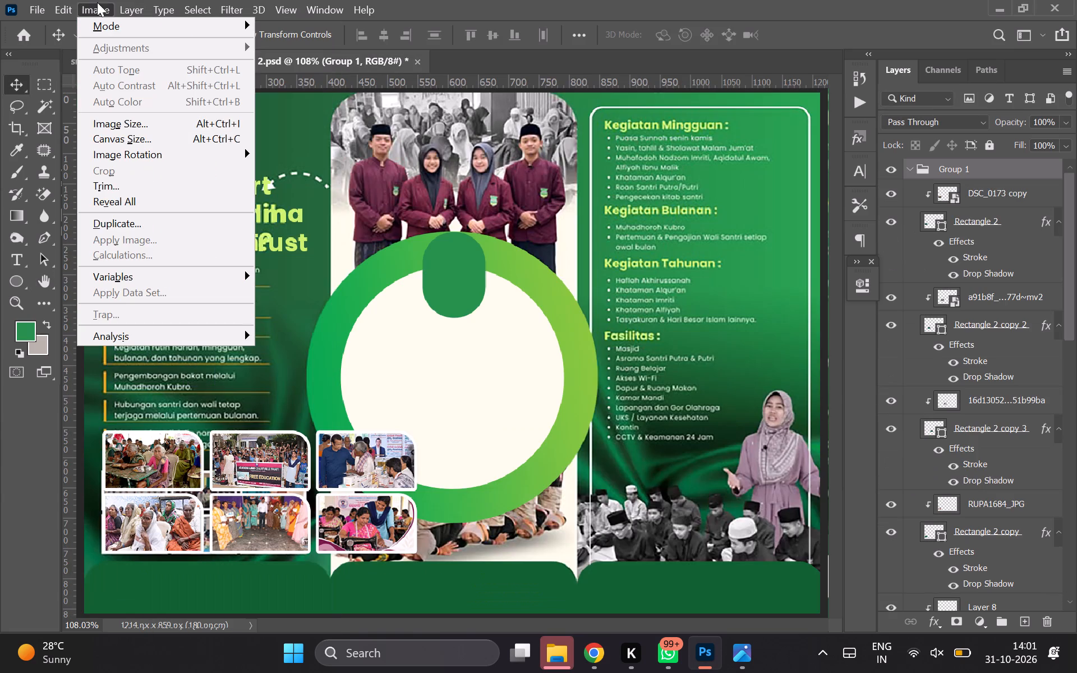
pyautogui.click(124, 122)
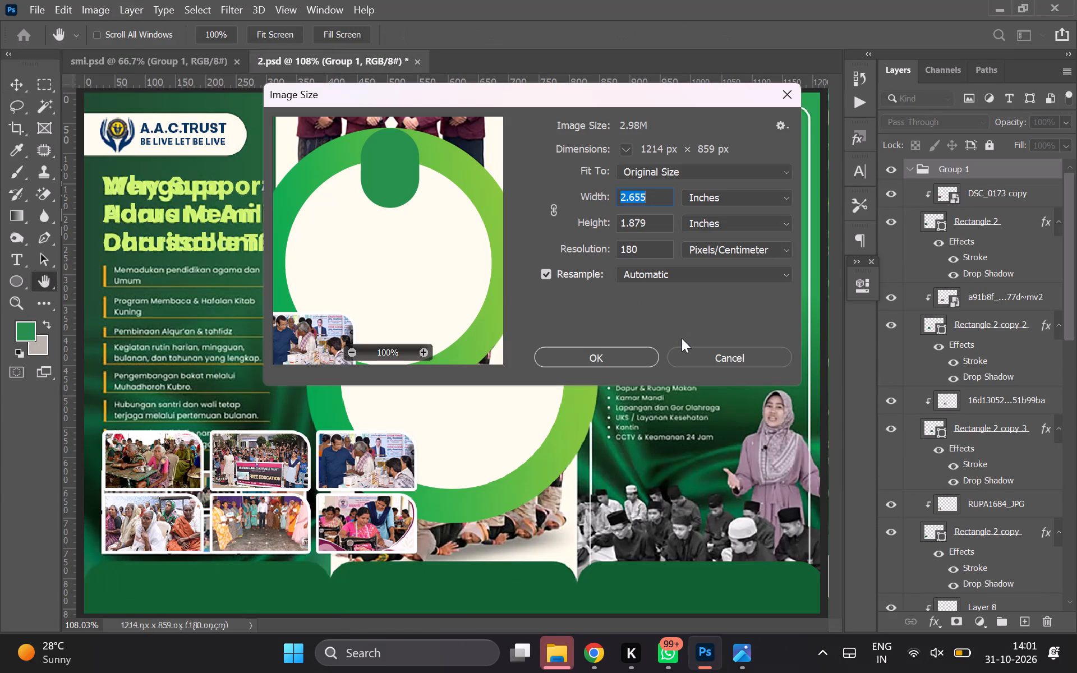
pyautogui.click(705, 354)
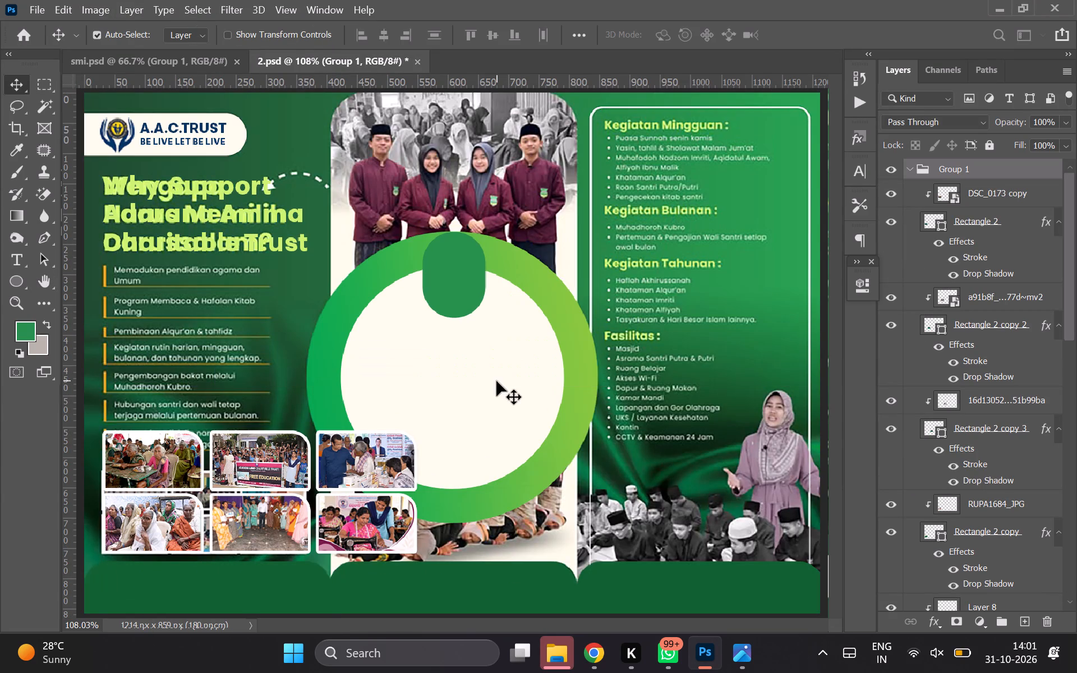
# Nudge Group 1 left 2 px to line up its left edge with the old thumbnails beneath.
pyautogui.hotkey('ctrl', '=')
pyautogui.hotkey('ctrl', '=')
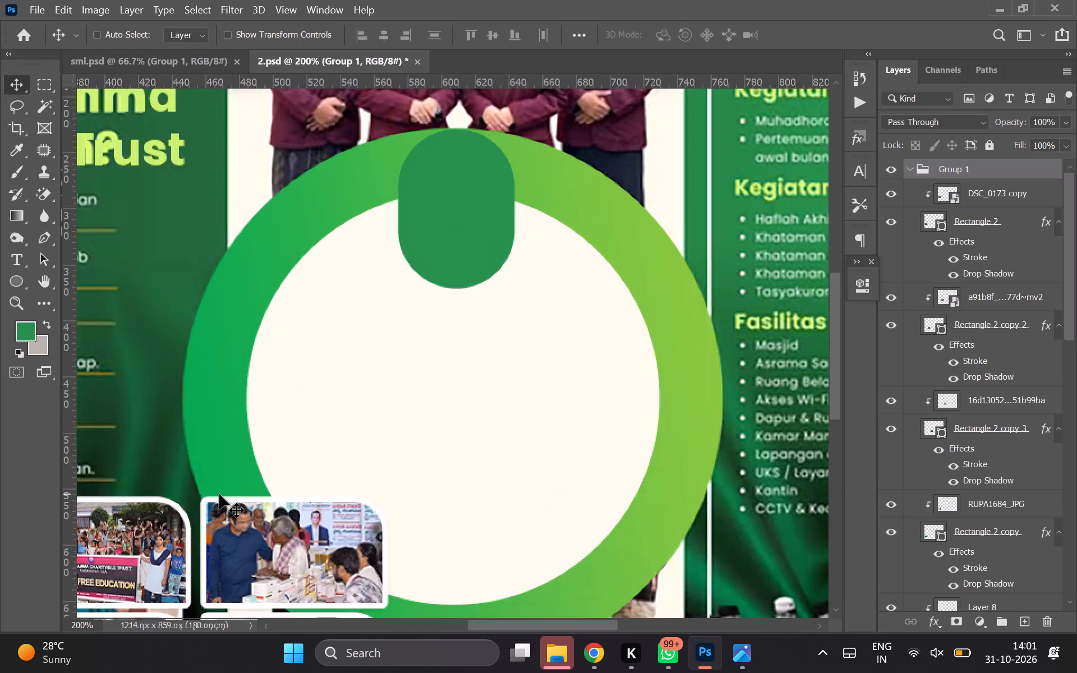
pyautogui.hscroll(-7, 219, 494)
pyautogui.scroll(-7, 219, 494)
pyautogui.hscroll(-7, 219, 494)
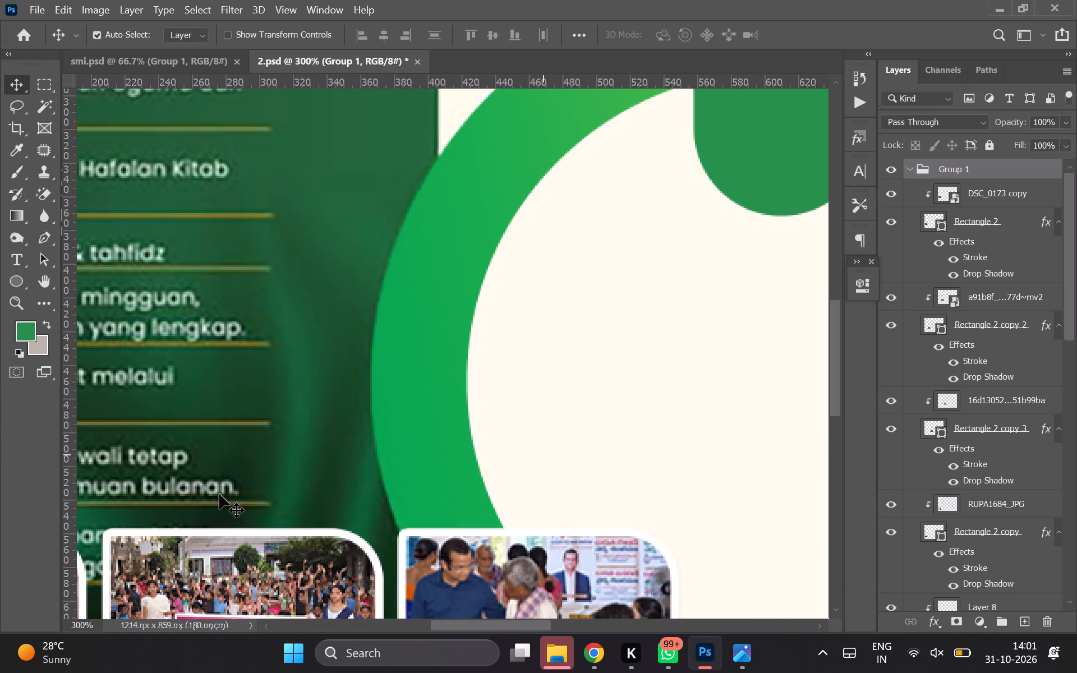
pyautogui.hscroll(-12, 219, 494)
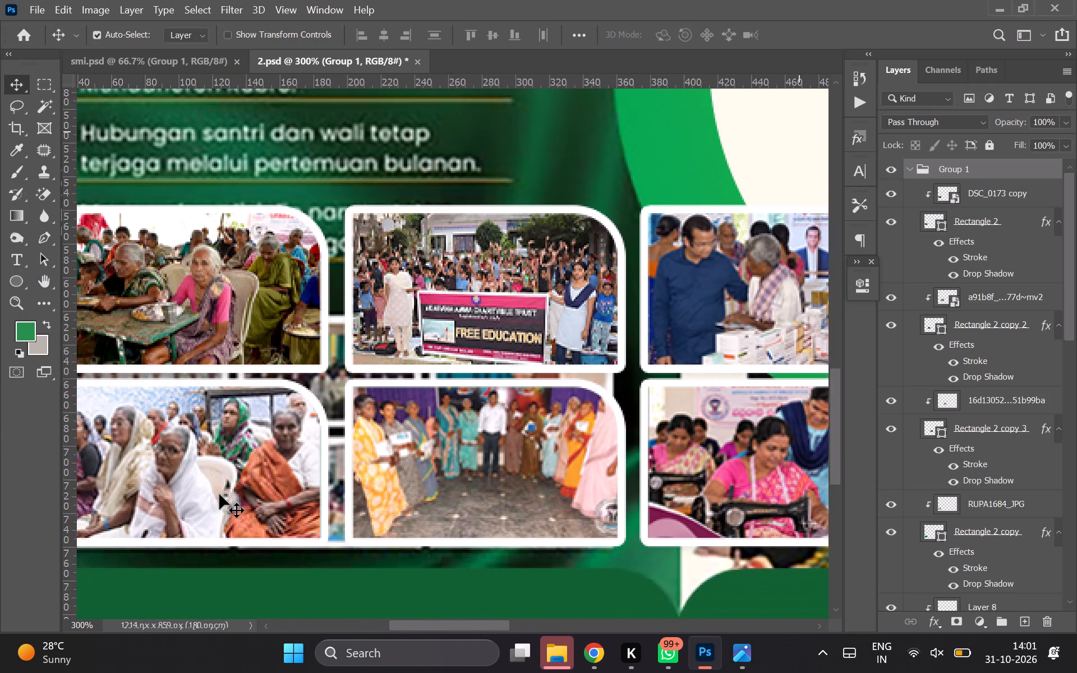
pyautogui.hscroll(-9, 279, 458)
pyautogui.hscroll(1, 378, 426)
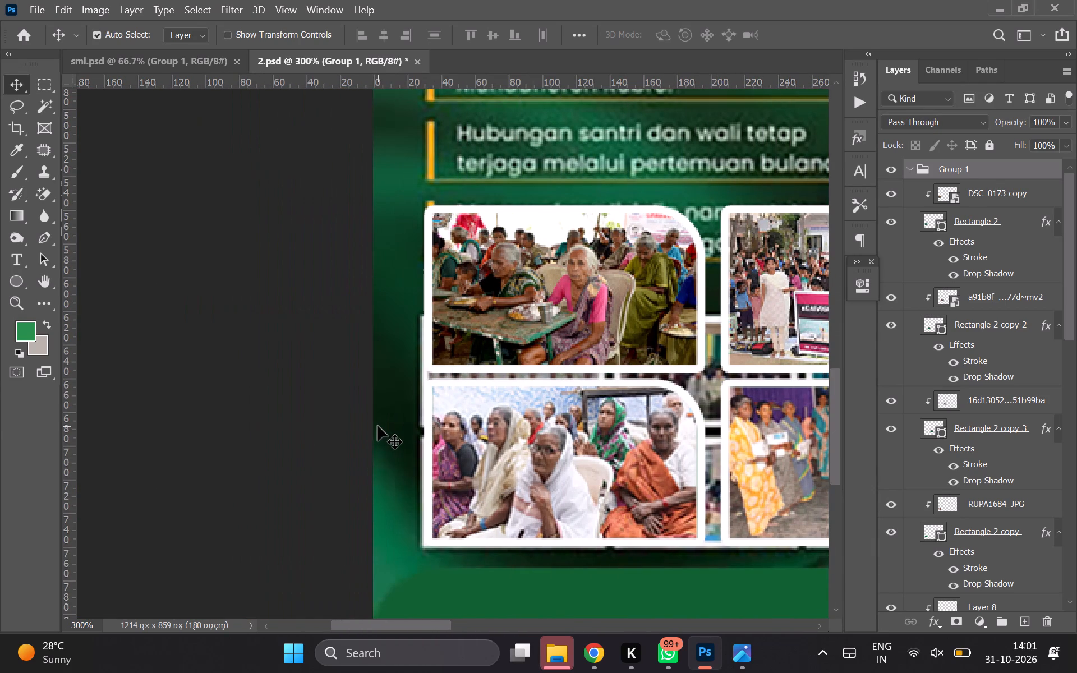
pyautogui.press('Left')
pyautogui.press('Left')
pyautogui.hscroll(4, 568, 388)
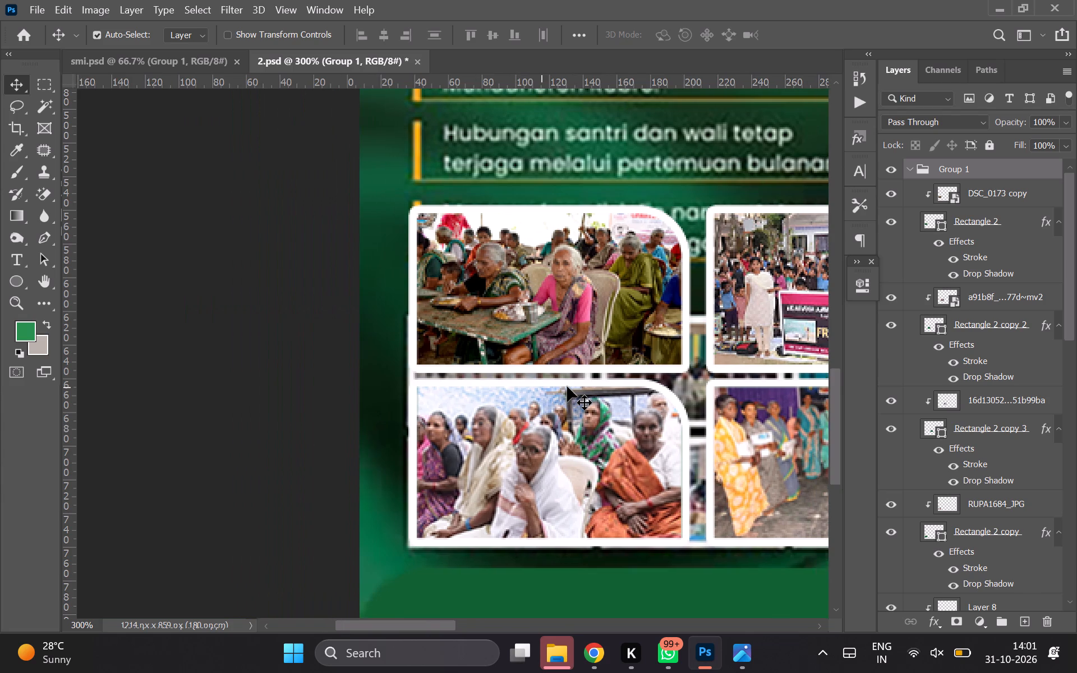
pyautogui.hscroll(6, 567, 386)
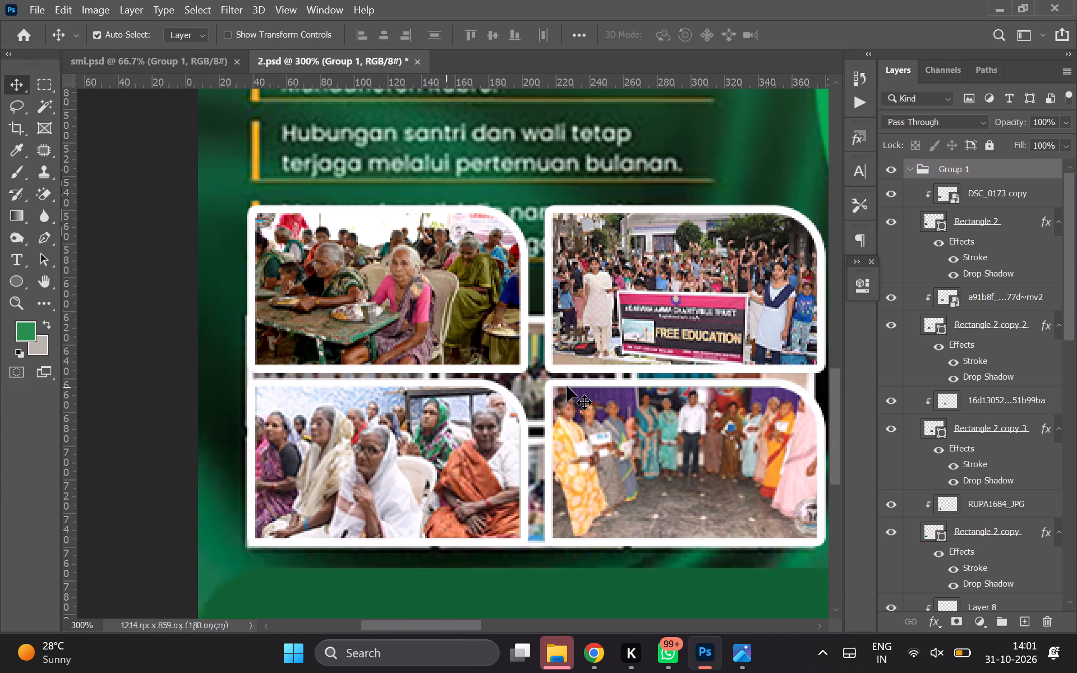
# Start a free transform of the six-photo Group 1.
pyautogui.hotkey('ctrl', 't')
pyautogui.hscroll(13, 567, 386)
pyautogui.hscroll(5, 603, 287)
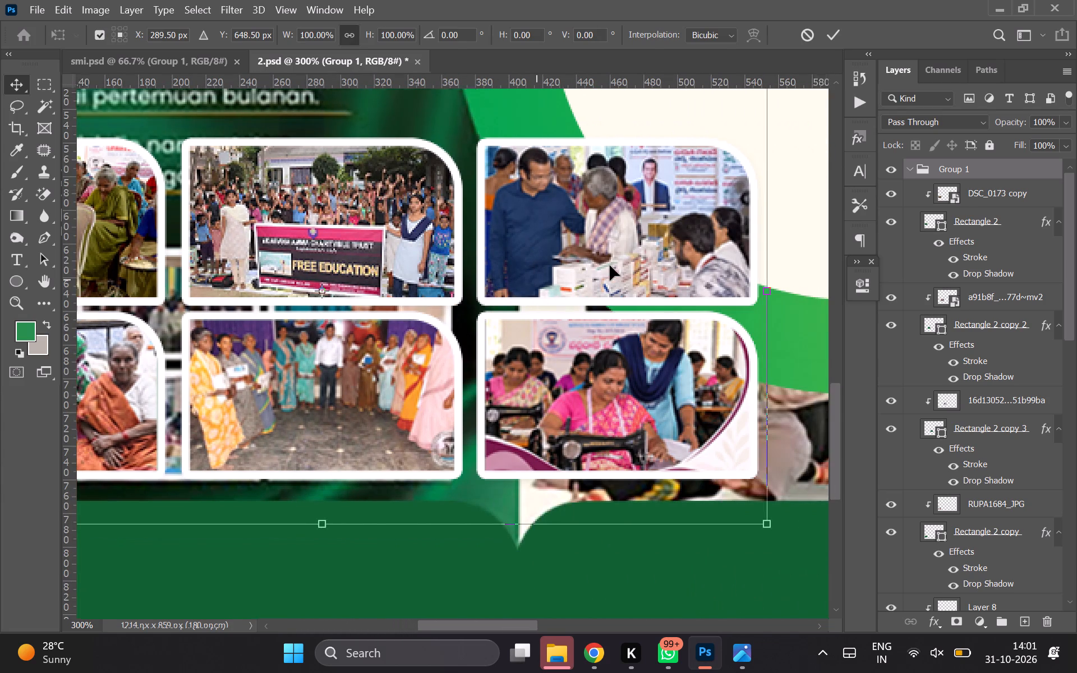
pyautogui.scroll(1, 681, 208)
# Switch to File Explorer and check the free space on the drives under This PC.
pyautogui.click(561, 660)
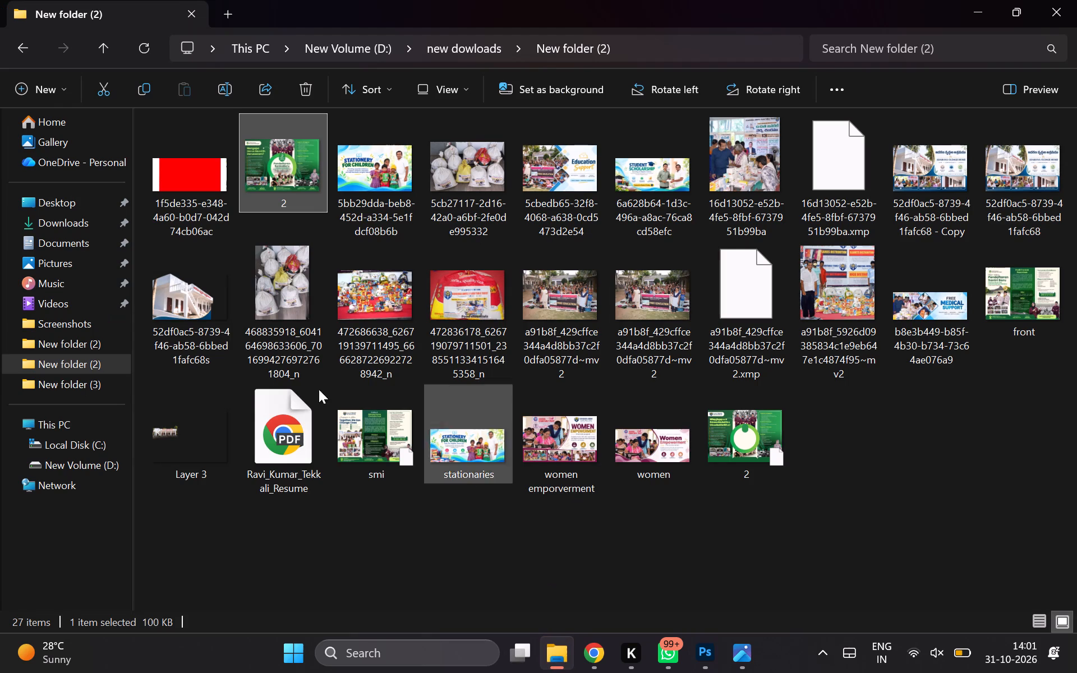
pyautogui.click(65, 427)
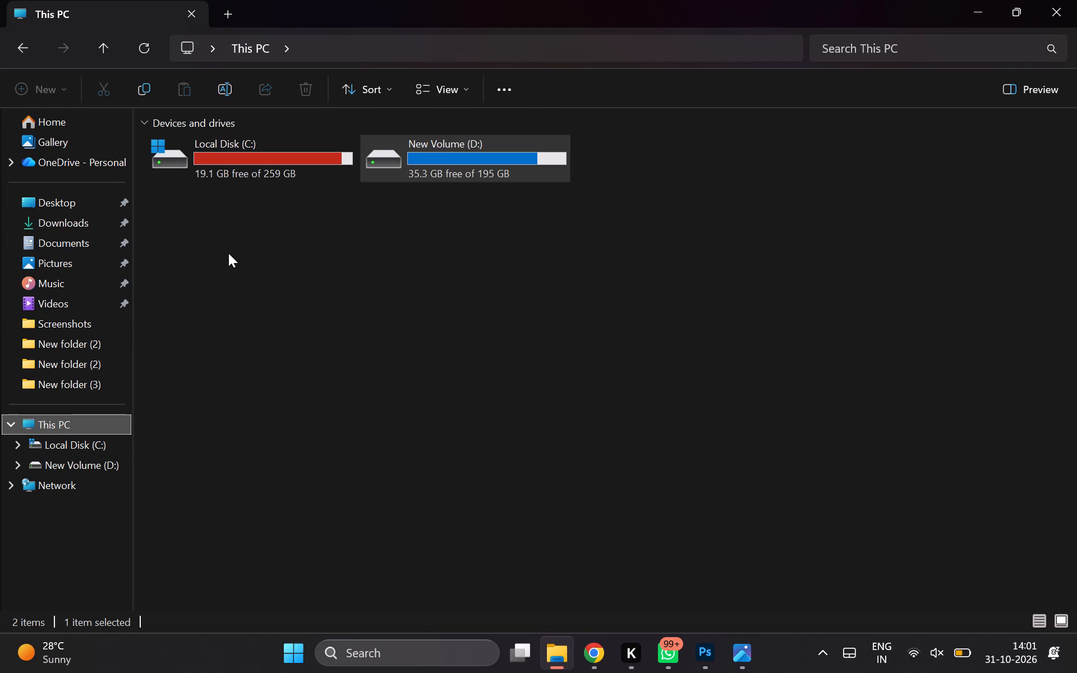
pyautogui.press('Print')
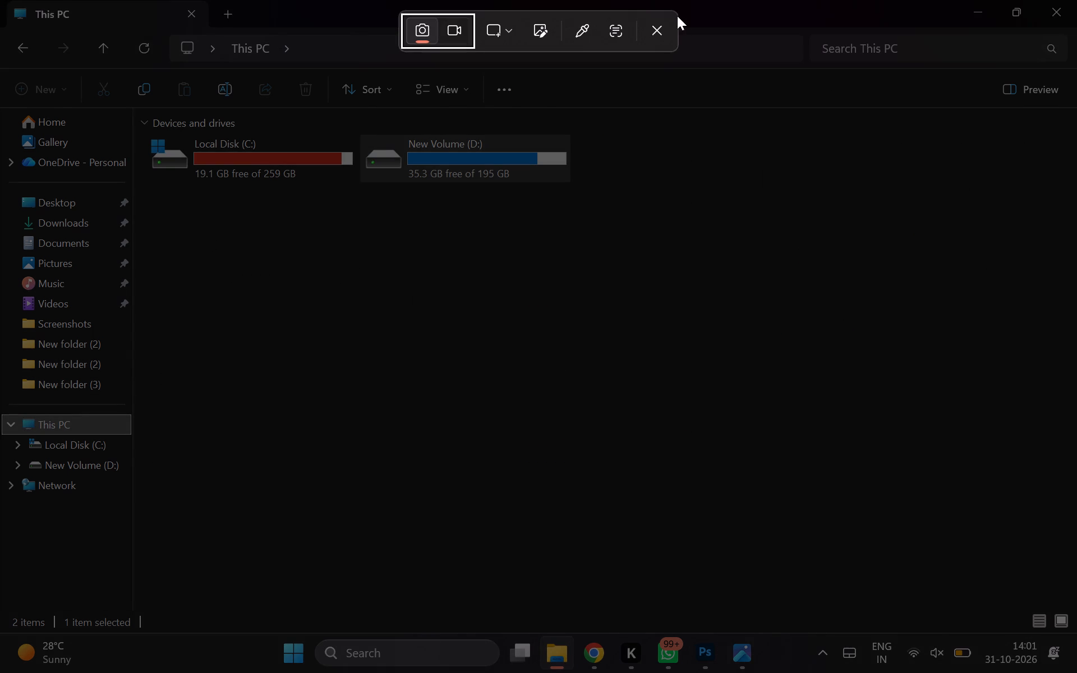
pyautogui.click(660, 32)
# Delete everything in the Windows Temp folder, skipping all files in use, and close that folder.
pyautogui.press('super+r')
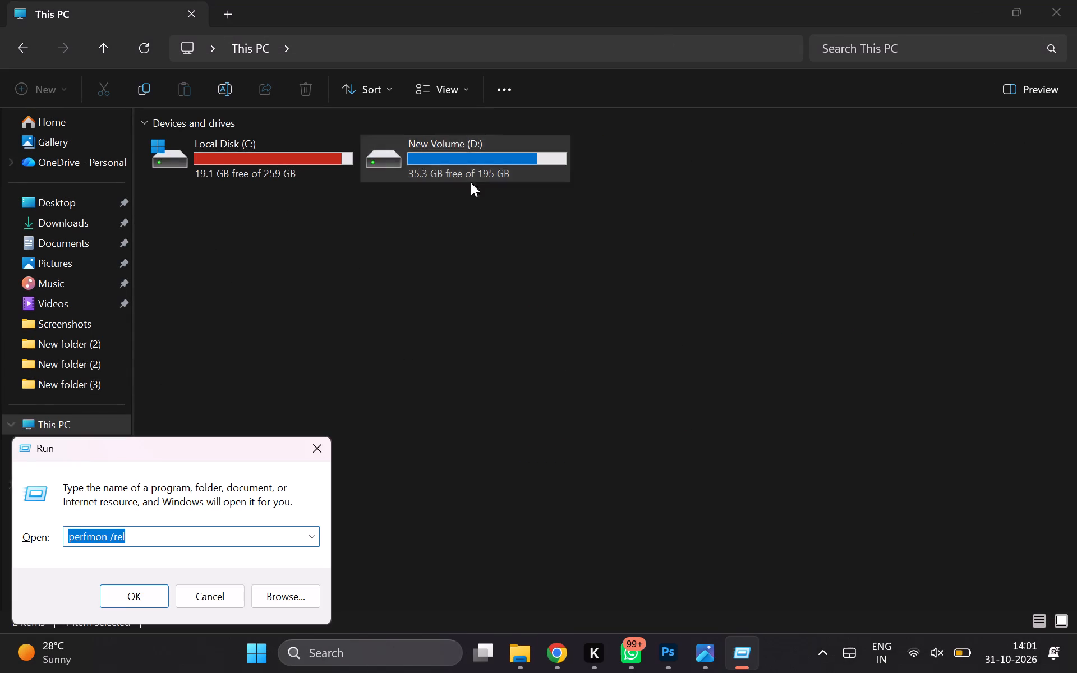
pyautogui.hotkey('ctrl', 'a')
pyautogui.write('te,,')
pyautogui.press('BackSpace')
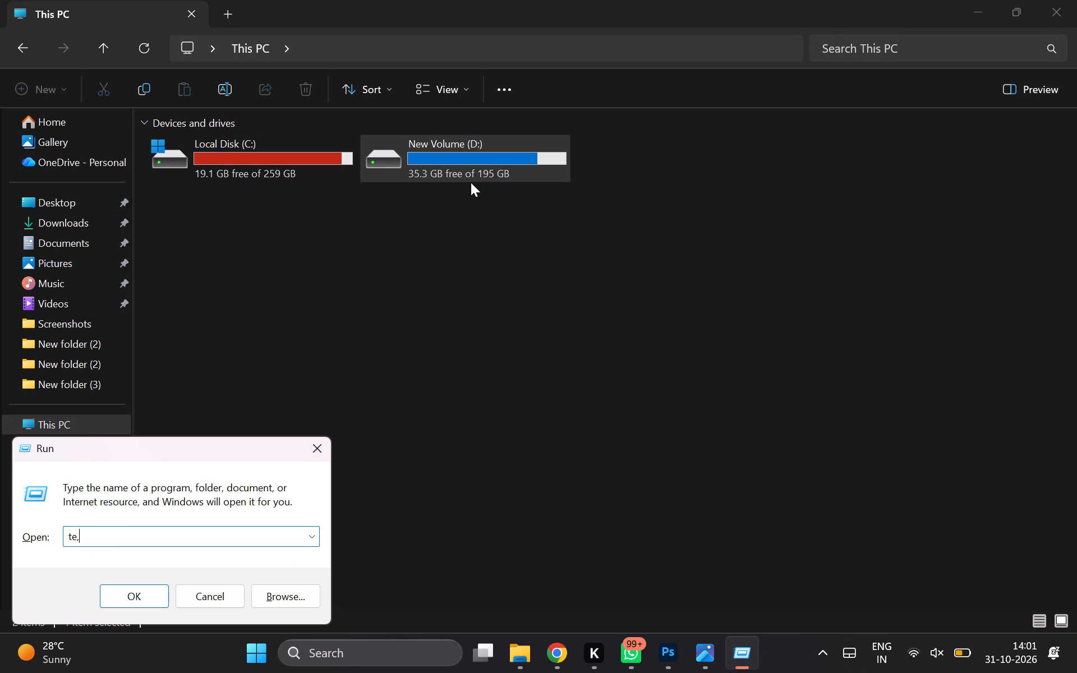
pyautogui.press('BackSpace')
pyautogui.write('mp')
pyautogui.press('Return')
pyautogui.hotkey('ctrl', 'a')
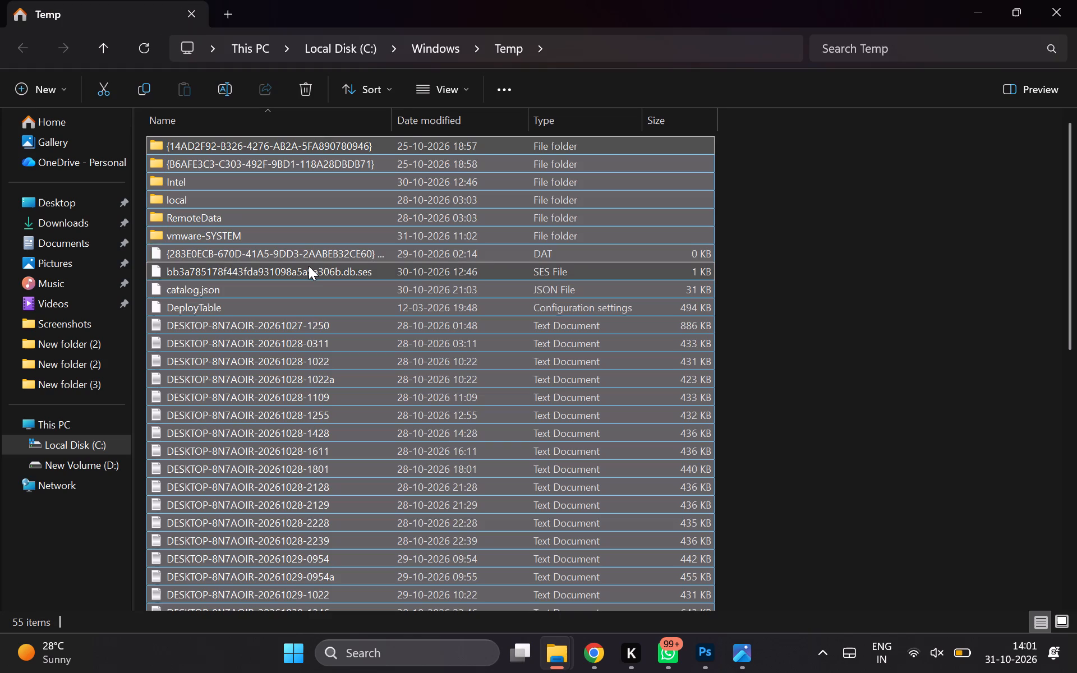
pyautogui.press('Delete')
pyautogui.click(343, 293)
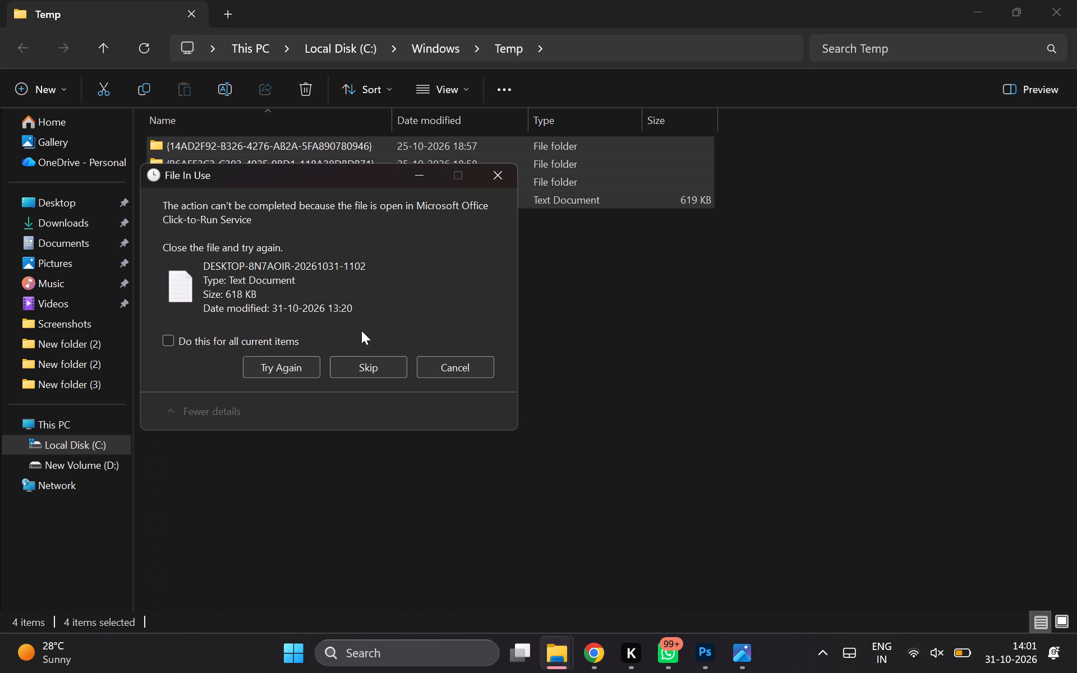
pyautogui.click(264, 343)
pyautogui.click(359, 359)
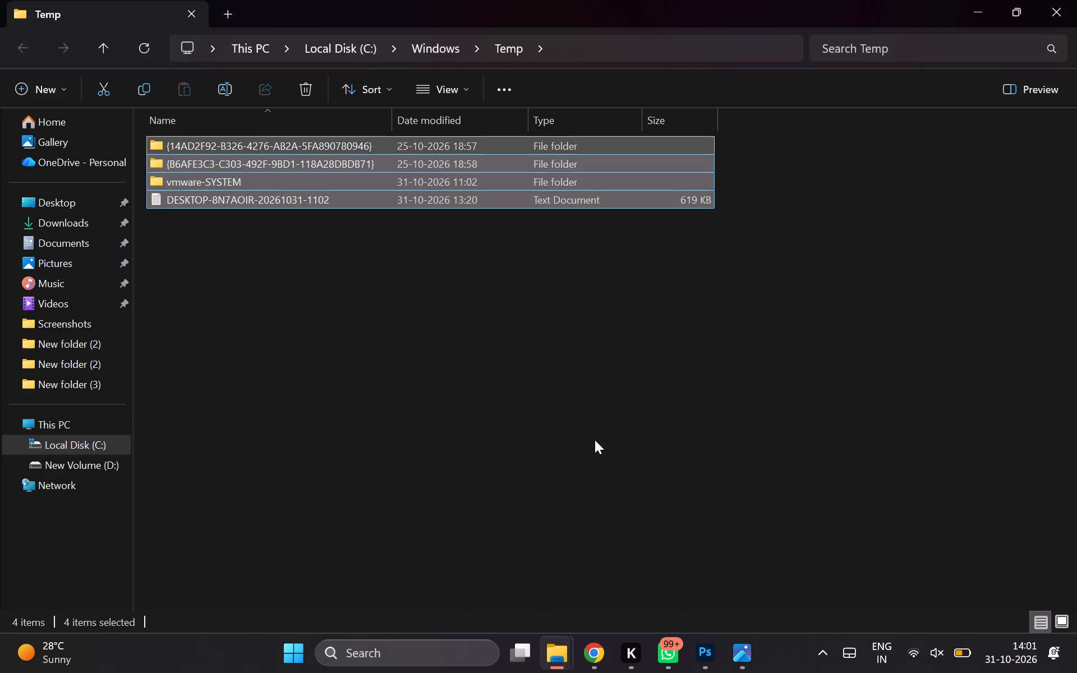
pyautogui.click(1076, 0)
# Refresh the drive overview under This PC and return to 2.psd in Photoshop.
pyautogui.rightClick(210, 243)
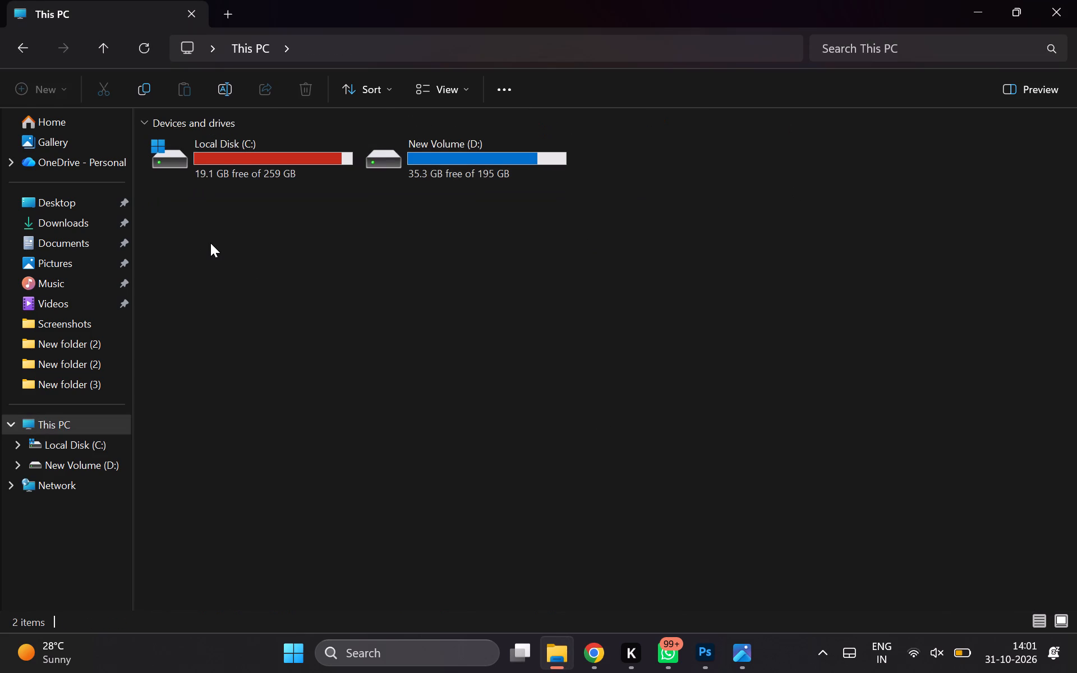
pyautogui.doubleClick(153, 54)
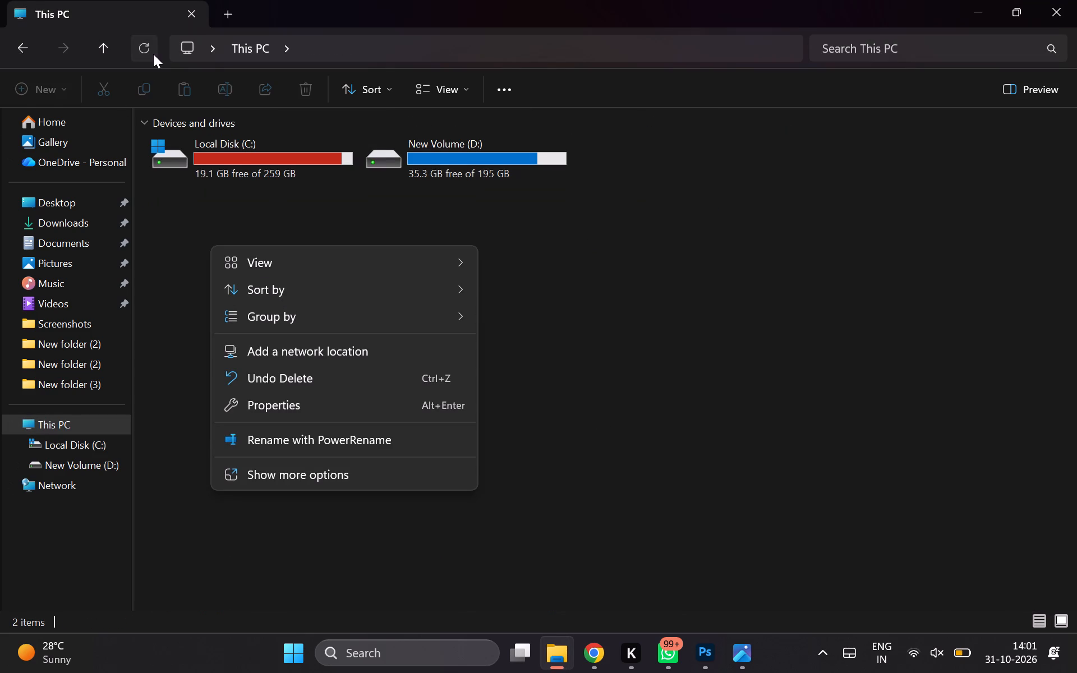
pyautogui.doubleClick(982, 0)
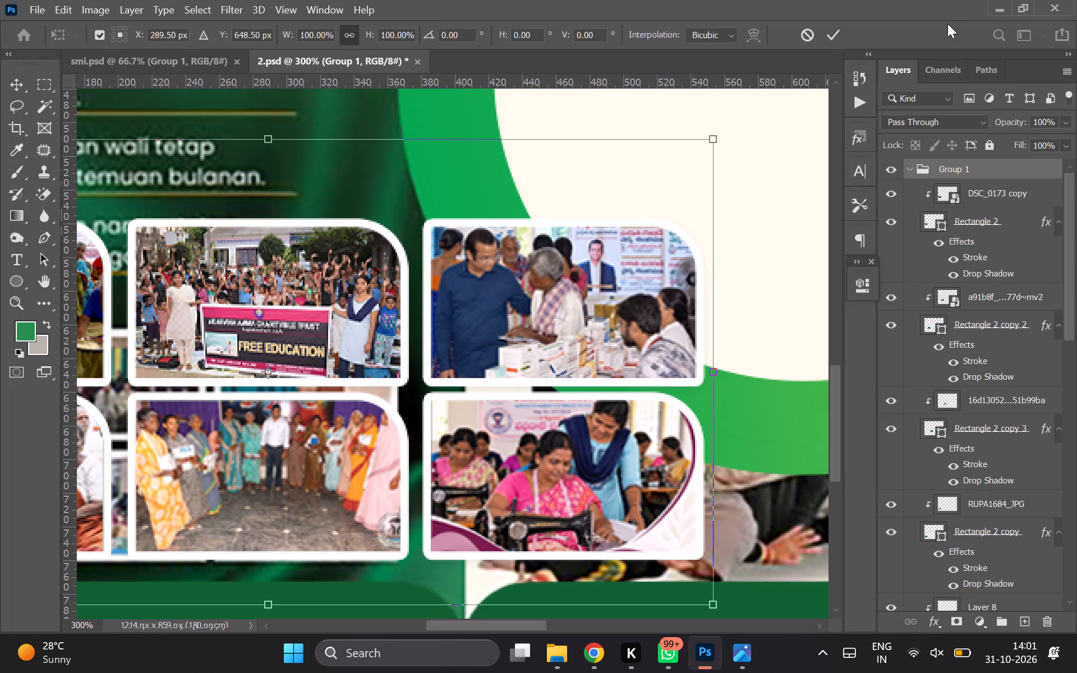
# Scale Group 1 down proportionally to about 65% so its width matches the old thumbnail grid, and save 2.psd.
pyautogui.moveTo(712, 138); pyautogui.dragTo(550, 264)
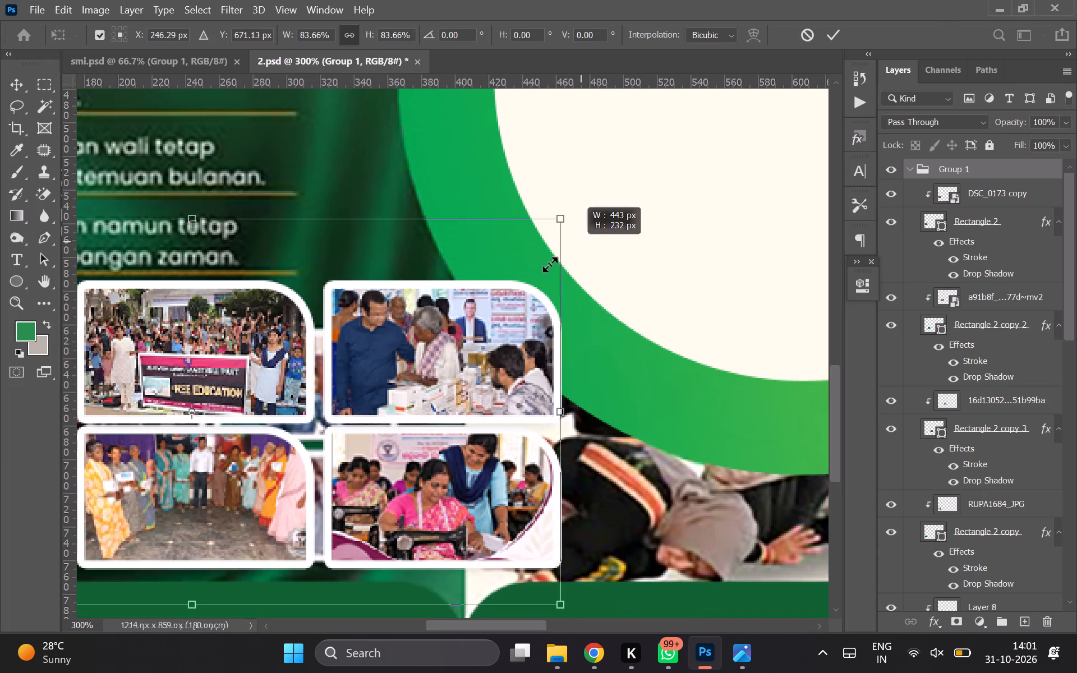
pyautogui.moveTo(550, 264); pyautogui.dragTo(431, 340)
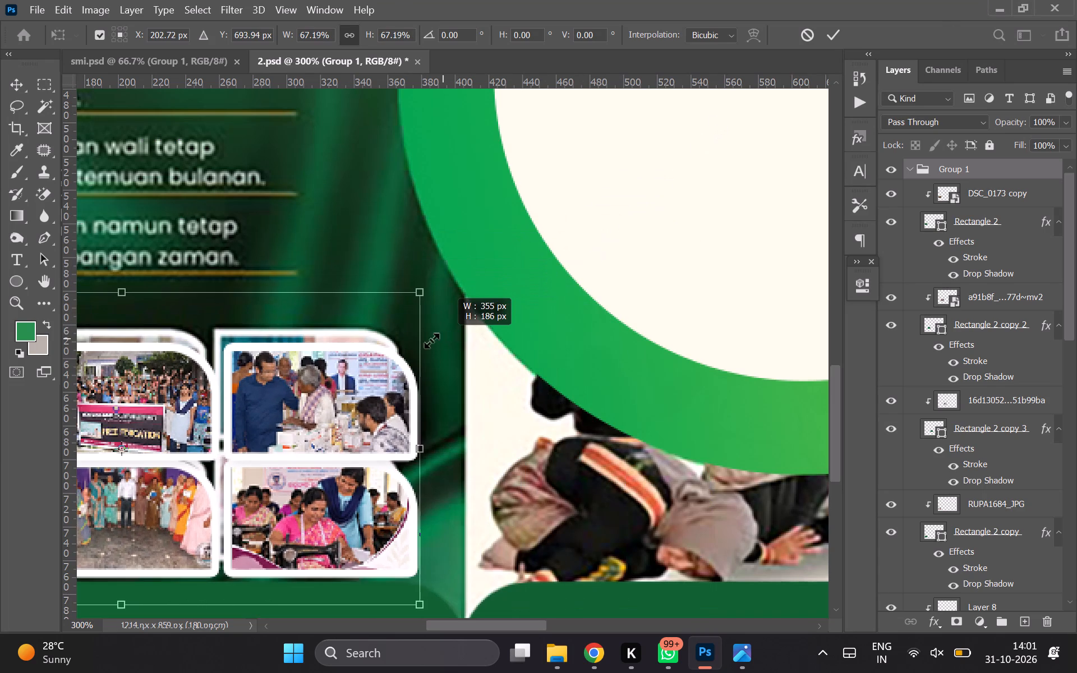
pyautogui.moveTo(431, 340); pyautogui.dragTo(422, 343)
pyautogui.doubleClick(375, 399)
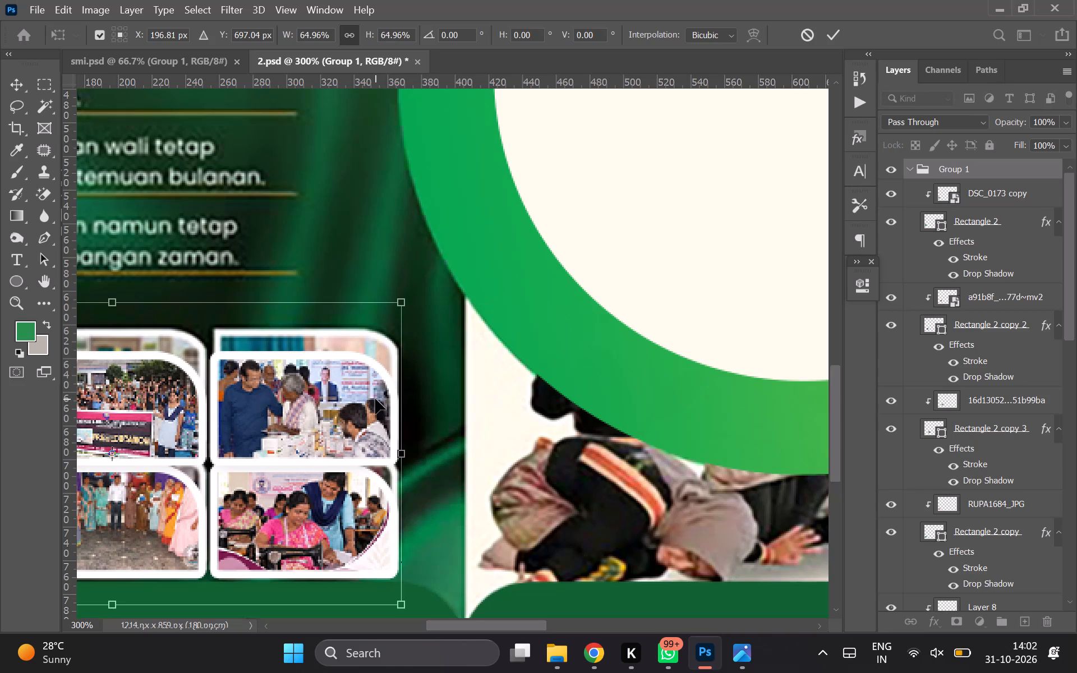
pyautogui.hscroll(1, 375, 399)
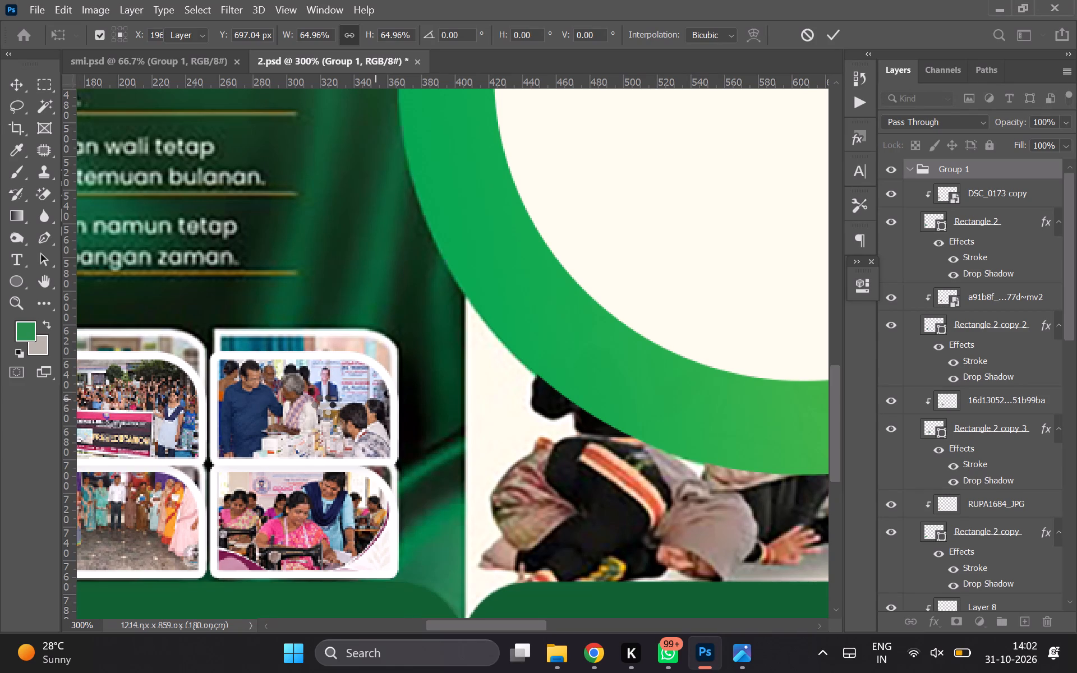
pyautogui.hscroll(3, 323, 404)
pyautogui.hotkey('ctrl', 's')
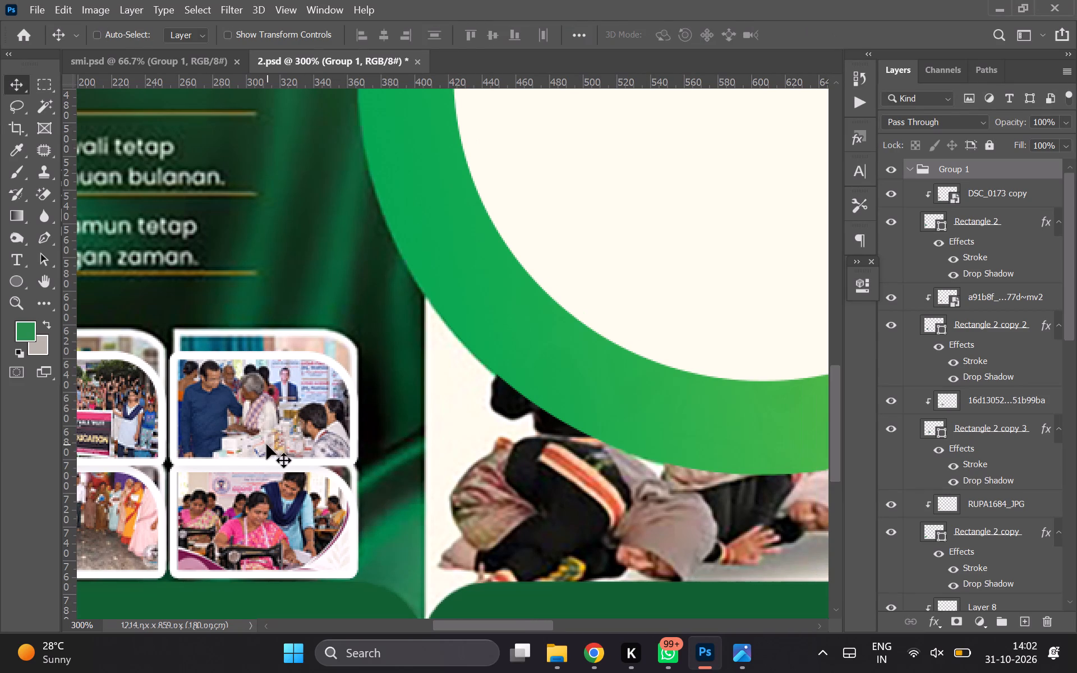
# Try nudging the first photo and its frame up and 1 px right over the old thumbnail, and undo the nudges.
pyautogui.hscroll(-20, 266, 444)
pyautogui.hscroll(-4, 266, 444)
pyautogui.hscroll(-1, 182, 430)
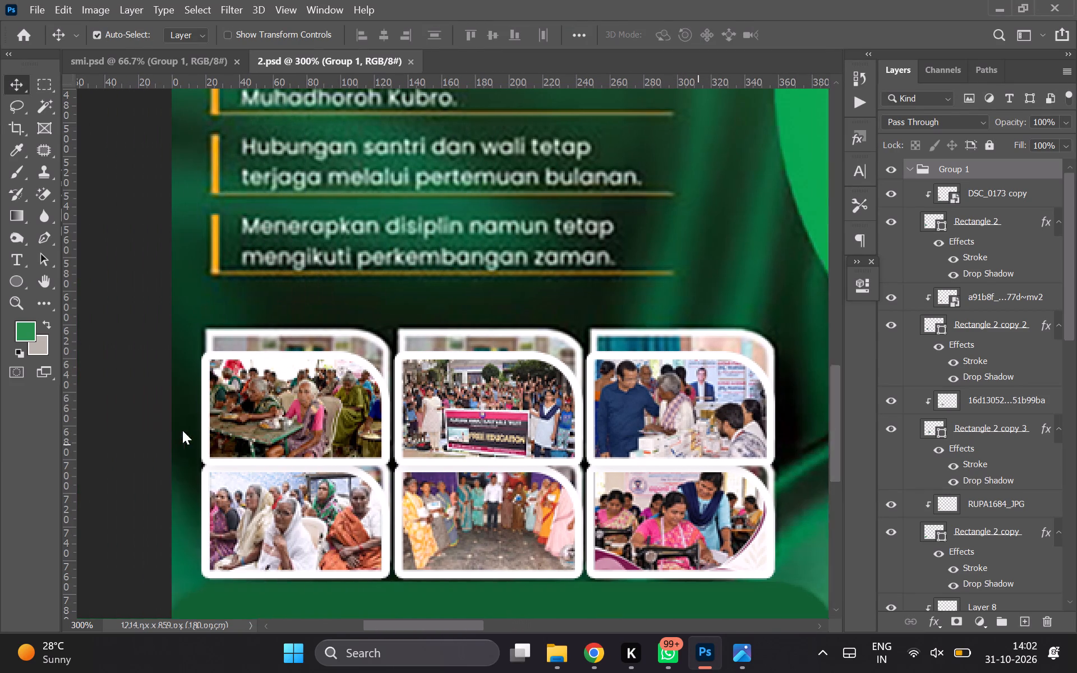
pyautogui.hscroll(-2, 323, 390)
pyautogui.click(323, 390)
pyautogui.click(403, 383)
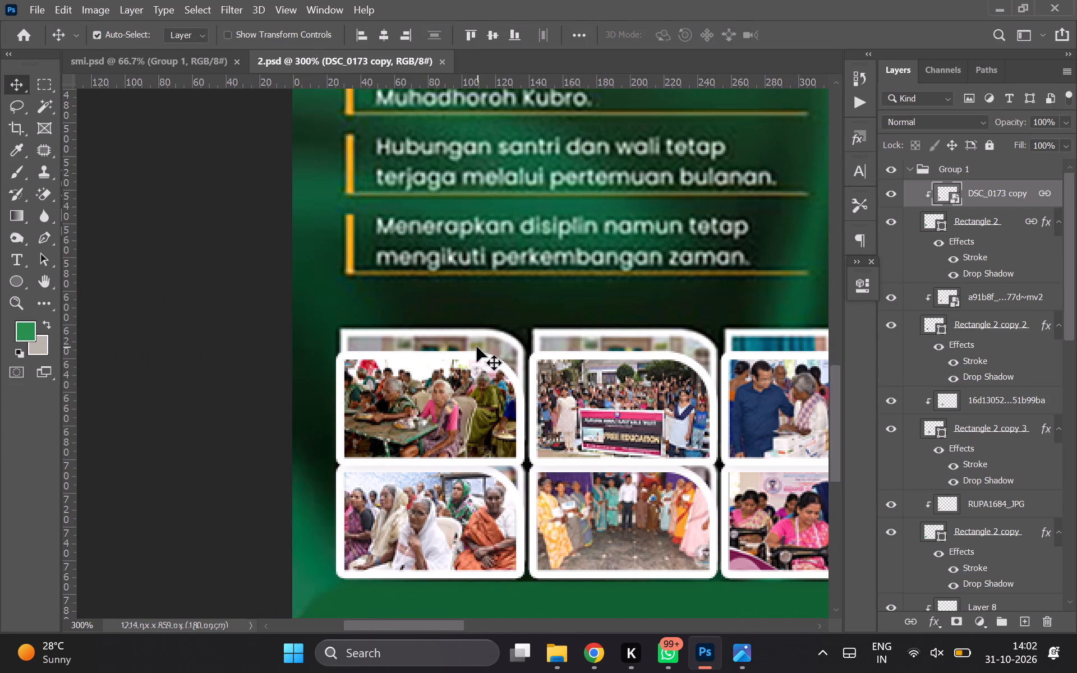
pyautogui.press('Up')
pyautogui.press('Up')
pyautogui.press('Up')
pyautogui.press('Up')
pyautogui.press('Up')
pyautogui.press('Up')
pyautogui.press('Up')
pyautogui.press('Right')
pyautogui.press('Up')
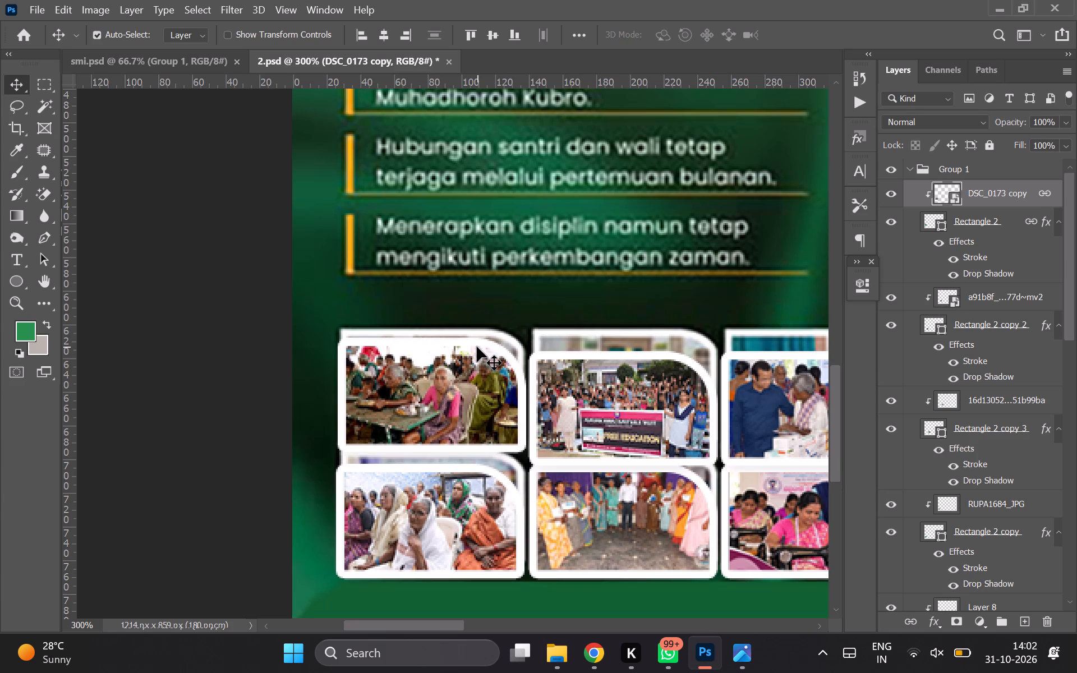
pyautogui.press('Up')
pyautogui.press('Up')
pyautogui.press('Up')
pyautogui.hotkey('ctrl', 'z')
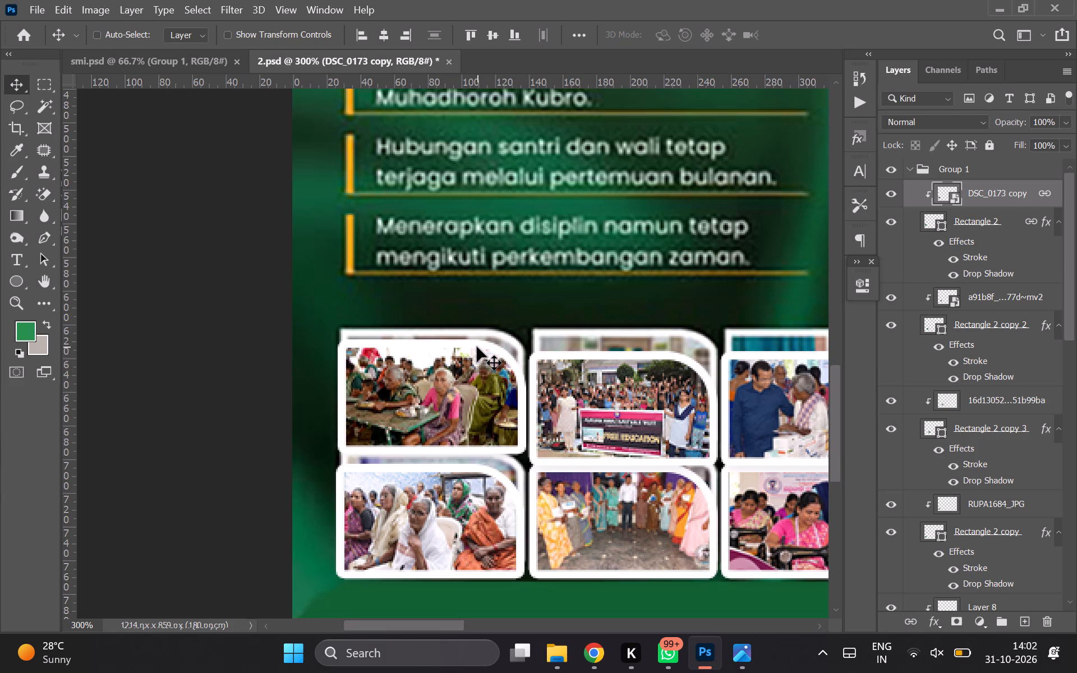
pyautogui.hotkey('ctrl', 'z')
# Set the stroke size of the first photo's frame, Rectangle 2, to 3 px.
pyautogui.click(438, 388)
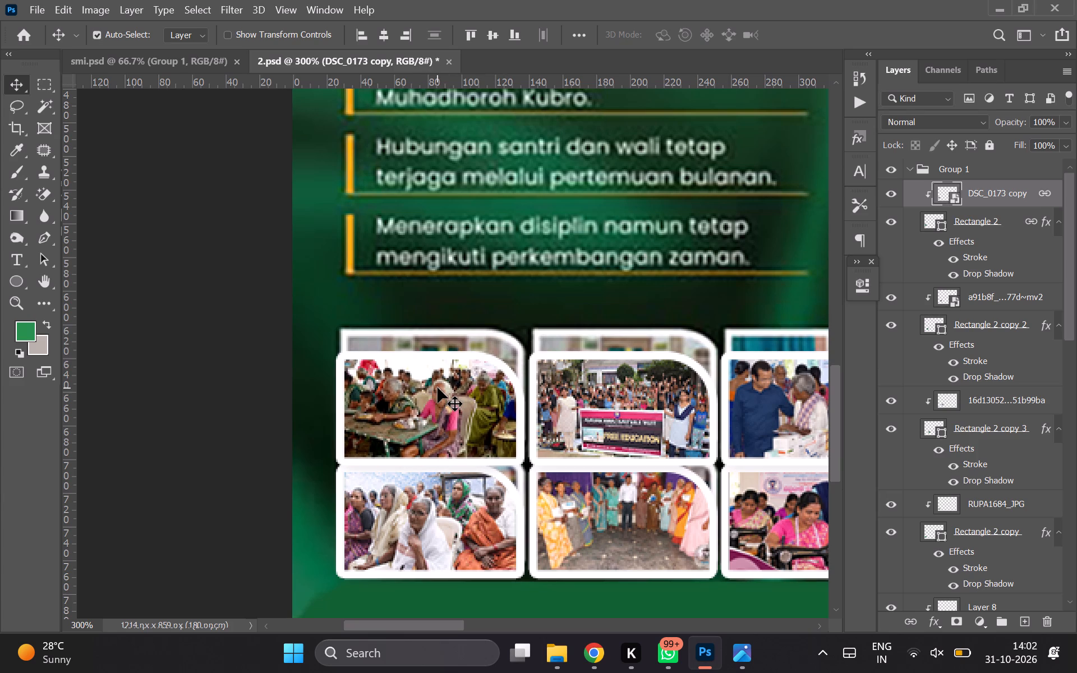
pyautogui.doubleClick(974, 253)
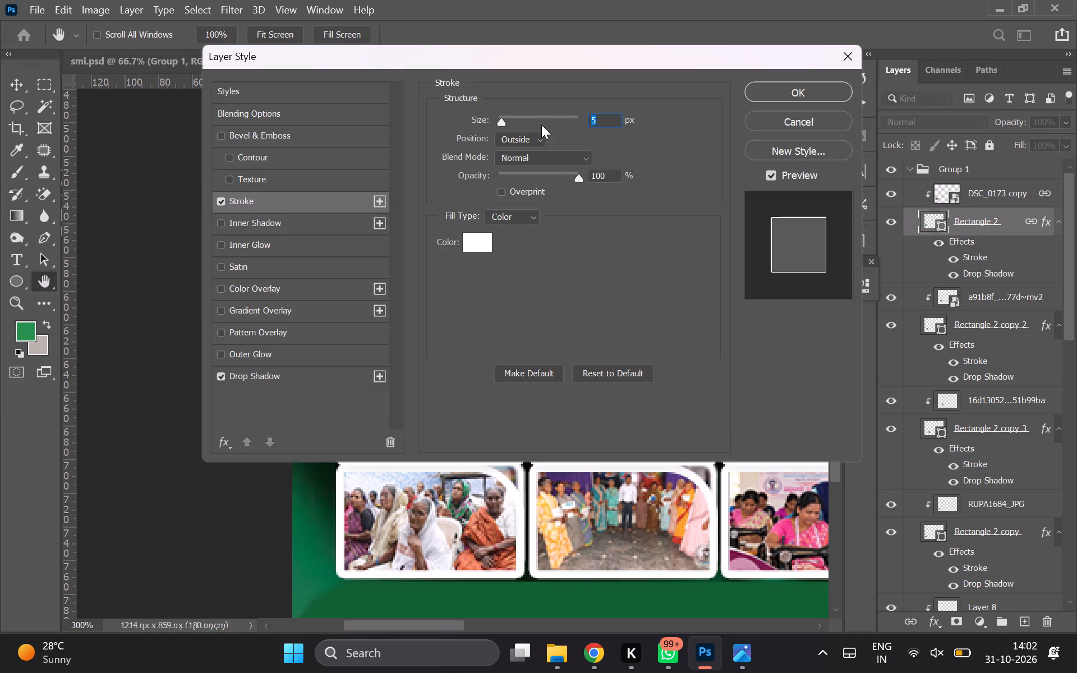
pyautogui.press('3')
pyautogui.press('Return')
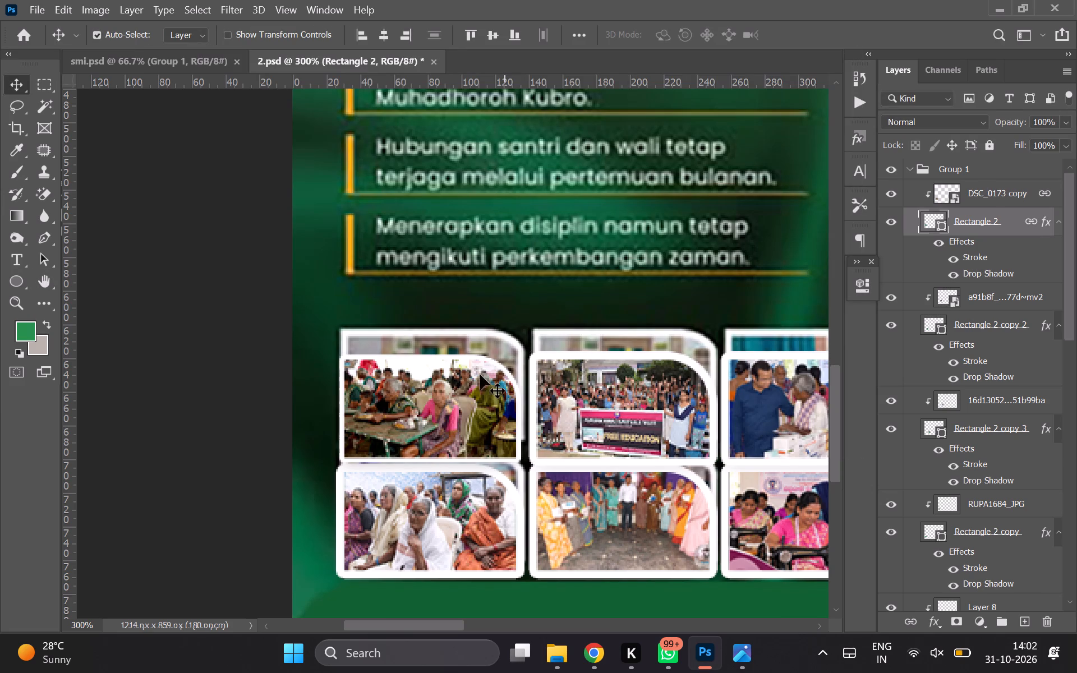
# Nudge the first photo with its linked frame 14 px up and 1 px right to cover the old top-left thumbnail.
pyautogui.click(469, 381)
pyautogui.press('Up')
pyautogui.press('Up')
pyautogui.press('Up')
pyautogui.press('Up')
pyautogui.press('Up')
pyautogui.press('Up')
pyautogui.press('Up')
pyautogui.press('Up')
pyautogui.press('Up')
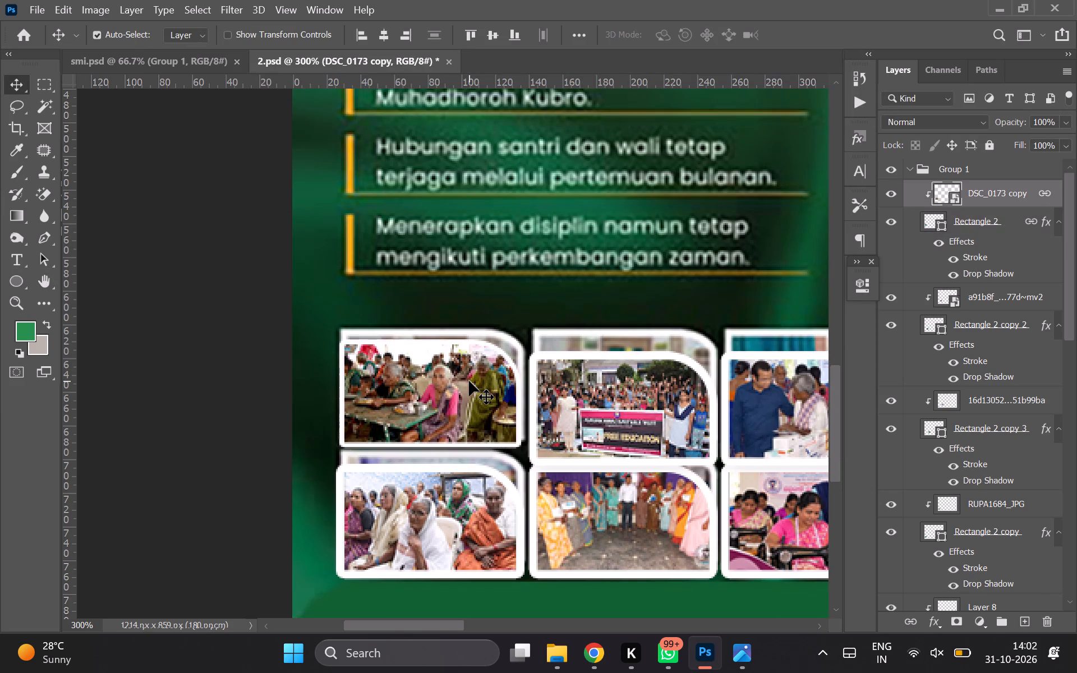
pyautogui.press('Up')
pyautogui.press('Up')
pyautogui.press('Up')
pyautogui.press('Up')
pyautogui.press('Up')
pyautogui.press('Right')
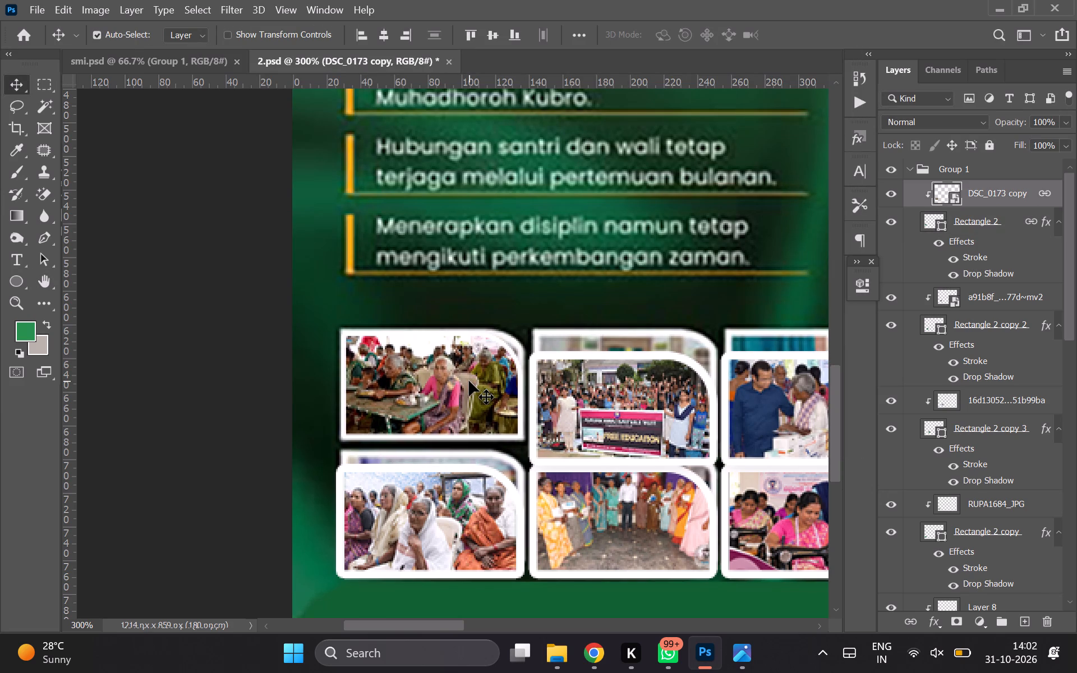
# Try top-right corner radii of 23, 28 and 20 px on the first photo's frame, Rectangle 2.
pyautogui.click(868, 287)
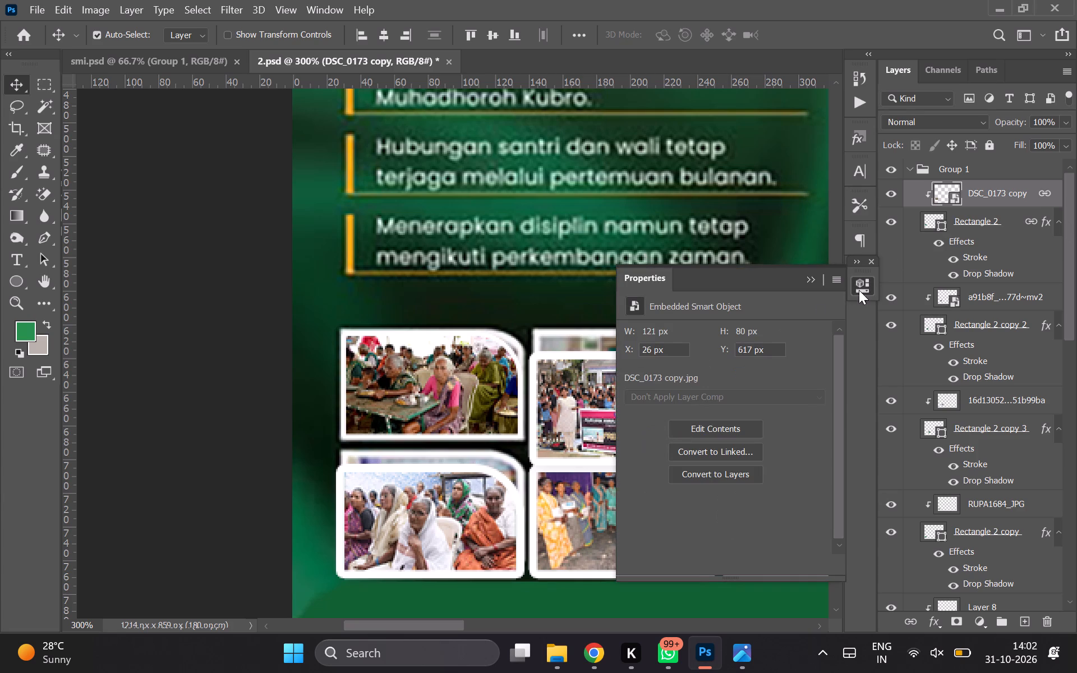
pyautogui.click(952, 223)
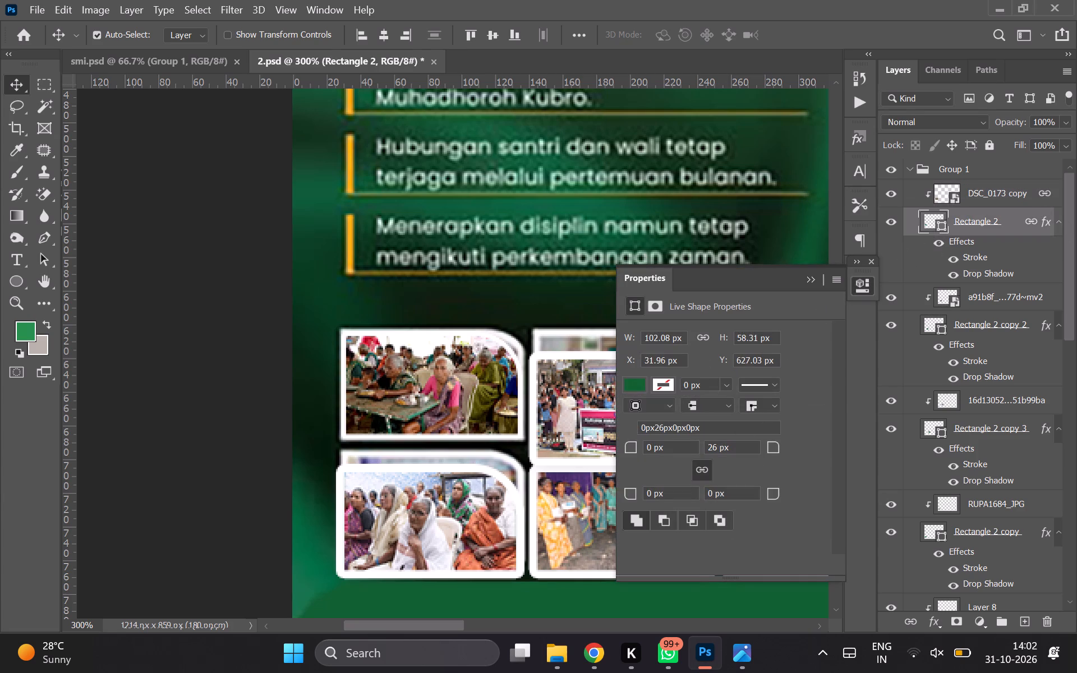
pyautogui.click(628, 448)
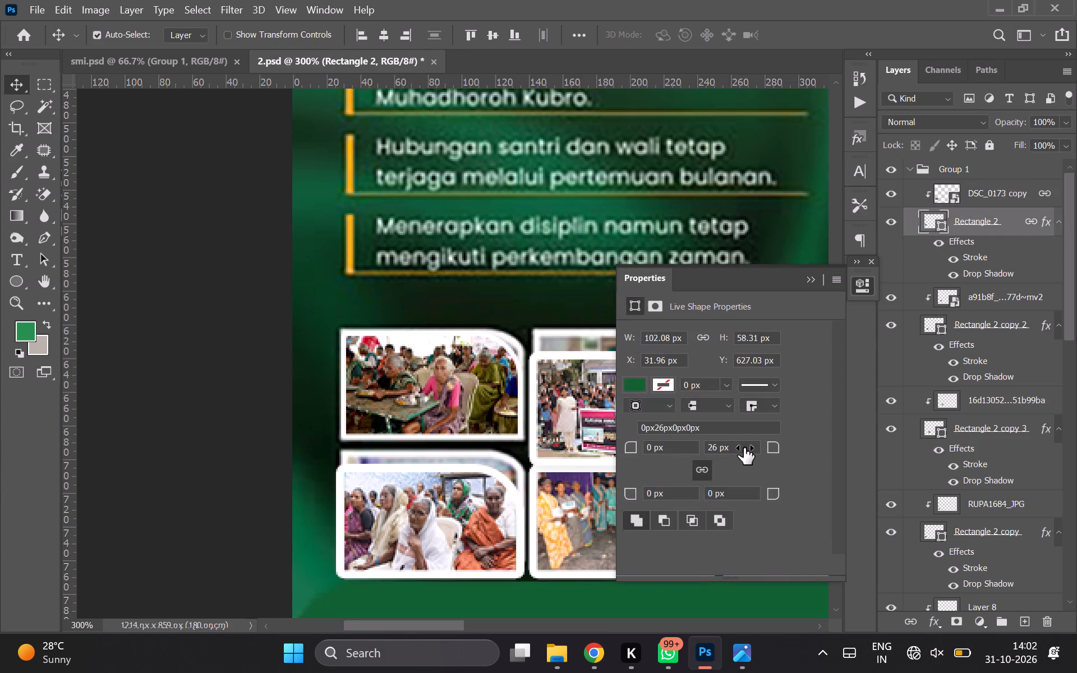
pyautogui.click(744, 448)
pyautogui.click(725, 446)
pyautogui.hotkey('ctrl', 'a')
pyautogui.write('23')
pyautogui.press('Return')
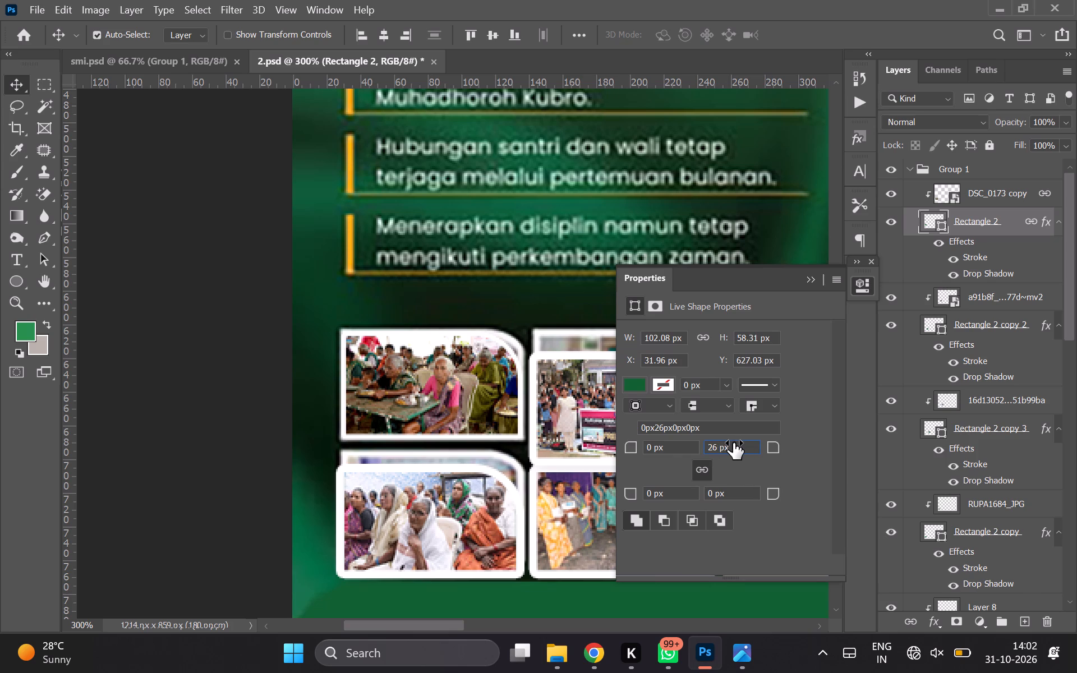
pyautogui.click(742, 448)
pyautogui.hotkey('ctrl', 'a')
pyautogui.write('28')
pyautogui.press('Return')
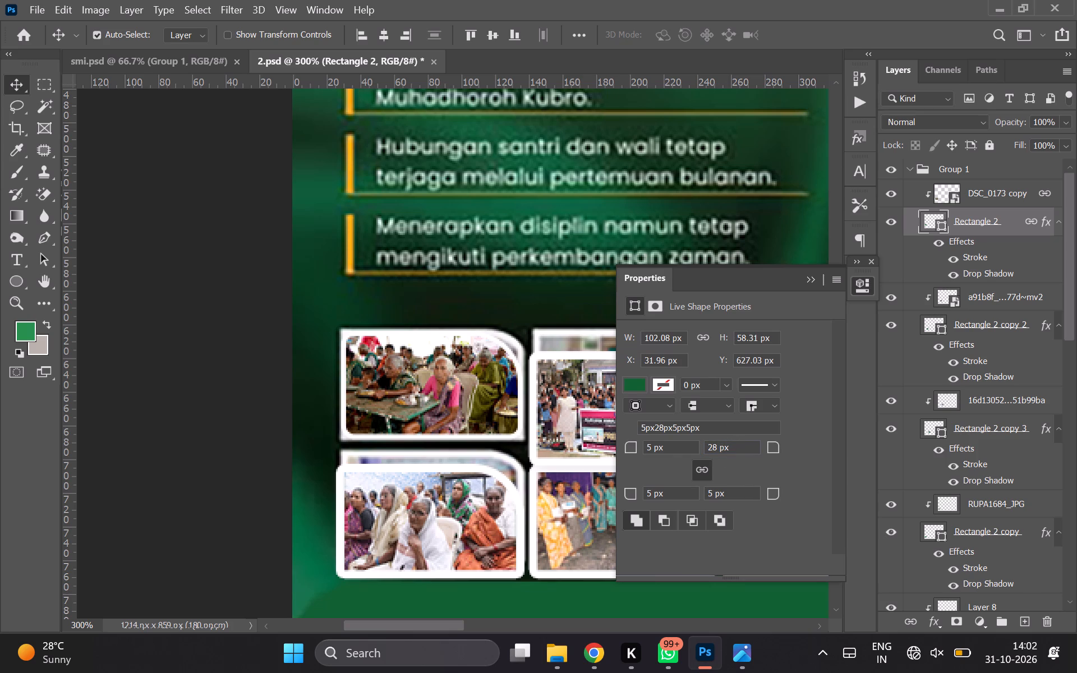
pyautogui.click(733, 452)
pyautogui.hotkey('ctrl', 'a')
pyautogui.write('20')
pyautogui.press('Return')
# Set the top-right corner radius of Rectangle 2 to 18 px.
pyautogui.click(729, 452)
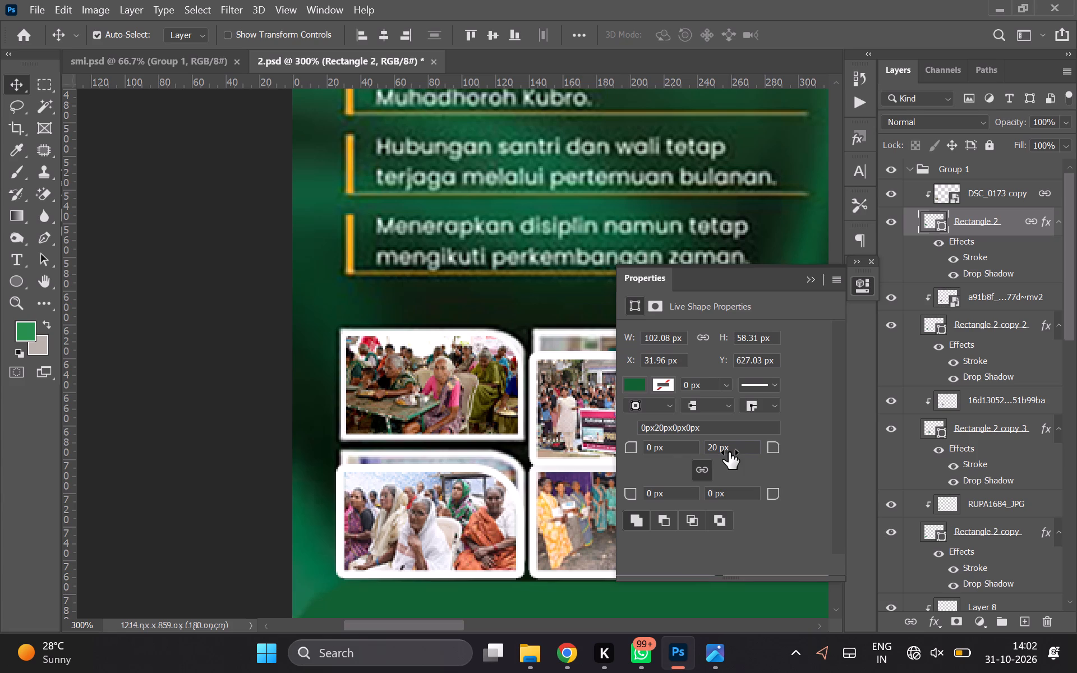
pyautogui.hotkey('ctrl', 'a')
pyautogui.write('18')
pyautogui.press('Return')
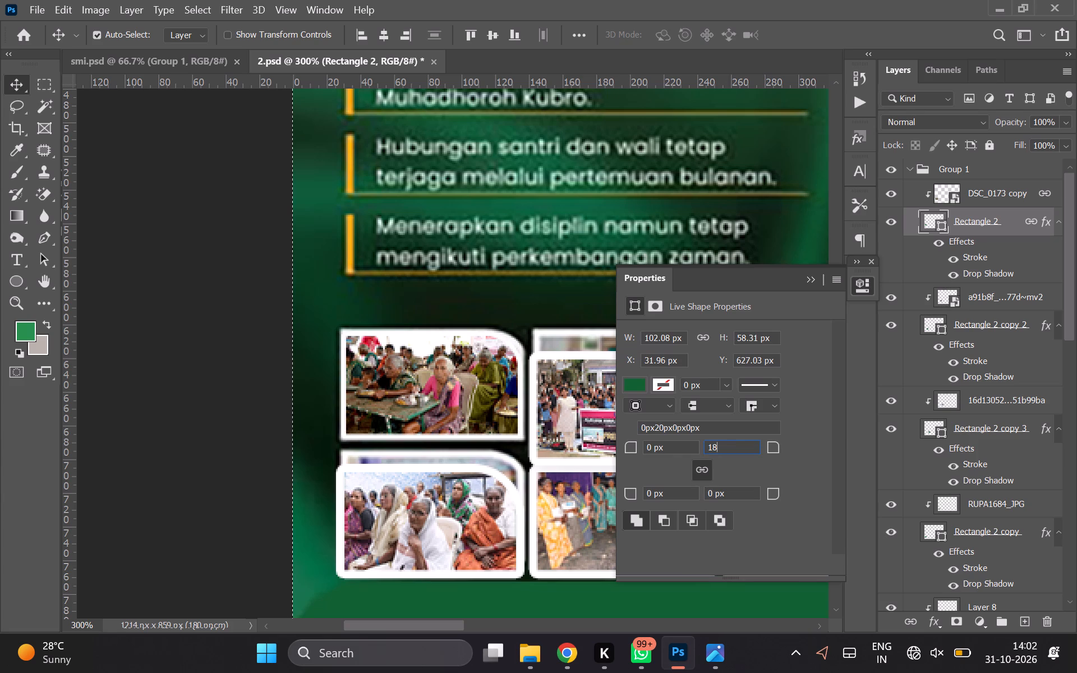
# Set the top-right corner radius of Rectangle 2 to 15 px and compare its photo with the old thumbnail beneath.
pyautogui.click(737, 445)
pyautogui.hotkey('ctrl', 'a')
pyautogui.write('15')
pyautogui.press('Return')
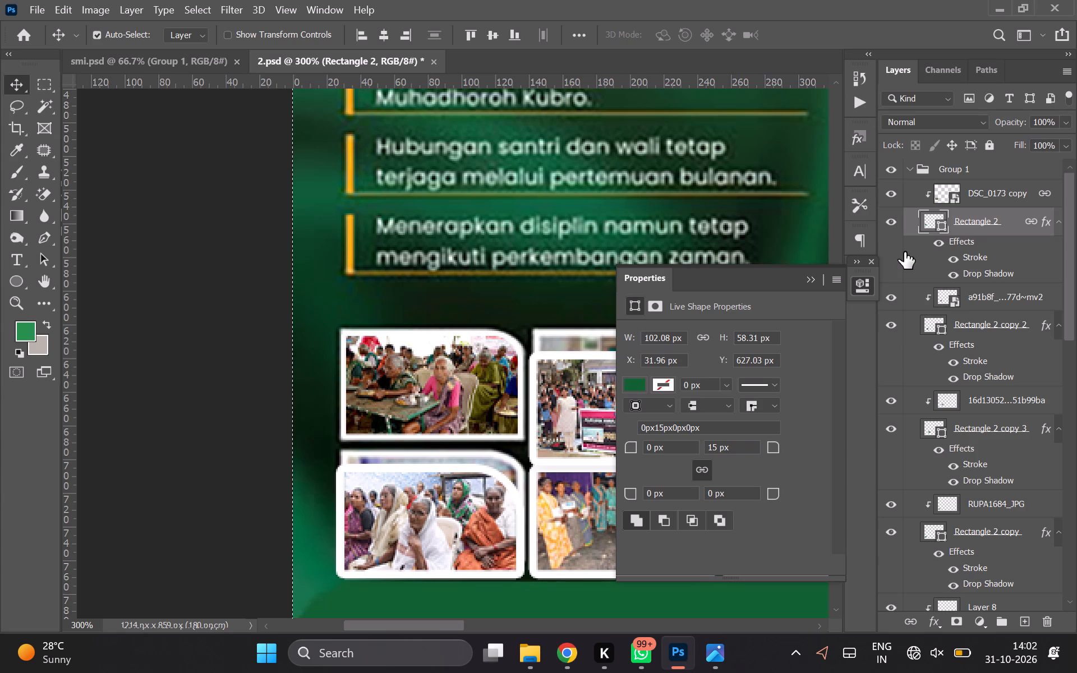
pyautogui.click(887, 293)
pyautogui.click(887, 293)
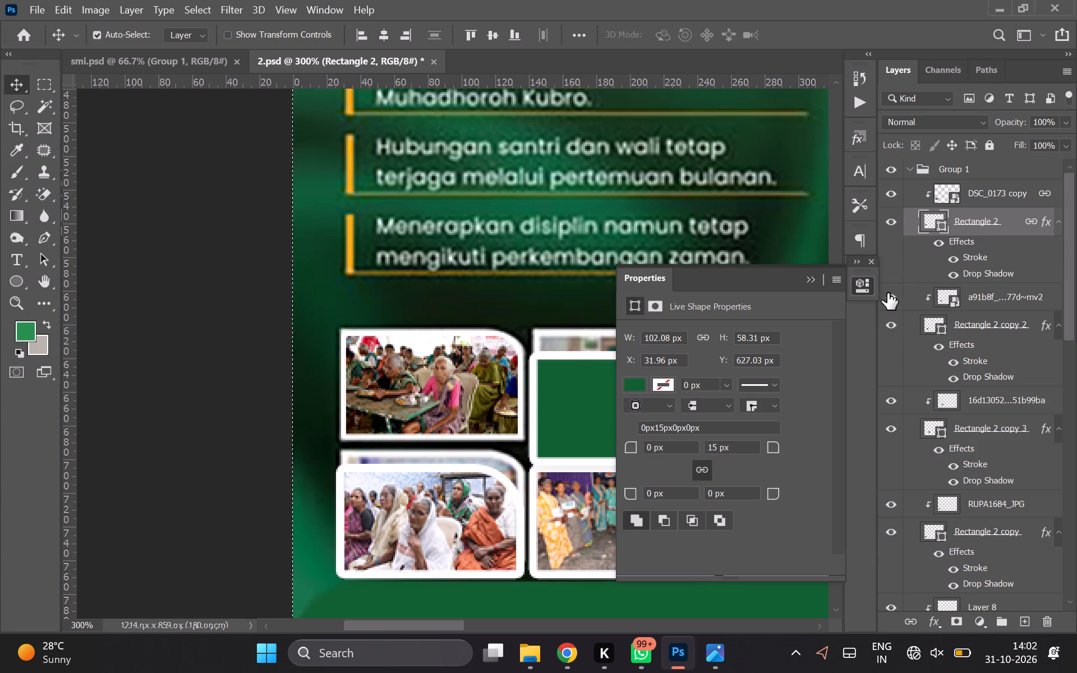
pyautogui.click(894, 233)
pyautogui.click(894, 233)
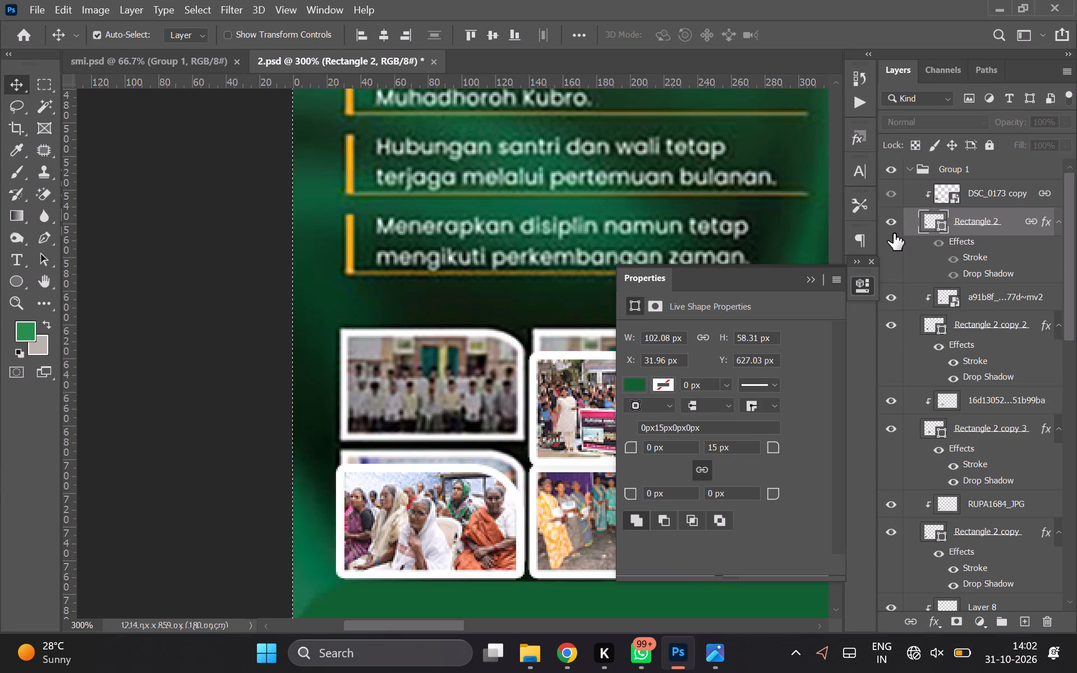
# Copy Rectangle 2's 15 px top-right corner radius to Rectangle 2 copy 2, the frame of the top row's second photo.
pyautogui.click(722, 445)
pyautogui.hotkey('ctrl', 'a')
pyautogui.hotkey('ctrl', 'c')
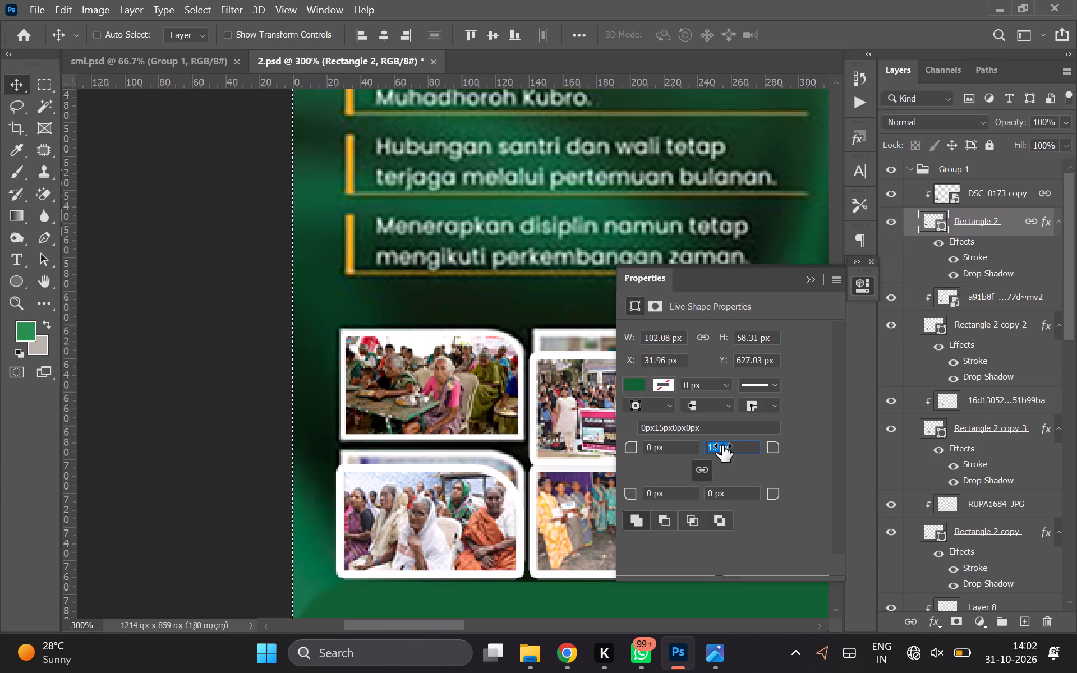
pyautogui.click(568, 400)
pyautogui.click(979, 331)
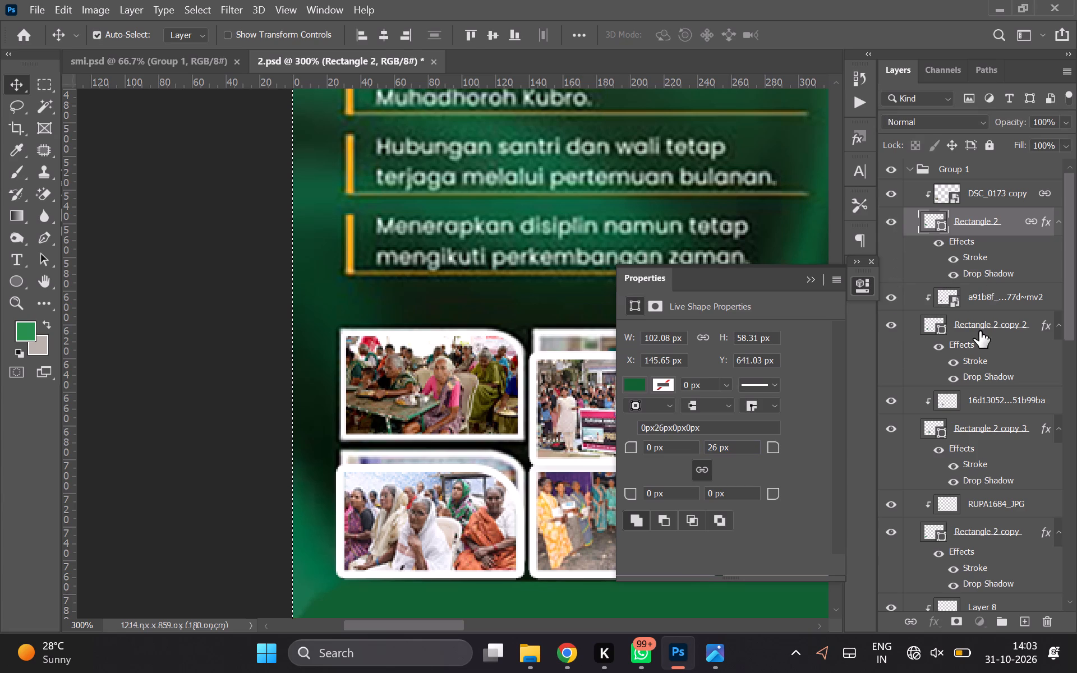
pyautogui.click(726, 444)
pyautogui.hotkey('ctrl', 'a')
pyautogui.hotkey('ctrl', 'v')
pyautogui.press('Return')
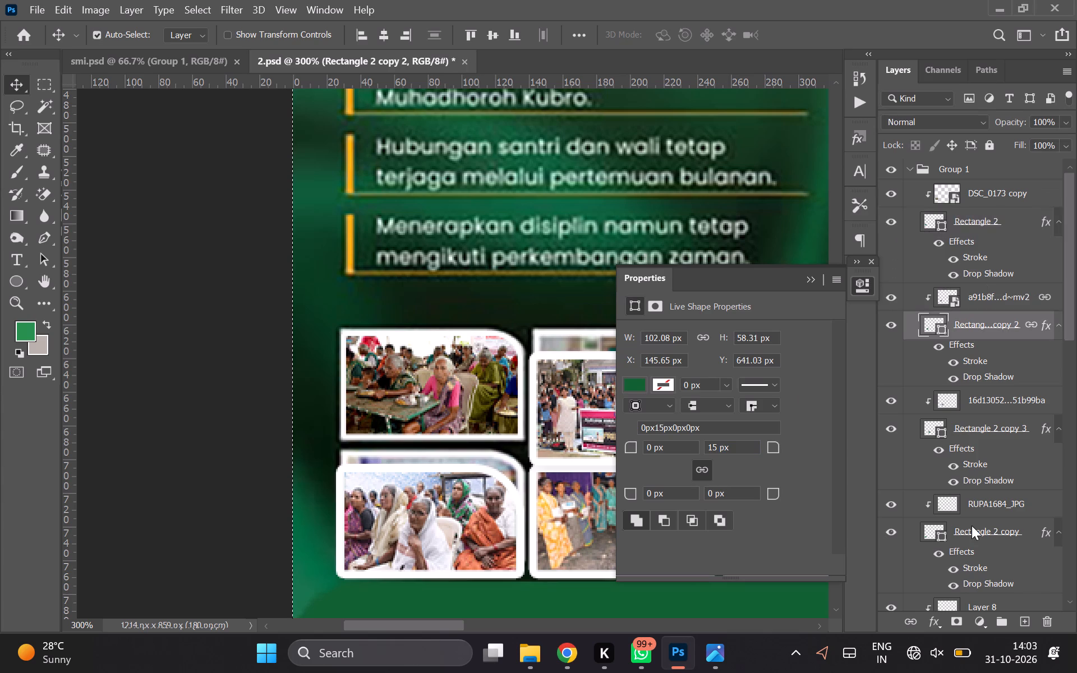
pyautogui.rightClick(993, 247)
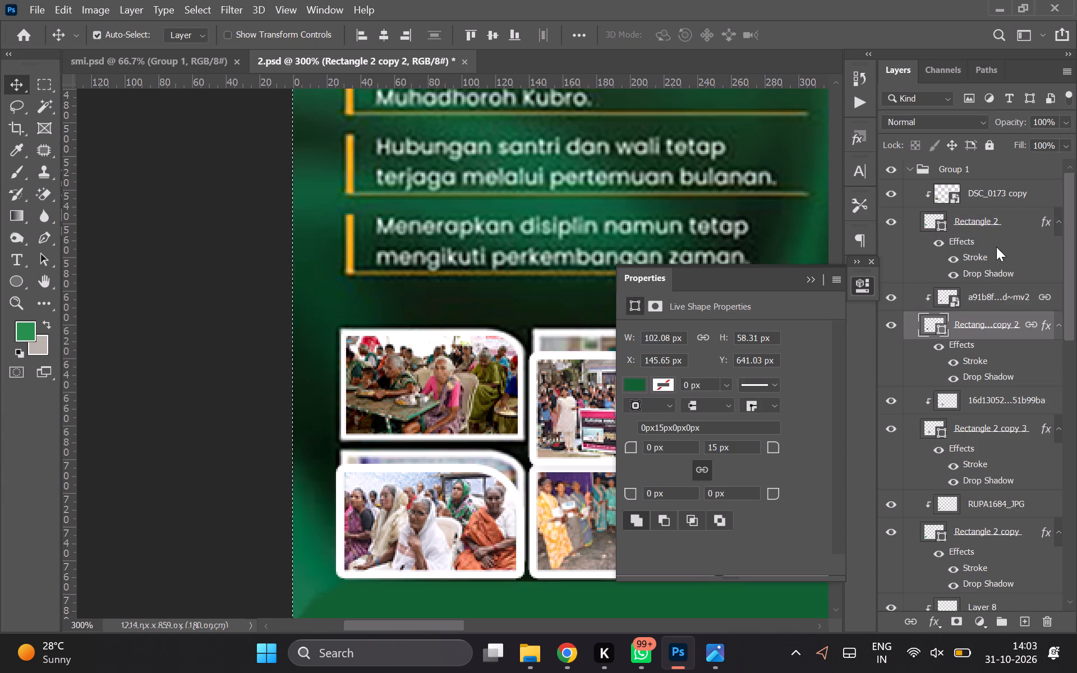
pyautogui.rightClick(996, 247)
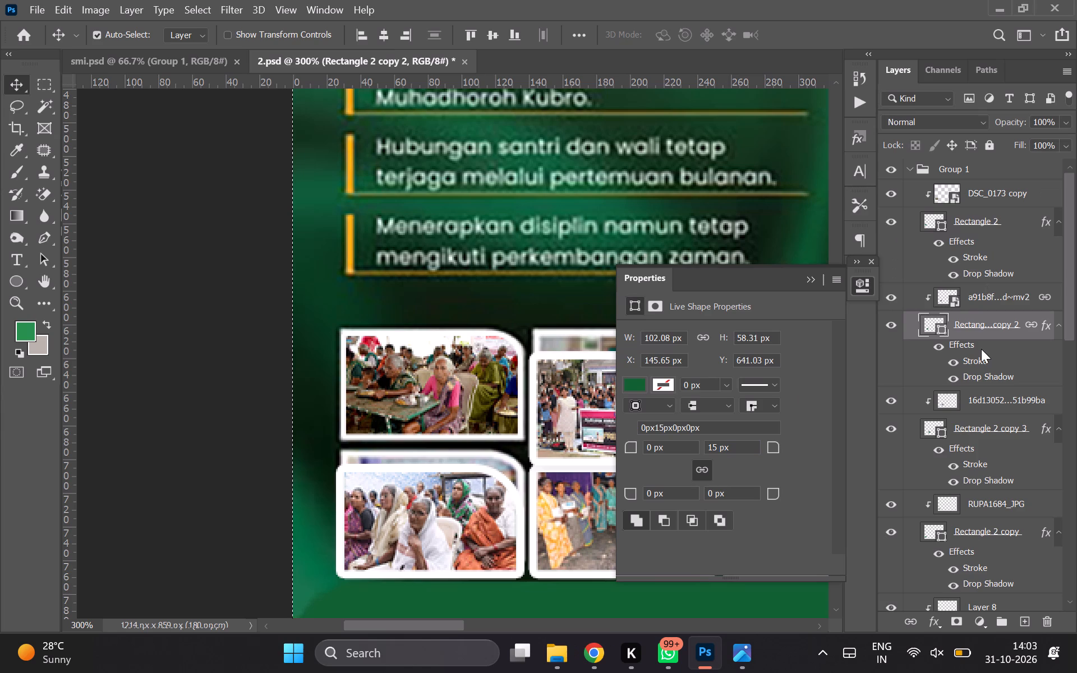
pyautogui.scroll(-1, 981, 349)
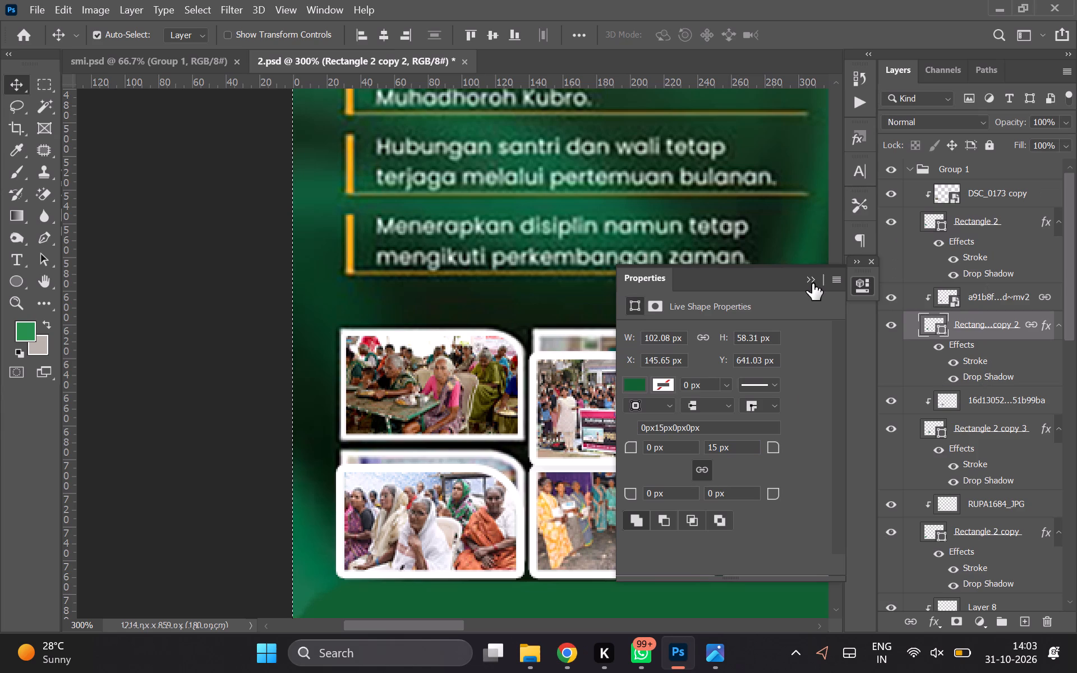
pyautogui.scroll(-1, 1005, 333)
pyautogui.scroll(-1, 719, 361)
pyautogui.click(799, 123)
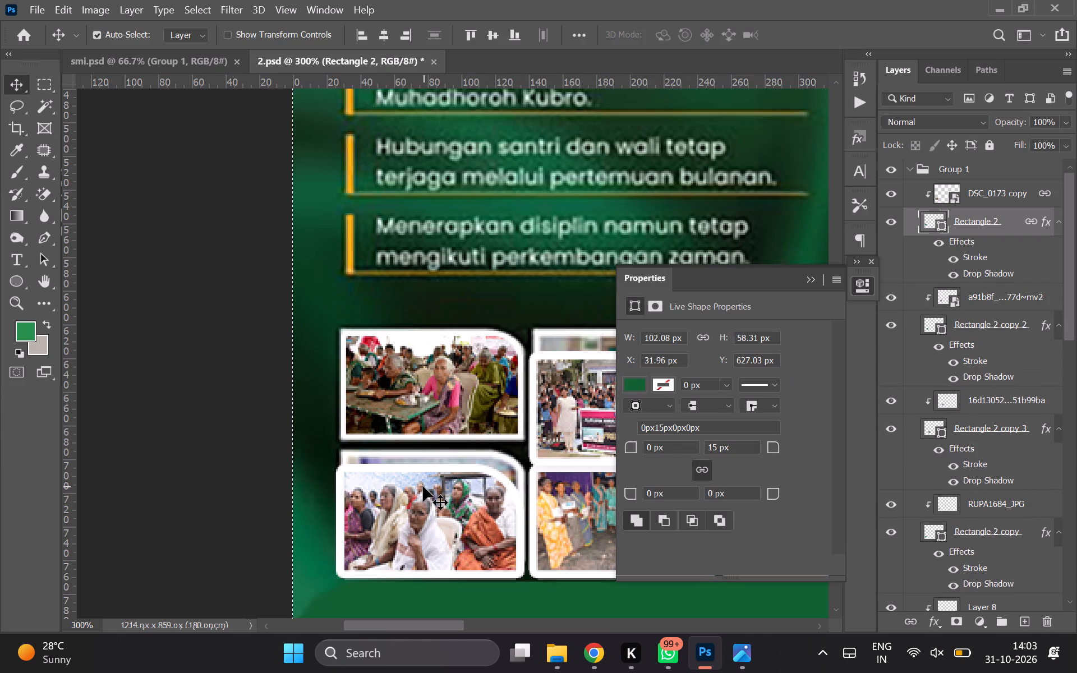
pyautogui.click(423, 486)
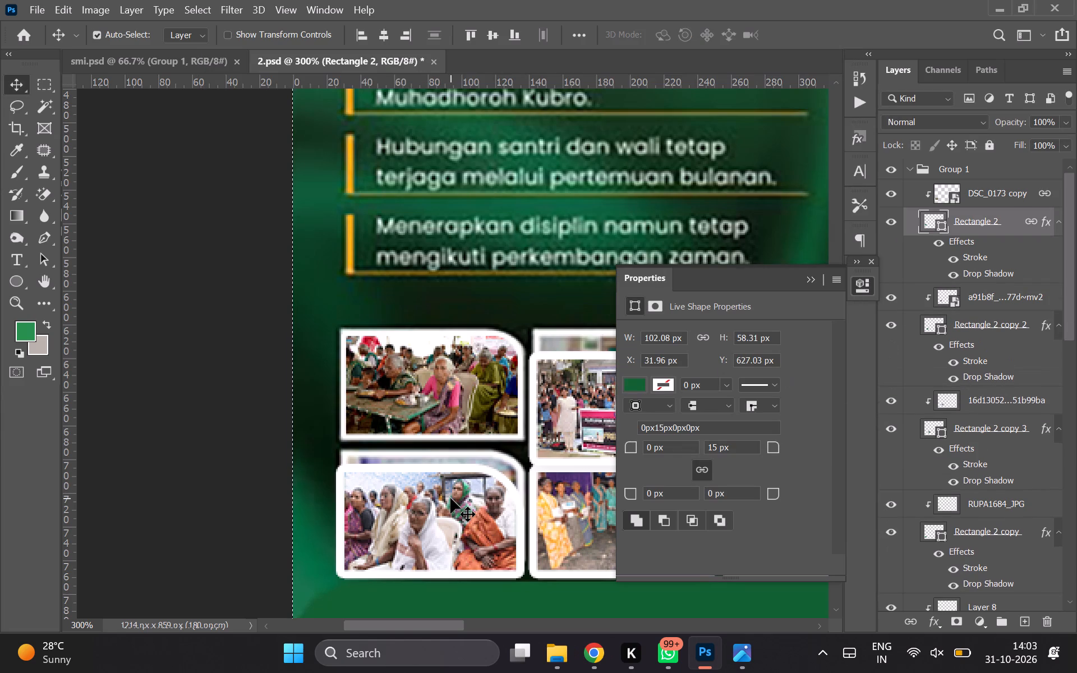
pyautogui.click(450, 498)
# Set the top-right corner radius of the upper Rectangle 2 copy 3, the top row's third frame, to 15 px.
pyautogui.click(977, 323)
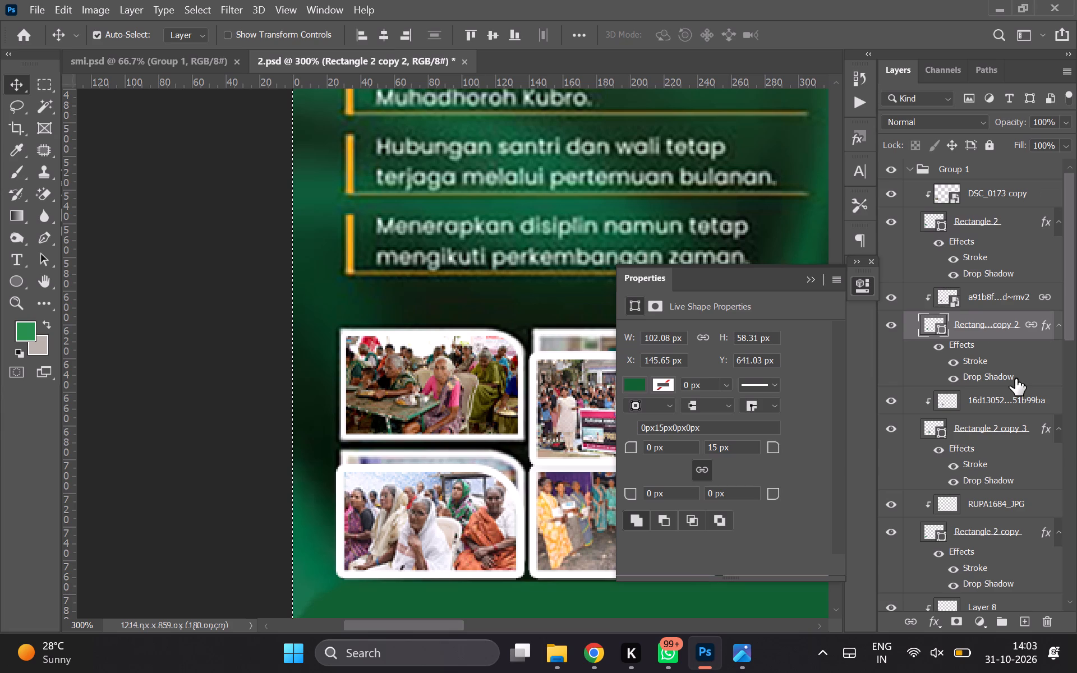
pyautogui.click(984, 425)
pyautogui.click(738, 448)
pyautogui.hotkey('ctrl', 'a')
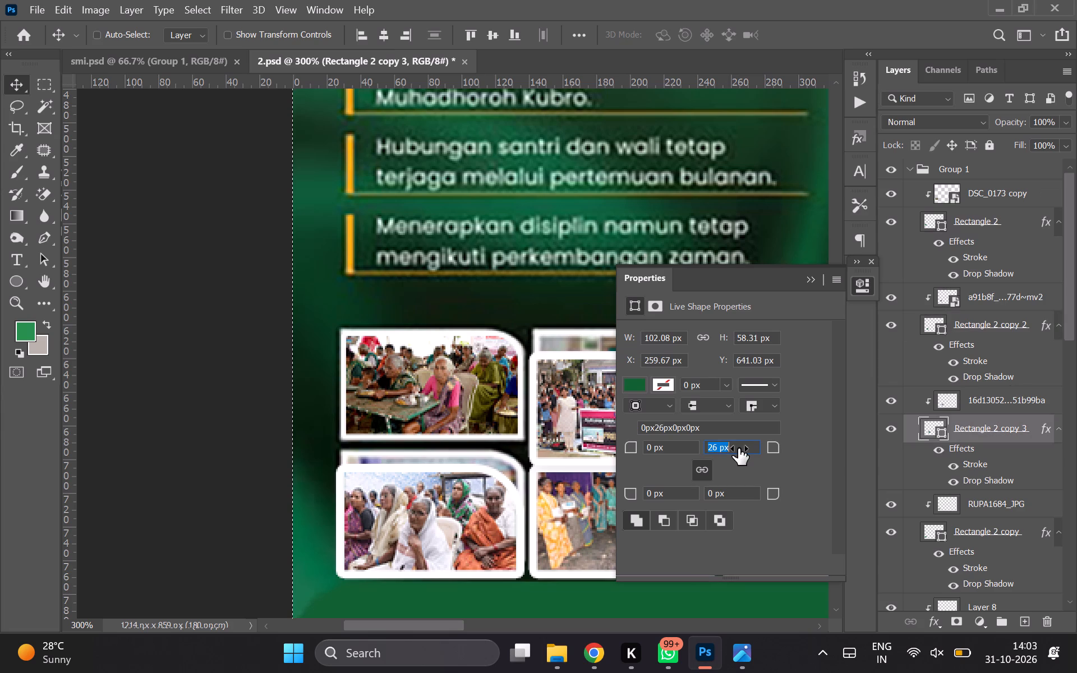
pyautogui.hotkey('ctrl', 'v')
pyautogui.press('Return')
# Set the top-right corner radius of Rectangle 2 copy, the bottom row's first frame, to 15 px.
pyautogui.click(985, 530)
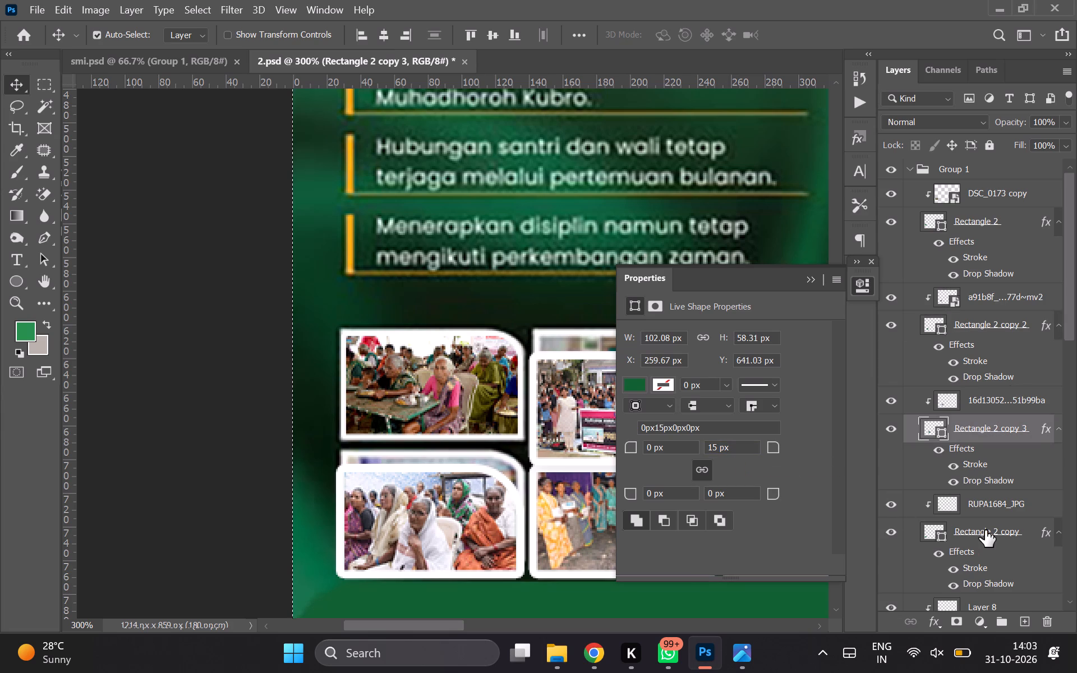
pyautogui.click(731, 444)
pyautogui.hotkey('ctrl', 'a')
pyautogui.hotkey('ctrl', 'v')
pyautogui.press('Return')
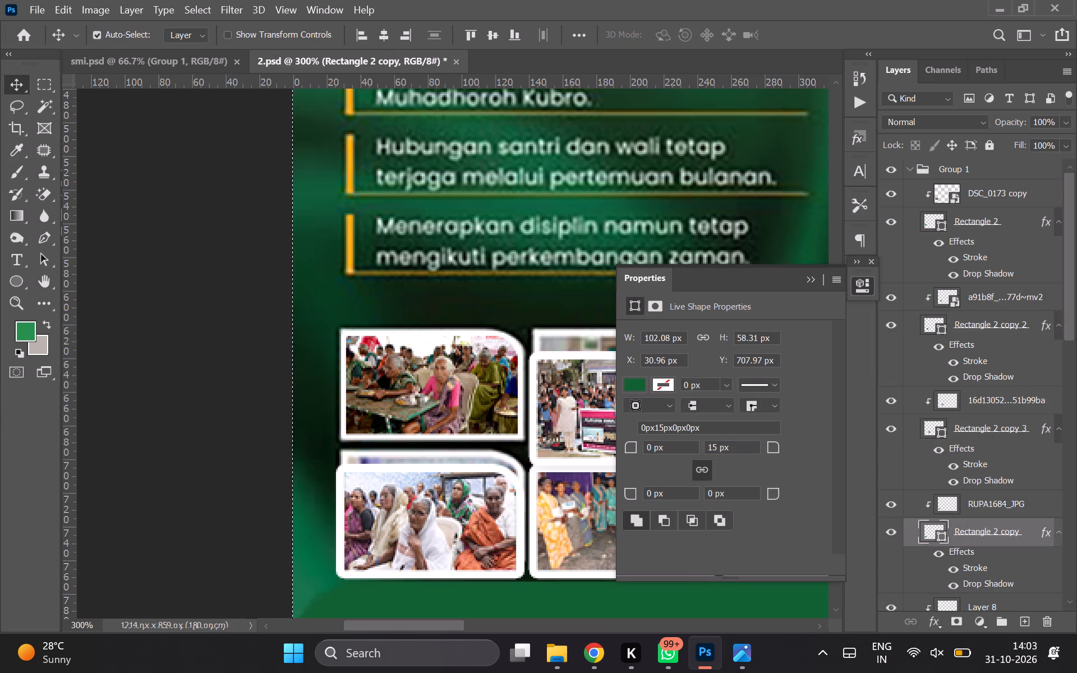
# Set the top-right corner radius of the lower Rectangle 2 copy 3, the bottom row's third frame, to 15 px.
pyautogui.scroll(-1, 958, 491)
pyautogui.click(979, 499)
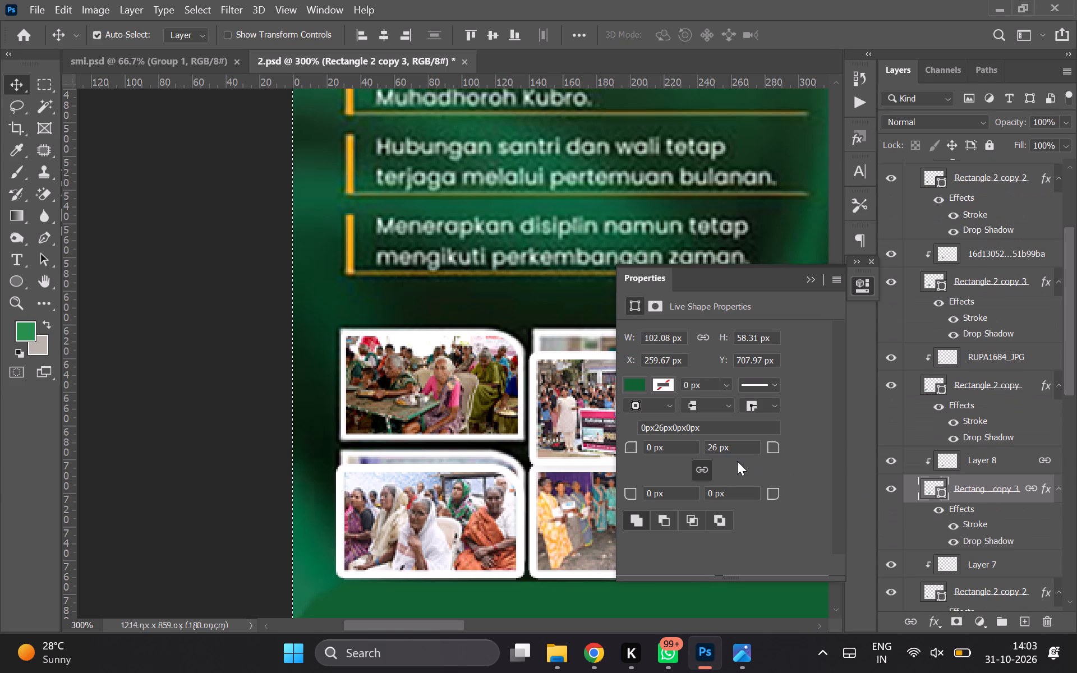
pyautogui.click(723, 444)
pyautogui.hotkey('ctrl', 'a')
pyautogui.hotkey('ctrl', 'v')
pyautogui.press('Return')
# Set the top-right corner radius of the lower Rectangle 2 copy 2, the bottom row's second frame, to 15 px.
pyautogui.scroll(-1, 920, 462)
pyautogui.click(967, 480)
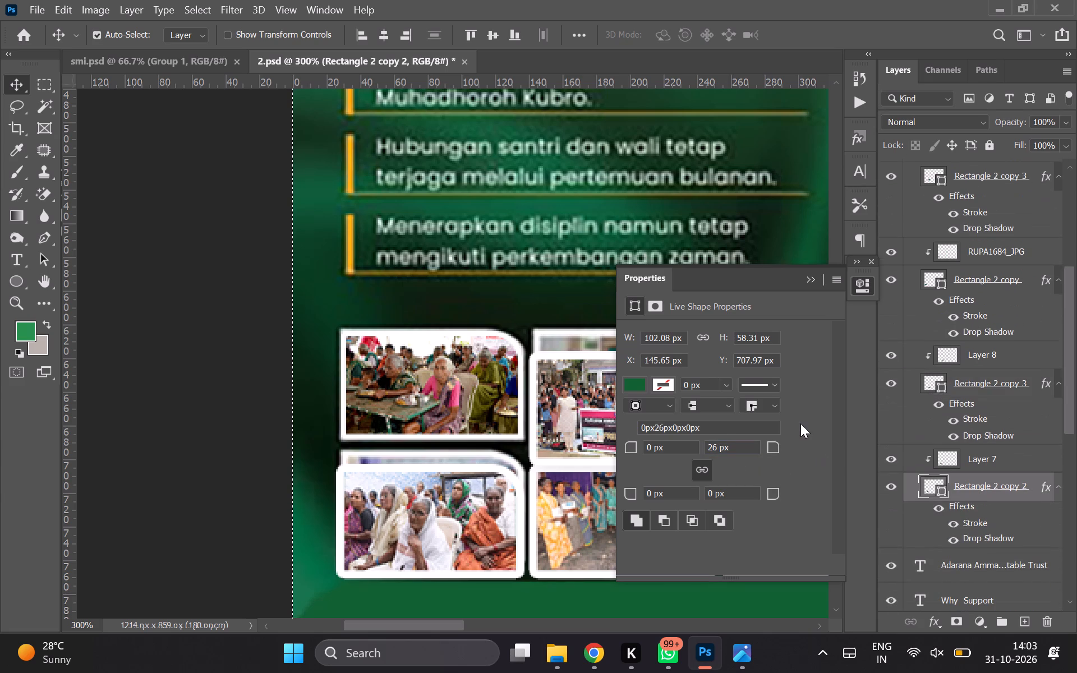
pyautogui.click(730, 440)
pyautogui.hotkey('ctrl', 'a')
pyautogui.hotkey('ctrl', 'v')
pyautogui.press('Return')
# Copy Rectangle 2's layer style onto the top row's other two frames, the upper Rectangle 2 copy 2 and copy 3.
pyautogui.scroll(-1, 927, 498)
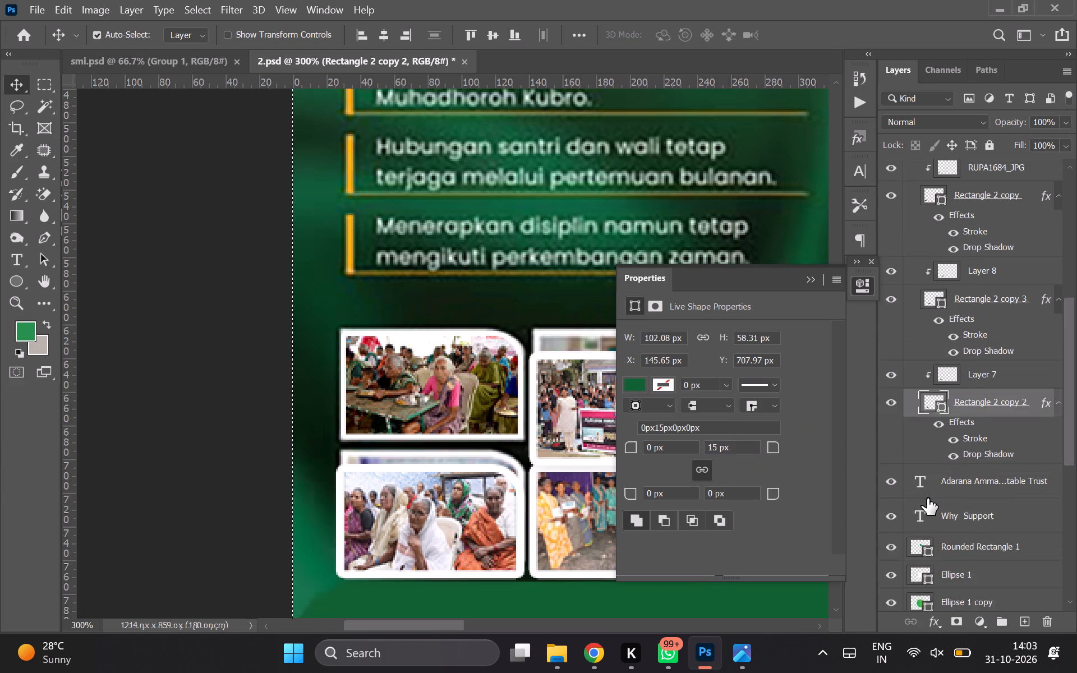
pyautogui.scroll(1, 927, 498)
pyautogui.scroll(1, 935, 405)
pyautogui.scroll(-1, 914, 388)
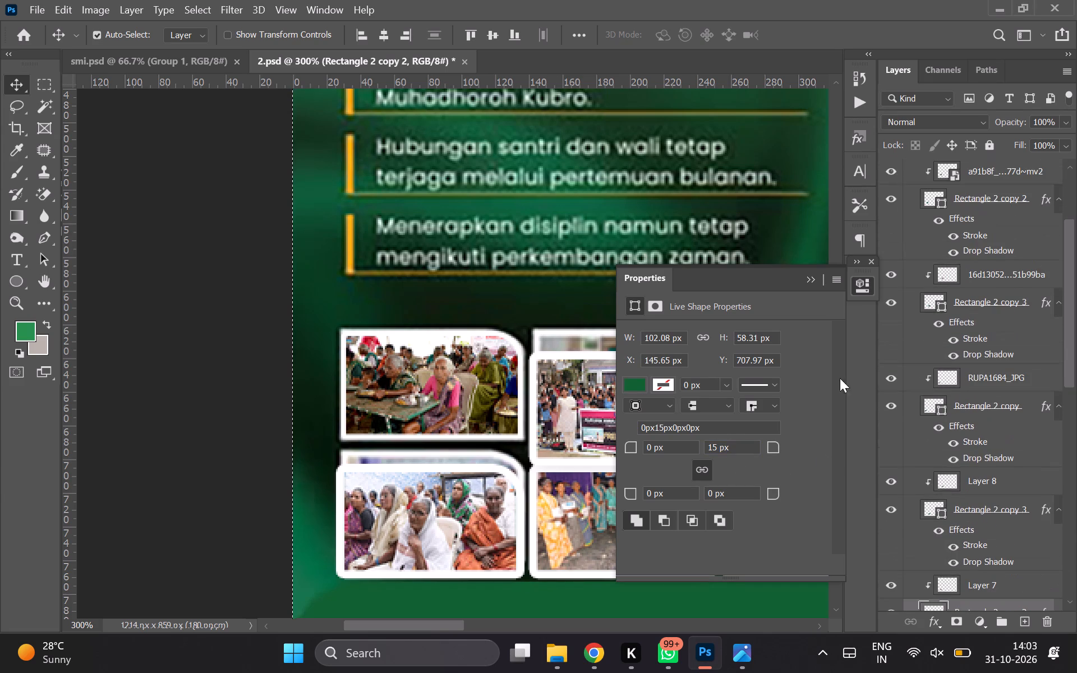
pyautogui.click(418, 397)
pyautogui.scroll(2, 966, 258)
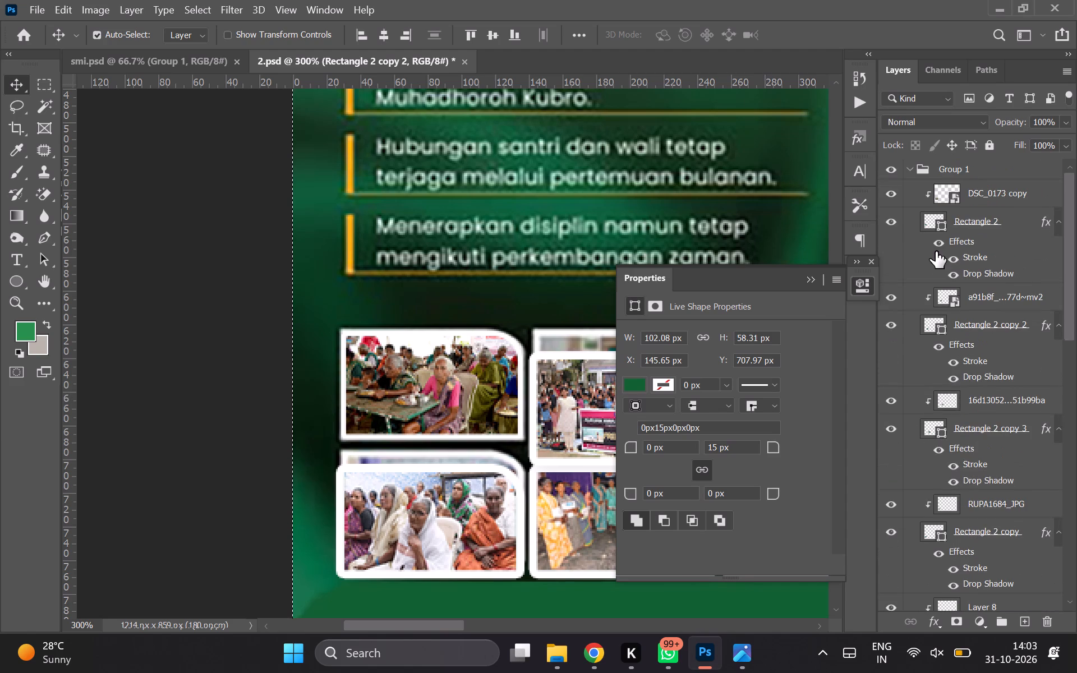
pyautogui.scroll(1, 936, 251)
pyautogui.click(995, 231)
pyautogui.rightClick(1011, 239)
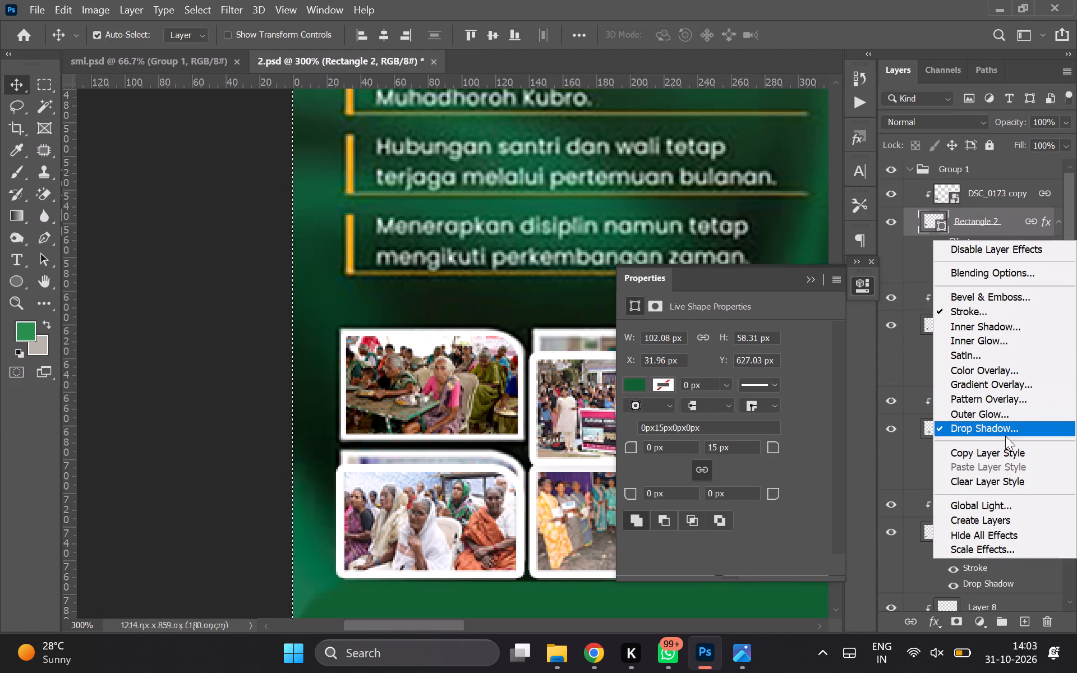
pyautogui.click(969, 448)
pyautogui.click(995, 354)
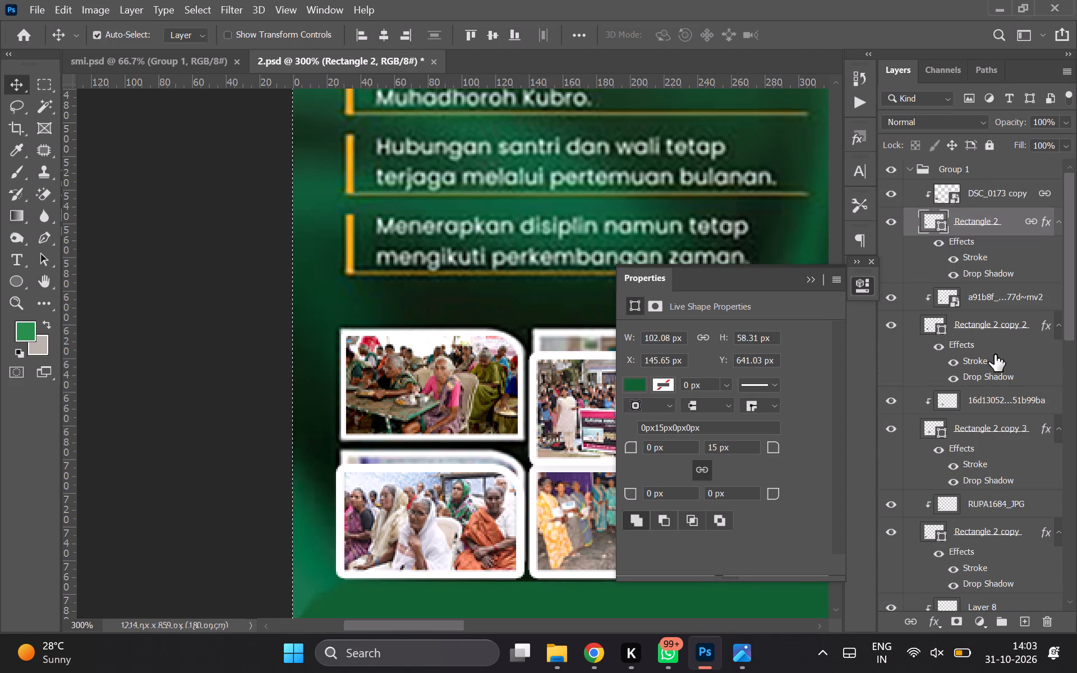
pyautogui.rightClick(995, 354)
pyautogui.click(979, 266)
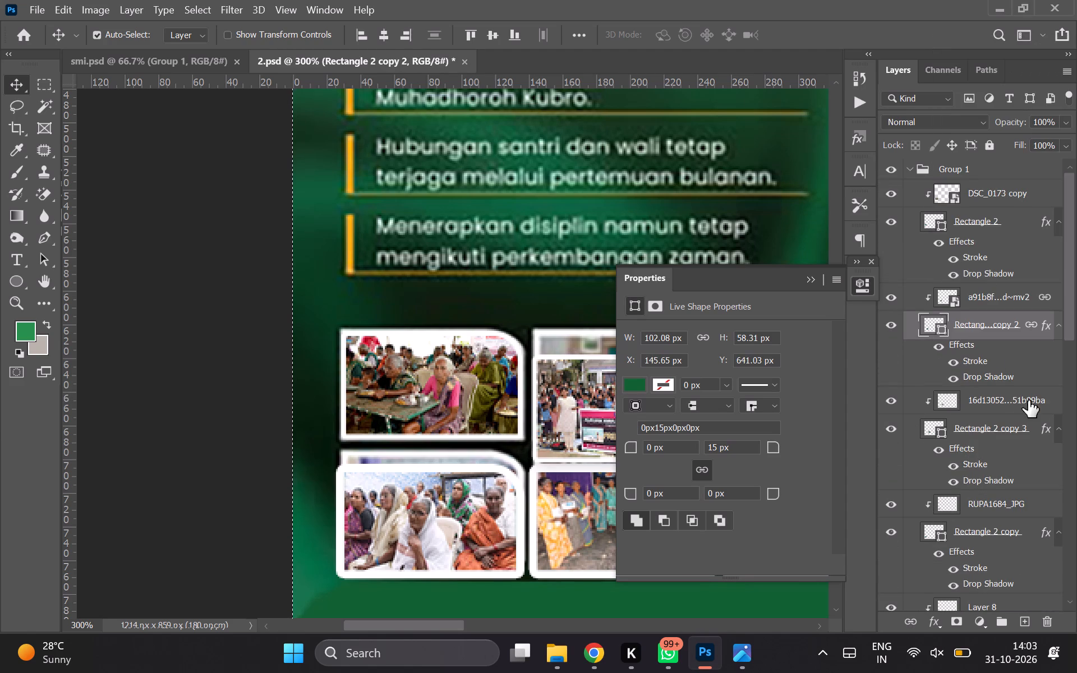
pyautogui.rightClick(988, 451)
pyautogui.click(969, 356)
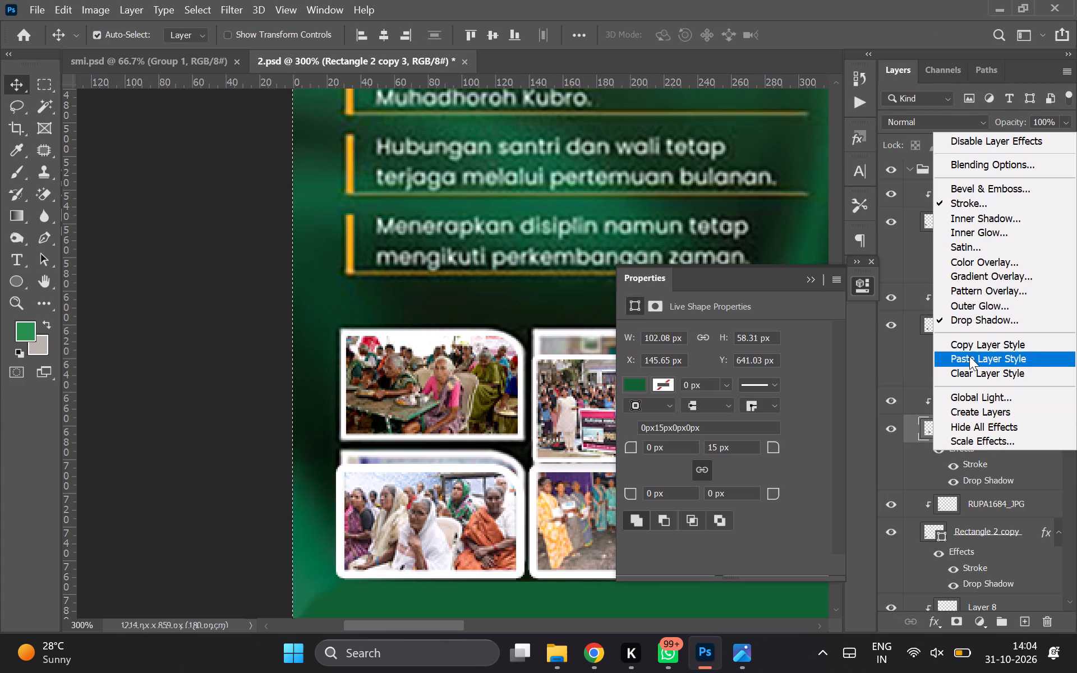
# Paste the copied layer style onto the three bottom-row frames: Rectangle 2 copy and the lower Rectangle 2 copy 3 and copy 2.
pyautogui.scroll(-1, 969, 356)
pyautogui.rightClick(994, 452)
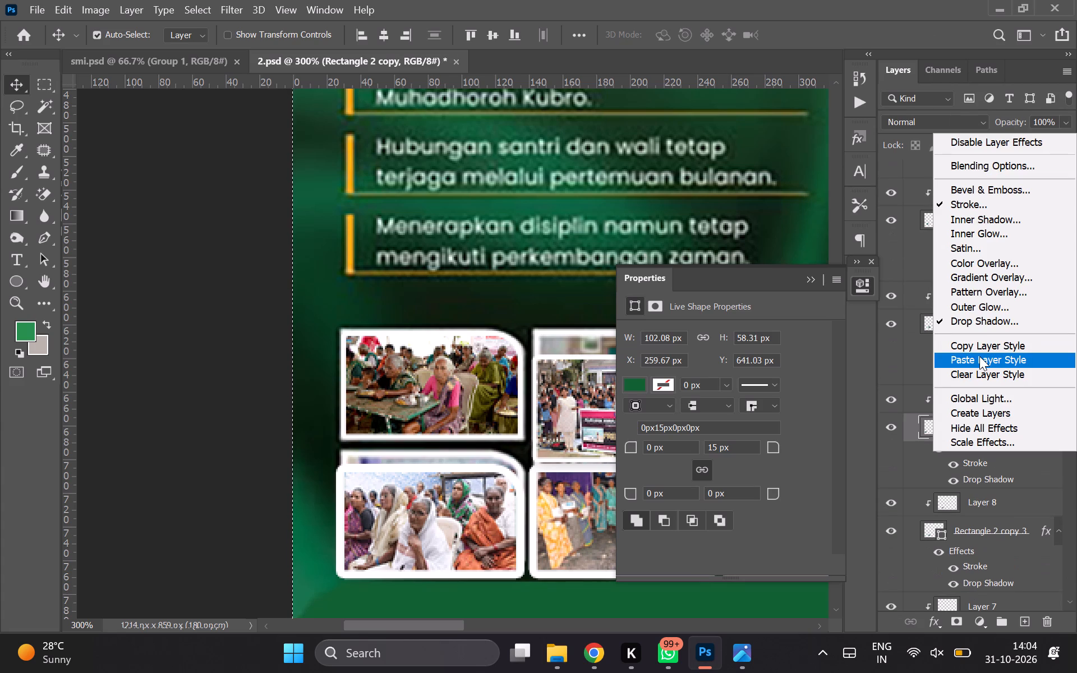
pyautogui.click(979, 356)
pyautogui.scroll(-1, 979, 356)
pyautogui.scroll(-1, 1016, 450)
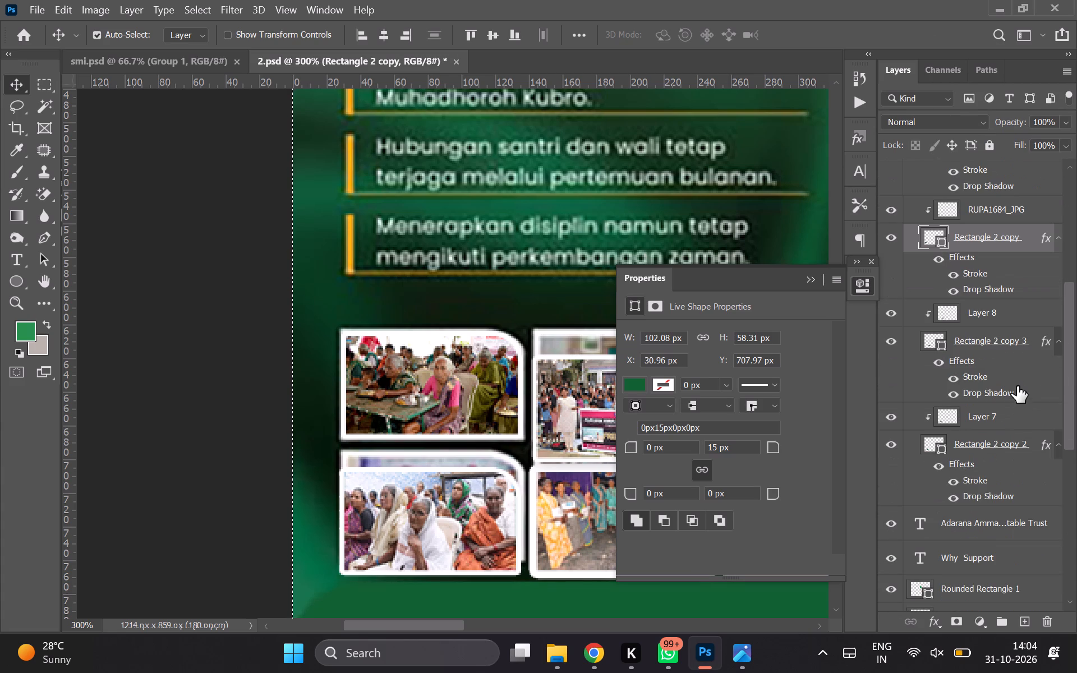
pyautogui.rightClick(1017, 386)
pyautogui.click(976, 296)
pyautogui.scroll(-1, 976, 296)
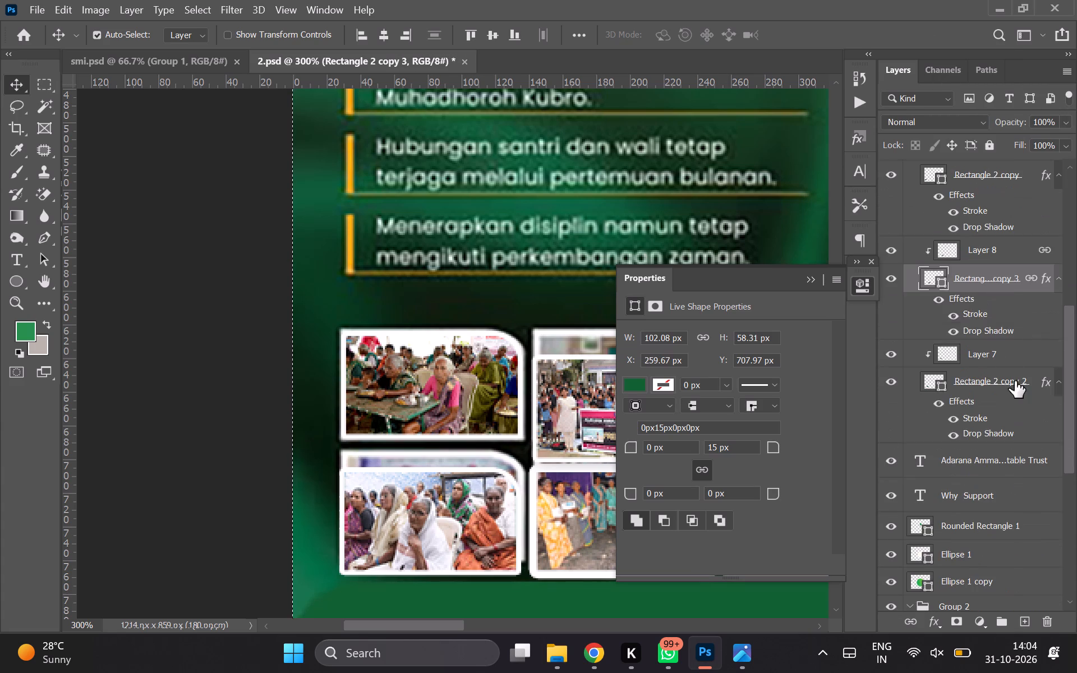
pyautogui.rightClick(1015, 381)
pyautogui.click(840, 407)
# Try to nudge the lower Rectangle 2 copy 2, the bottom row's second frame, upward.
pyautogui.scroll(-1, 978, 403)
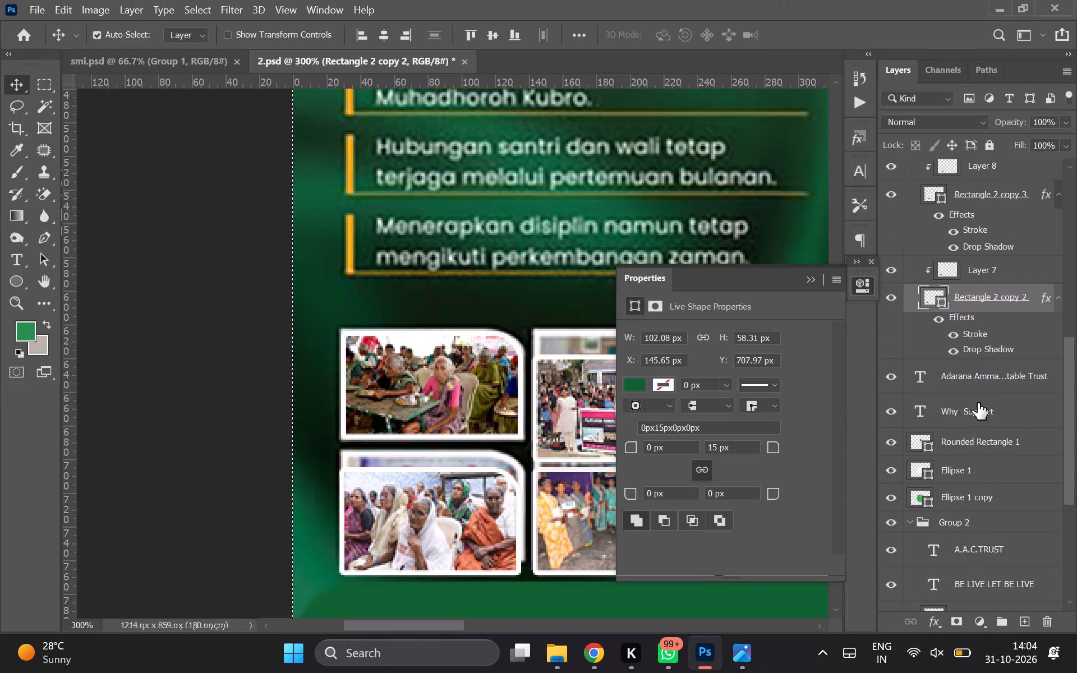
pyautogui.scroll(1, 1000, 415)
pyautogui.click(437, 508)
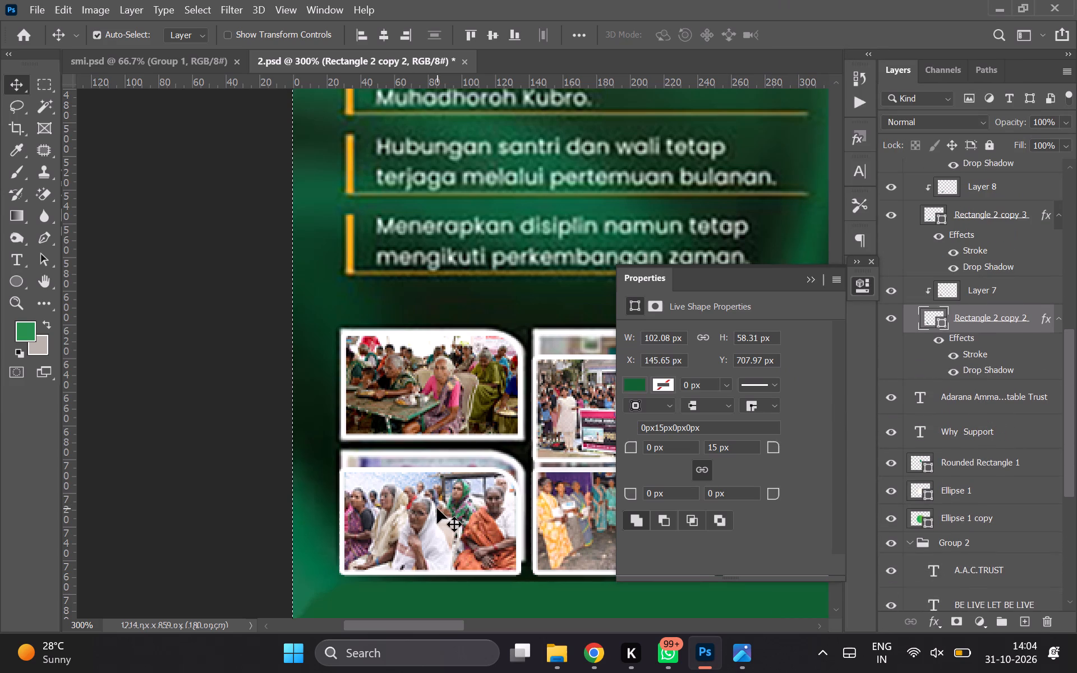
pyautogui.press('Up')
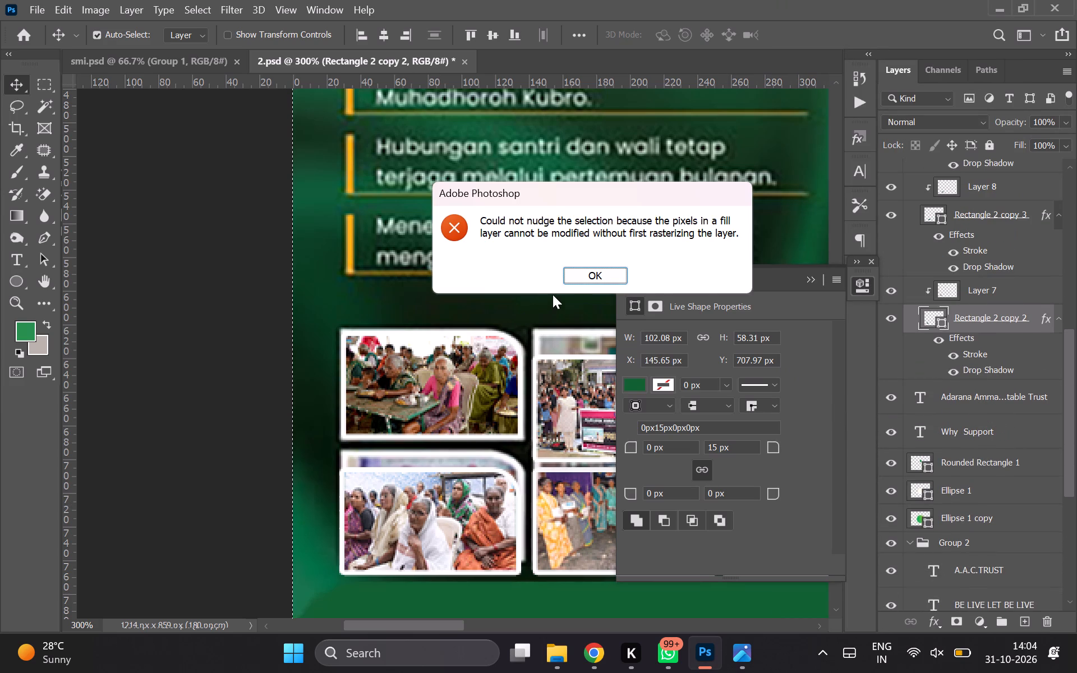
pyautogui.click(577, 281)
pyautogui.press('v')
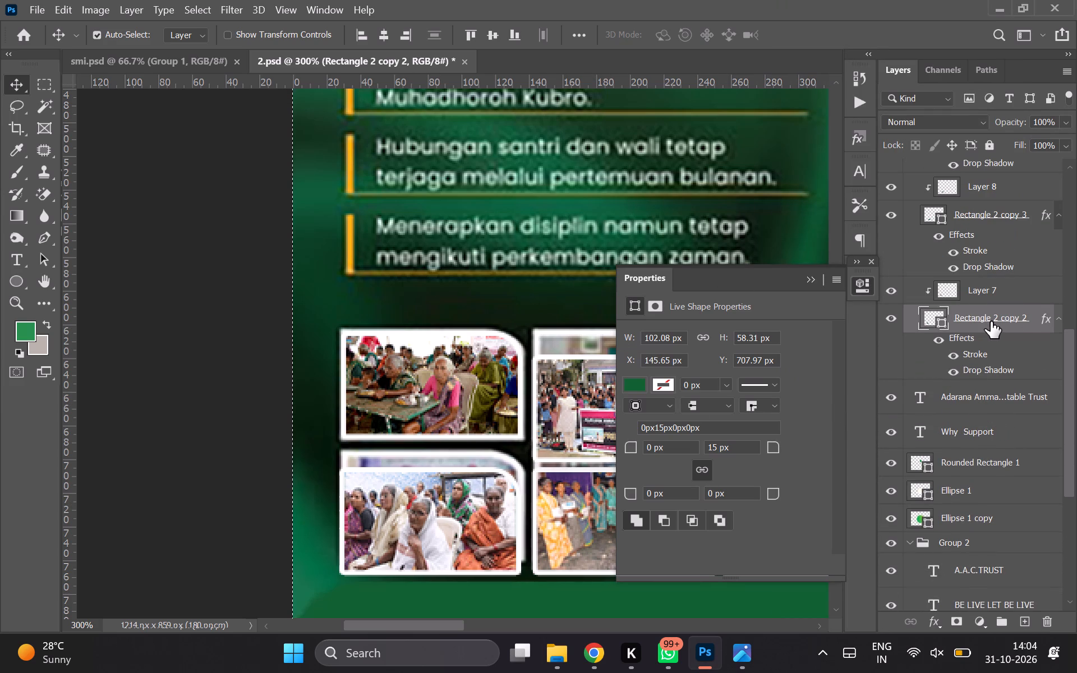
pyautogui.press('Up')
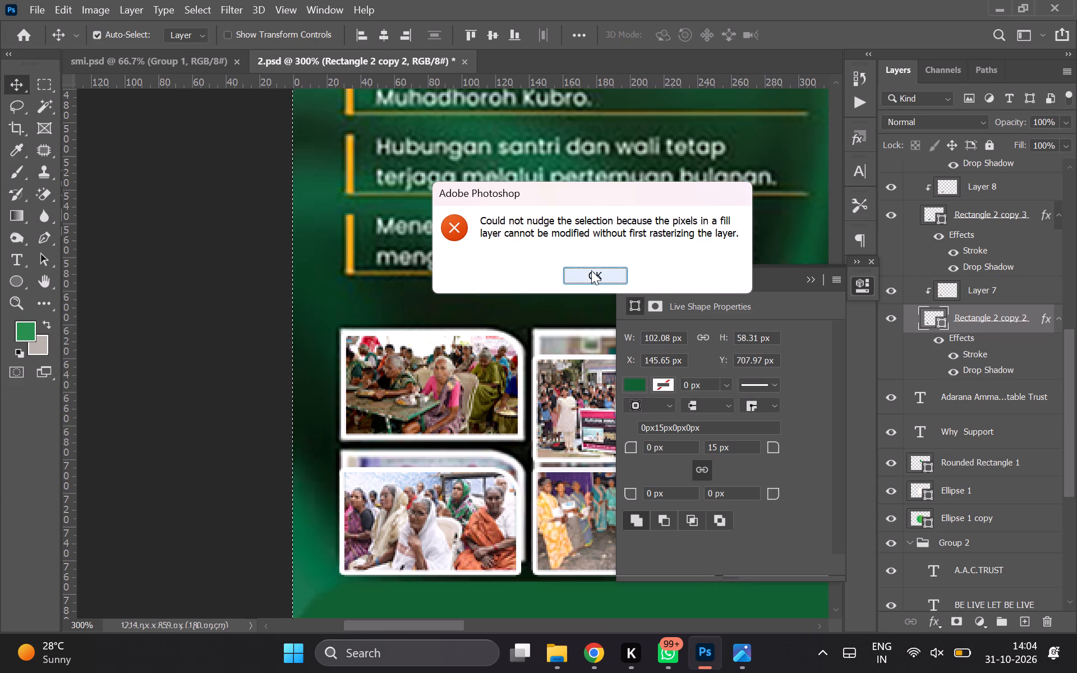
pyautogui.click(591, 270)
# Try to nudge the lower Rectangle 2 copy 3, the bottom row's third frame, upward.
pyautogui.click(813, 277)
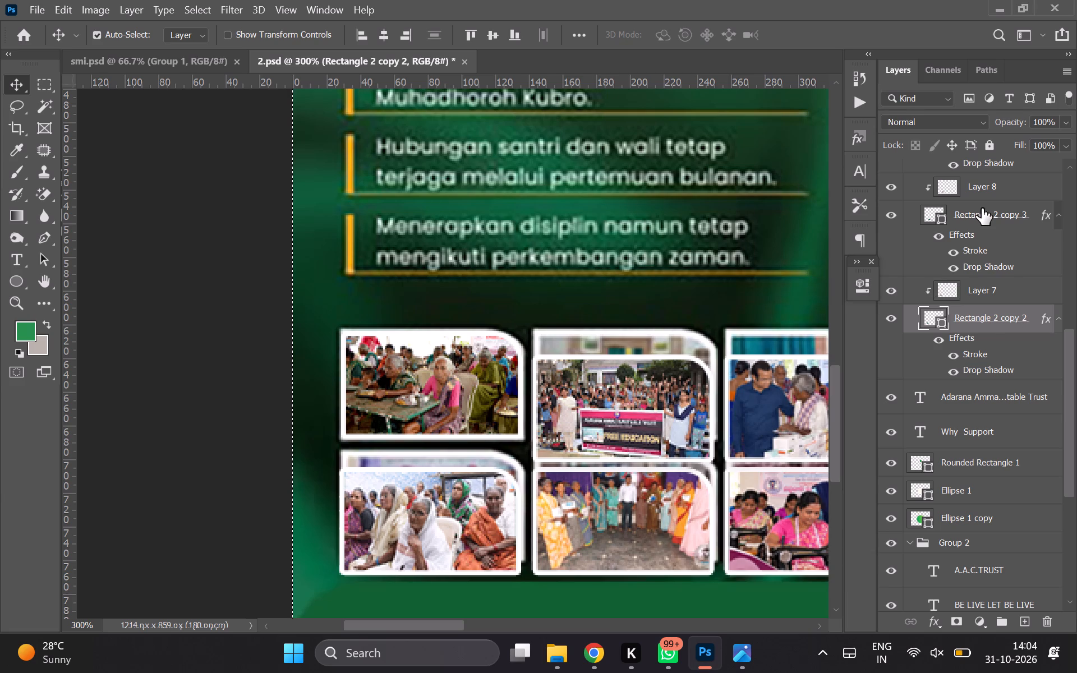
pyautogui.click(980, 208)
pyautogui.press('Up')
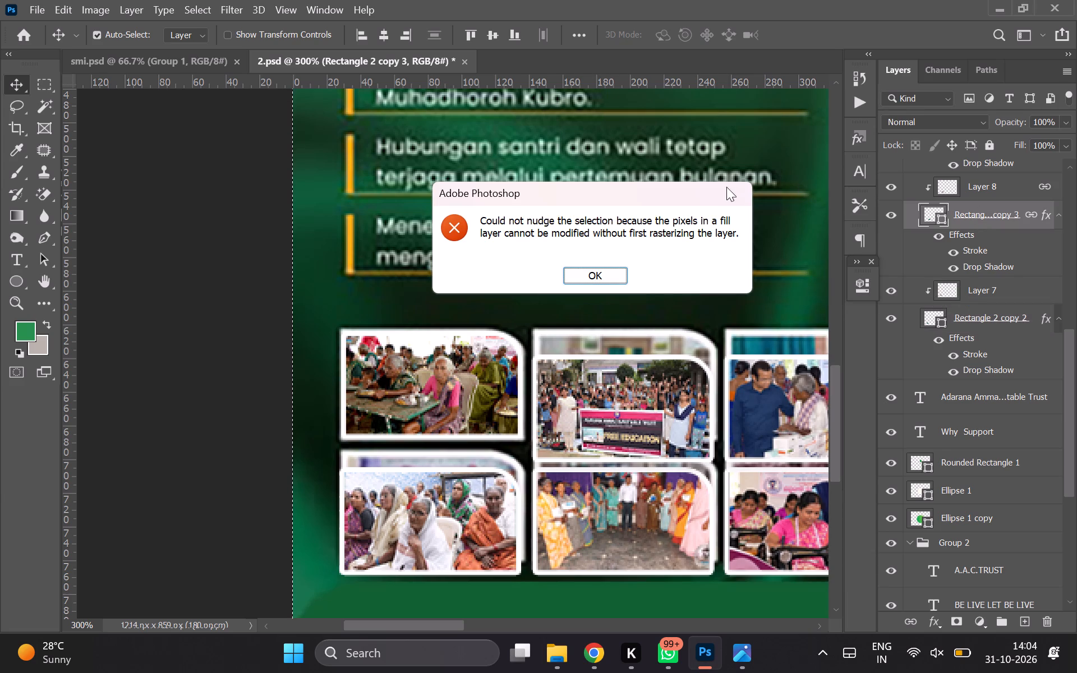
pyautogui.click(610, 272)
# Shift the lower Rectangle 2 copy 3 and its linked Layer 8 photo slightly to the right in the bottom row's third place.
pyautogui.moveTo(473, 497); pyautogui.dragTo(466, 481)
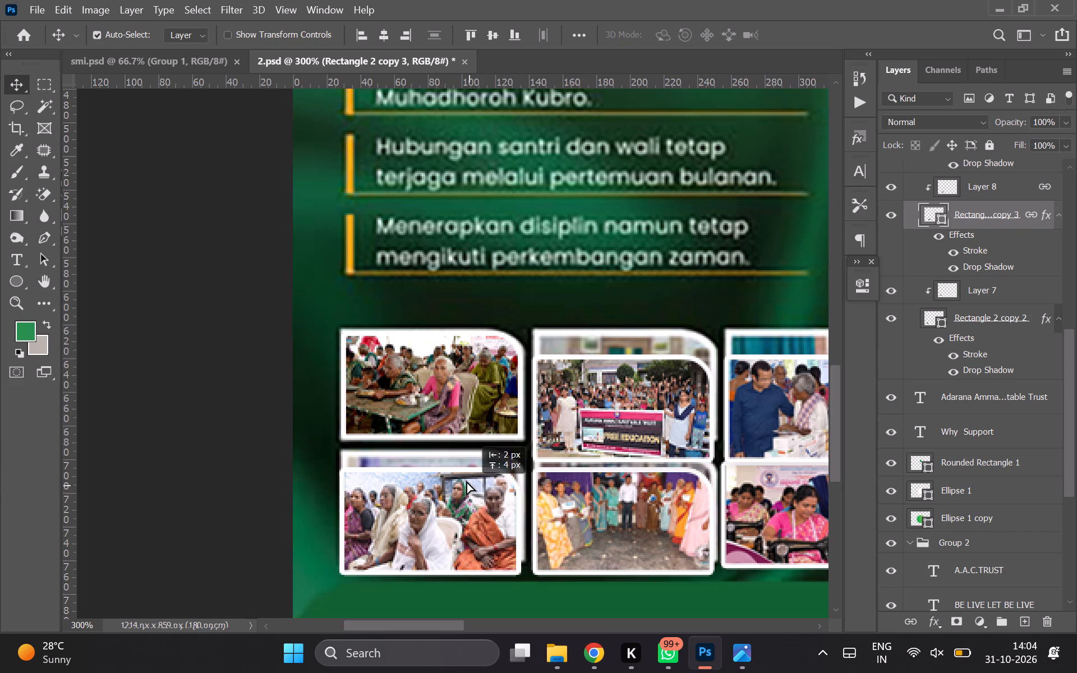
pyautogui.moveTo(466, 481); pyautogui.dragTo(469, 486)
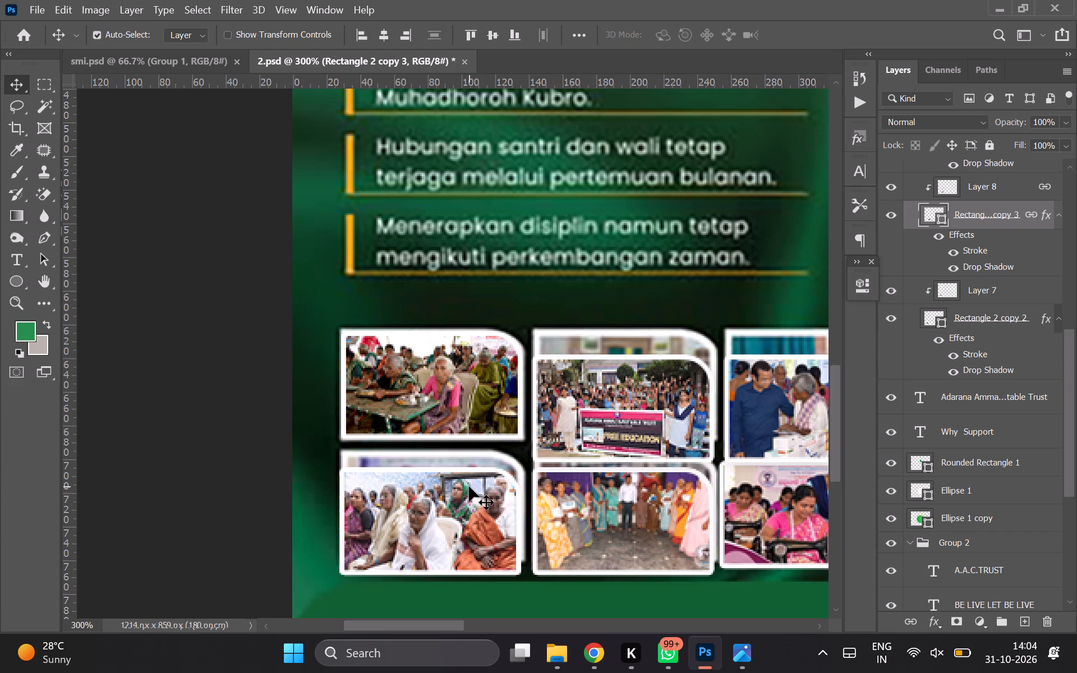
pyautogui.scroll(1, 1004, 282)
pyautogui.hscroll(1, 593, 497)
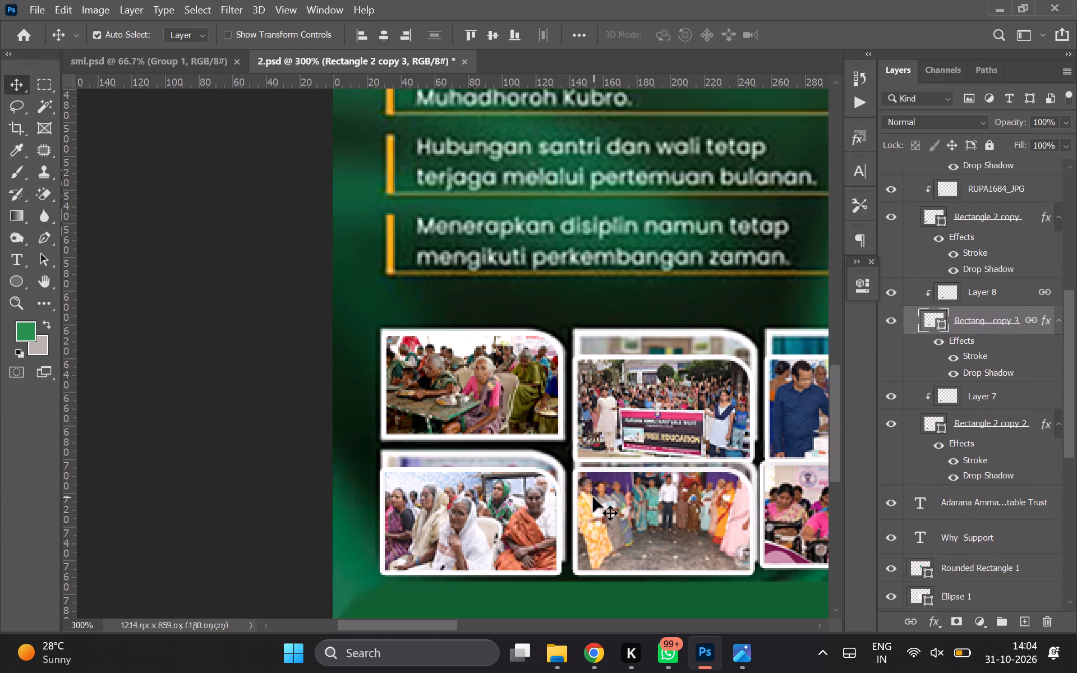
pyautogui.hscroll(1, 593, 497)
pyautogui.moveTo(685, 407); pyautogui.dragTo(699, 405)
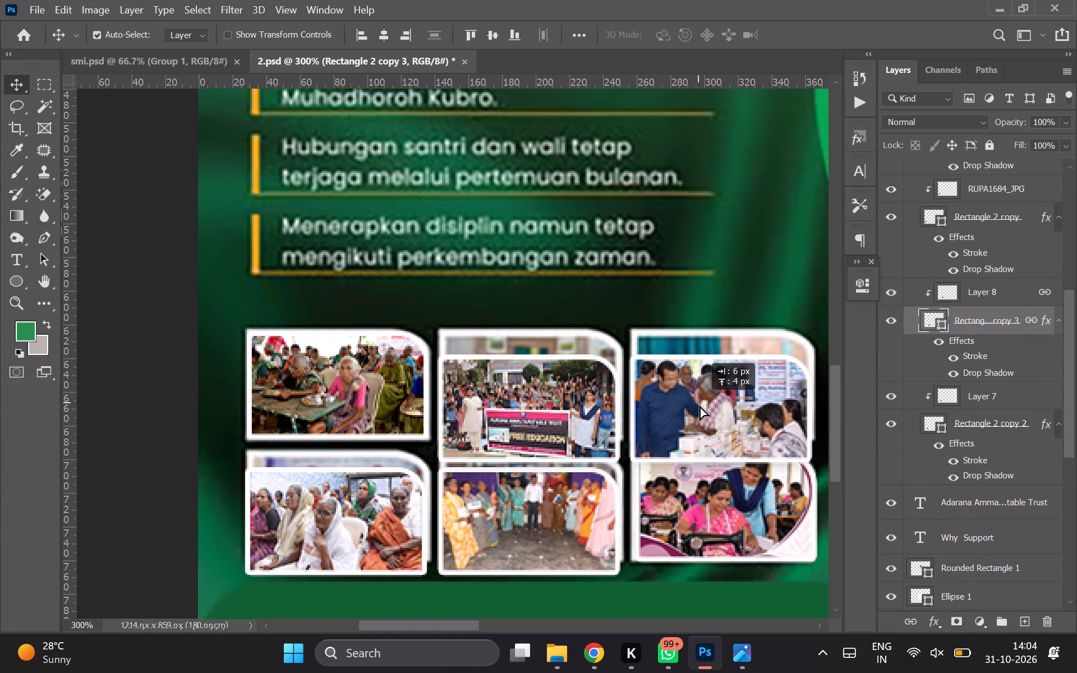
pyautogui.moveTo(699, 405); pyautogui.dragTo(696, 409)
# Move the upper Rectangle 2 copy 3 together with its clipped 16d13052 photo up over the old thumbnail, third in the top row.
pyautogui.click(665, 388)
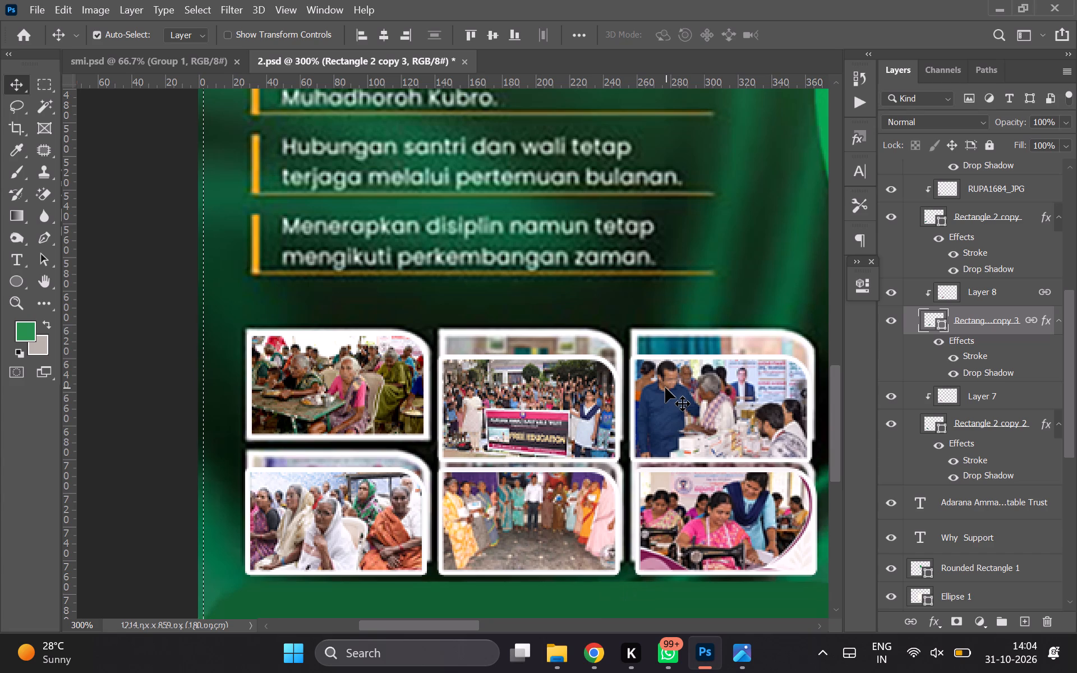
pyautogui.rightClick(665, 388)
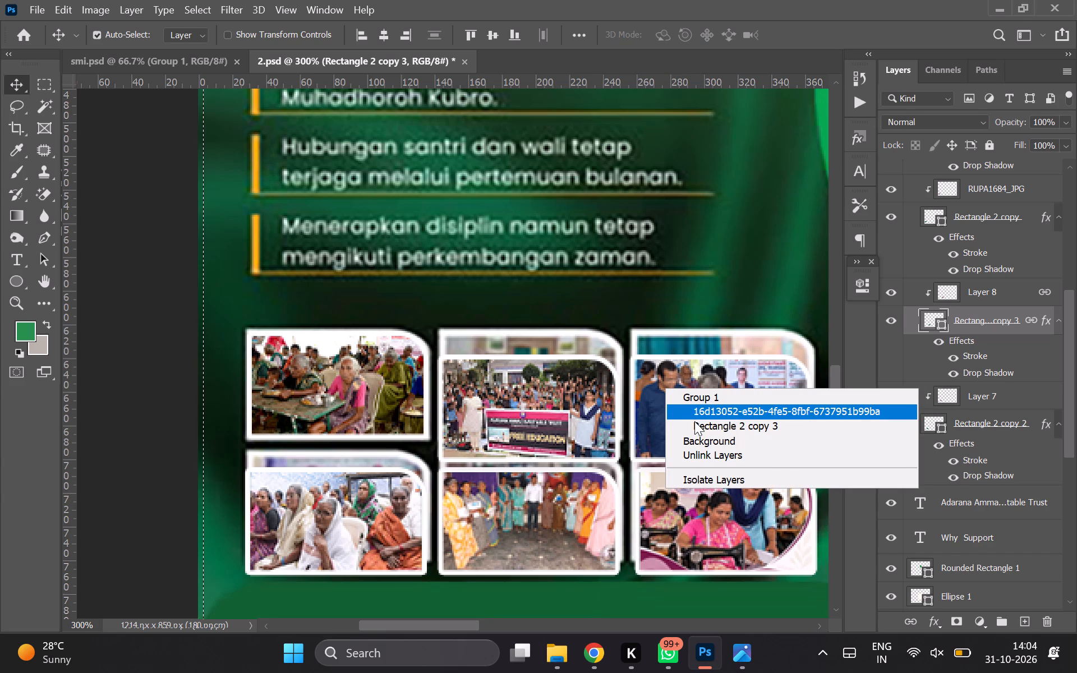
pyautogui.click(694, 421)
pyautogui.moveTo(697, 400); pyautogui.dragTo(689, 403)
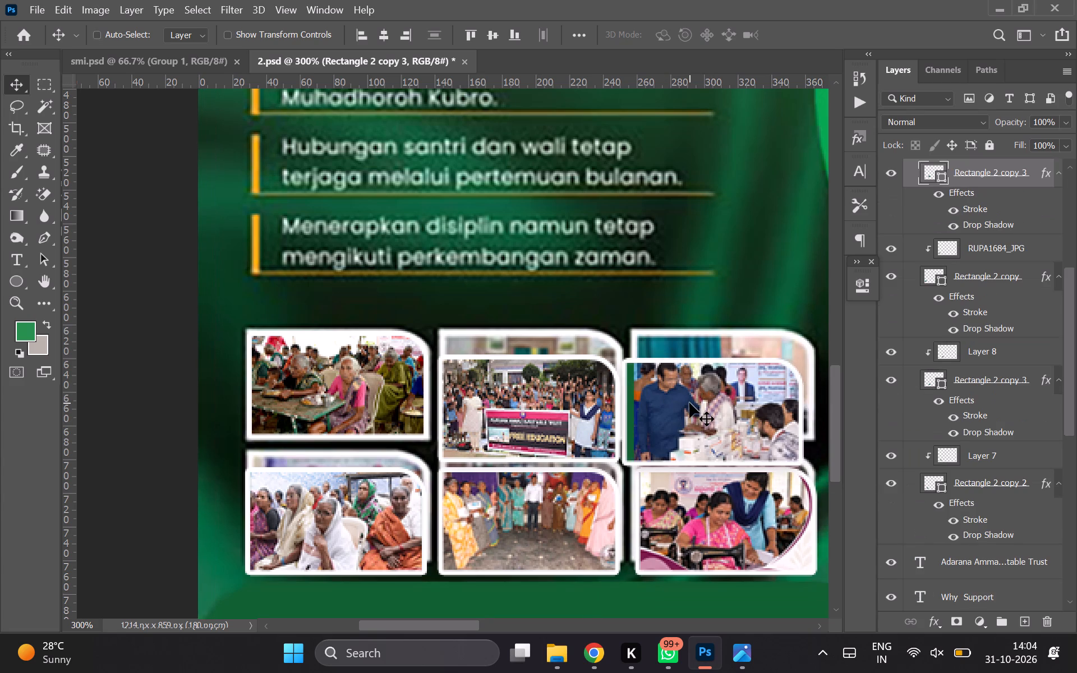
pyautogui.hotkey('ctrl', 'z')
pyautogui.scroll(1, 951, 257)
pyautogui.keyDown('ctrl'); pyautogui.click(992, 220); pyautogui.keyUp('ctrl')
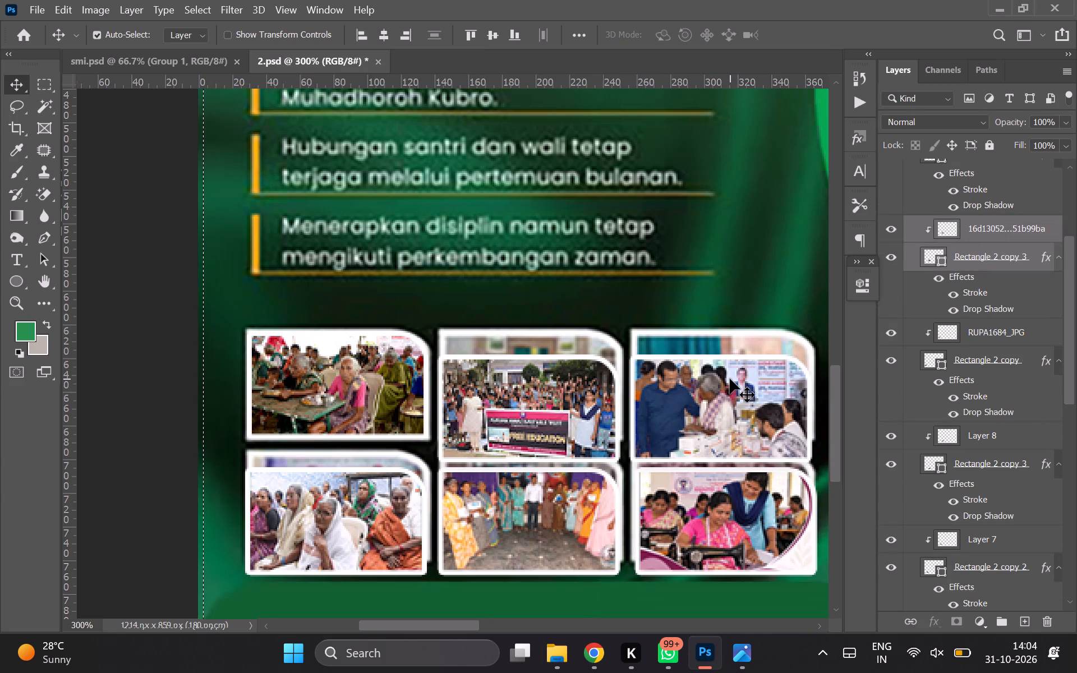
pyautogui.moveTo(730, 379); pyautogui.dragTo(733, 357)
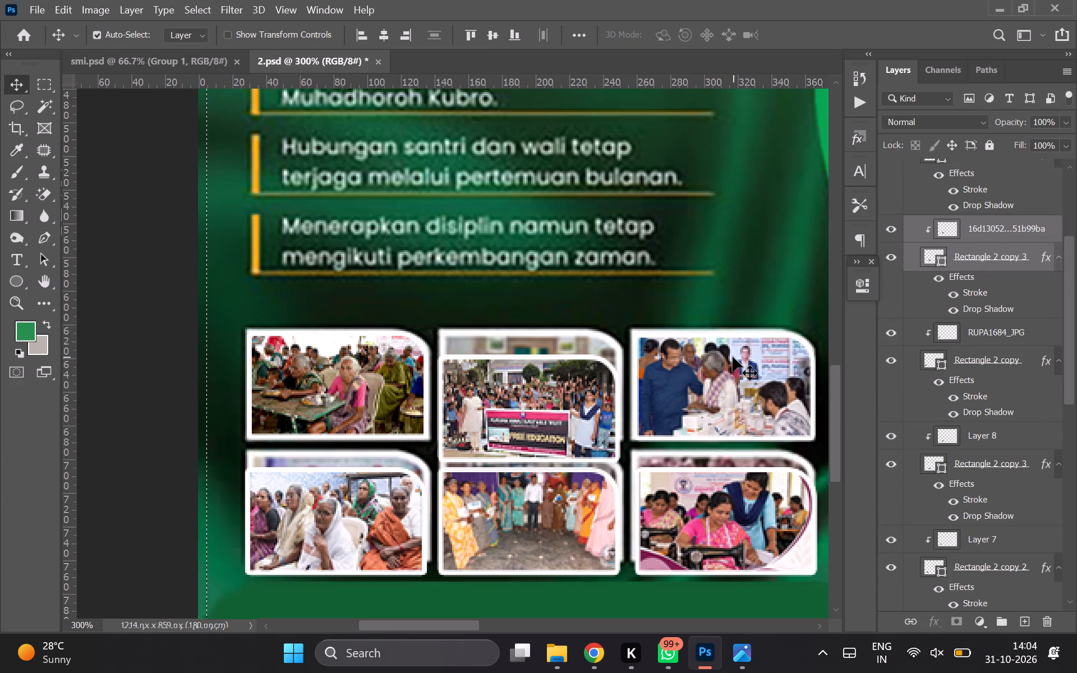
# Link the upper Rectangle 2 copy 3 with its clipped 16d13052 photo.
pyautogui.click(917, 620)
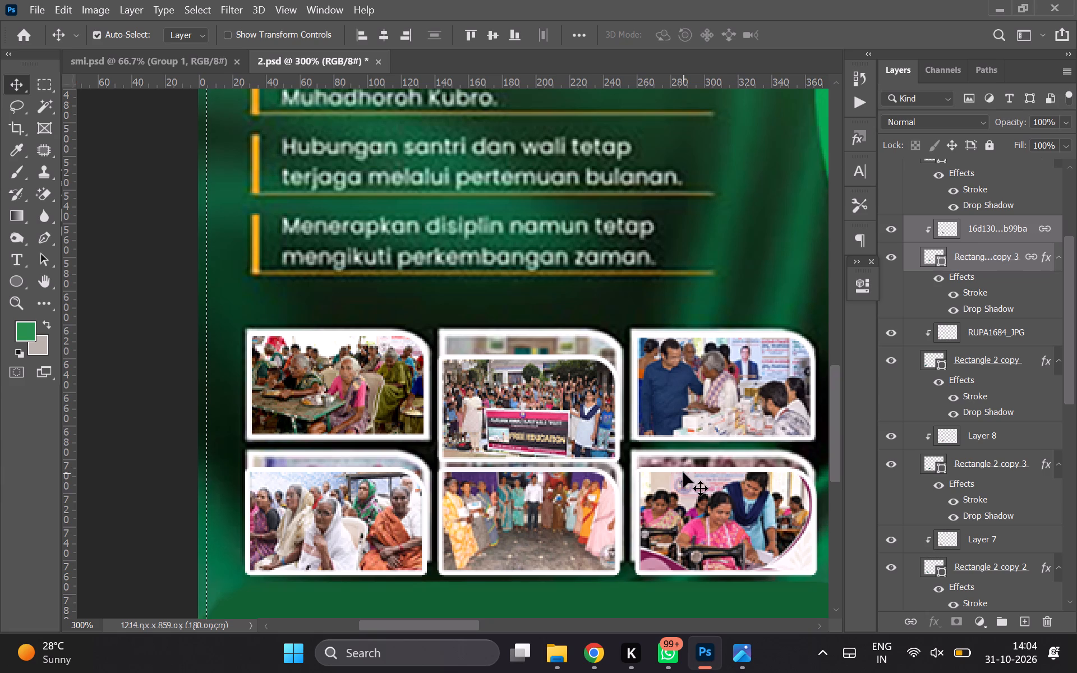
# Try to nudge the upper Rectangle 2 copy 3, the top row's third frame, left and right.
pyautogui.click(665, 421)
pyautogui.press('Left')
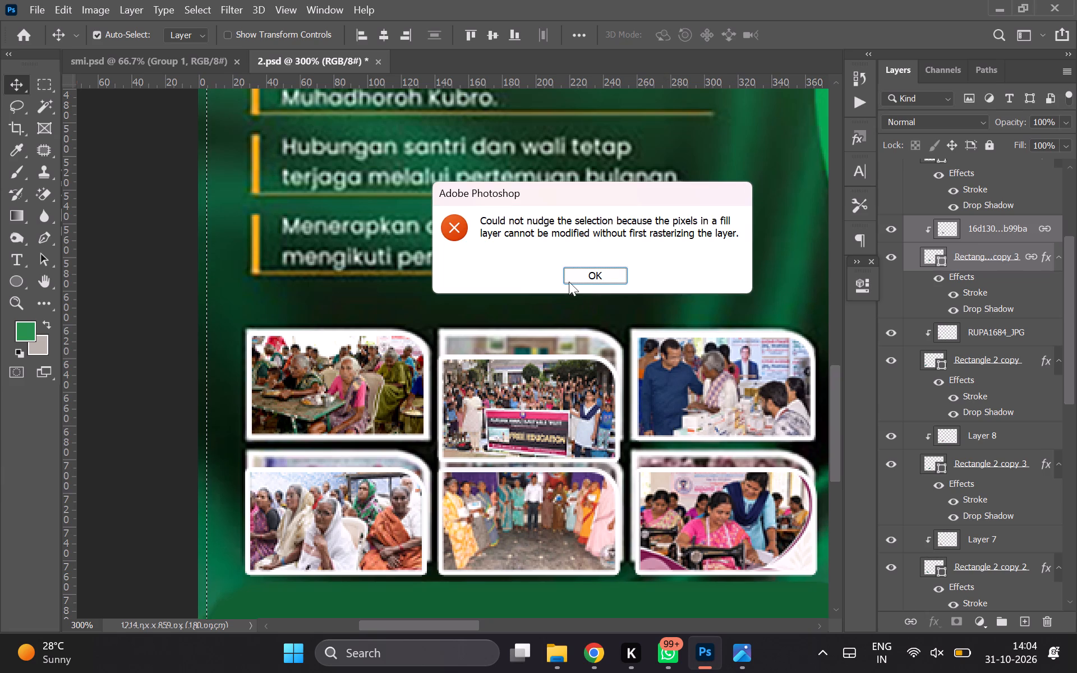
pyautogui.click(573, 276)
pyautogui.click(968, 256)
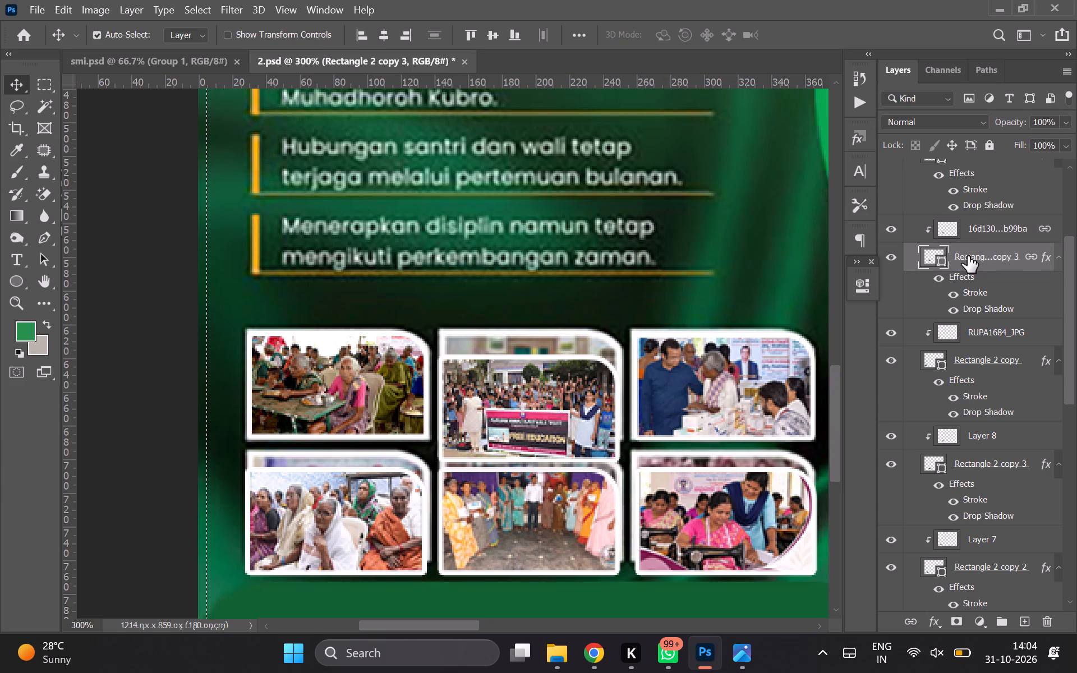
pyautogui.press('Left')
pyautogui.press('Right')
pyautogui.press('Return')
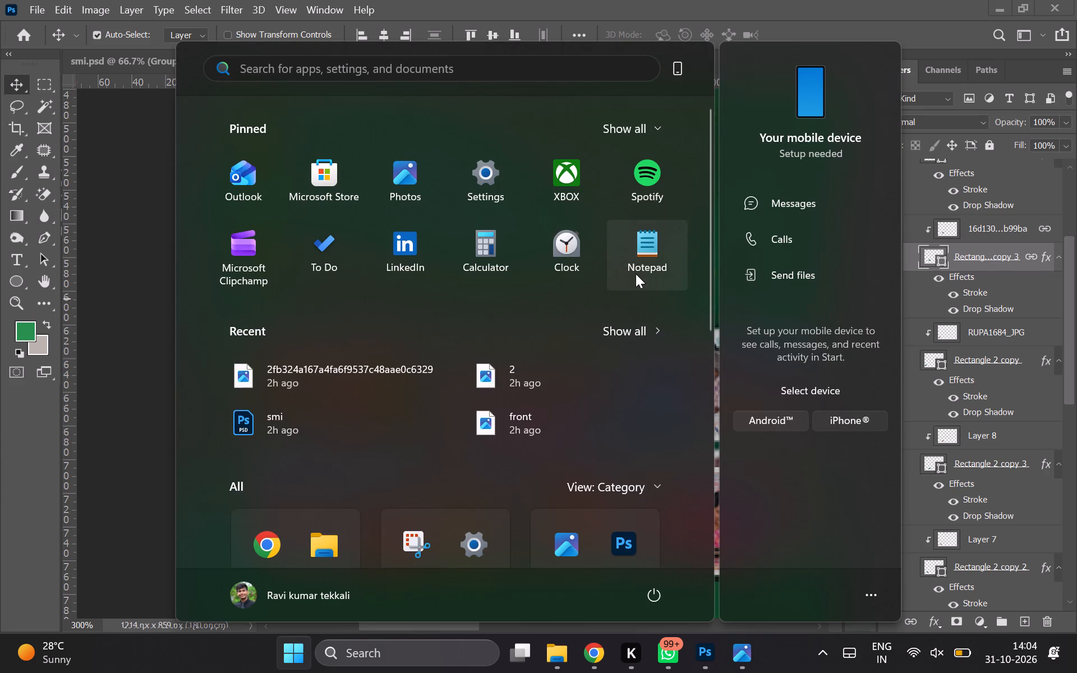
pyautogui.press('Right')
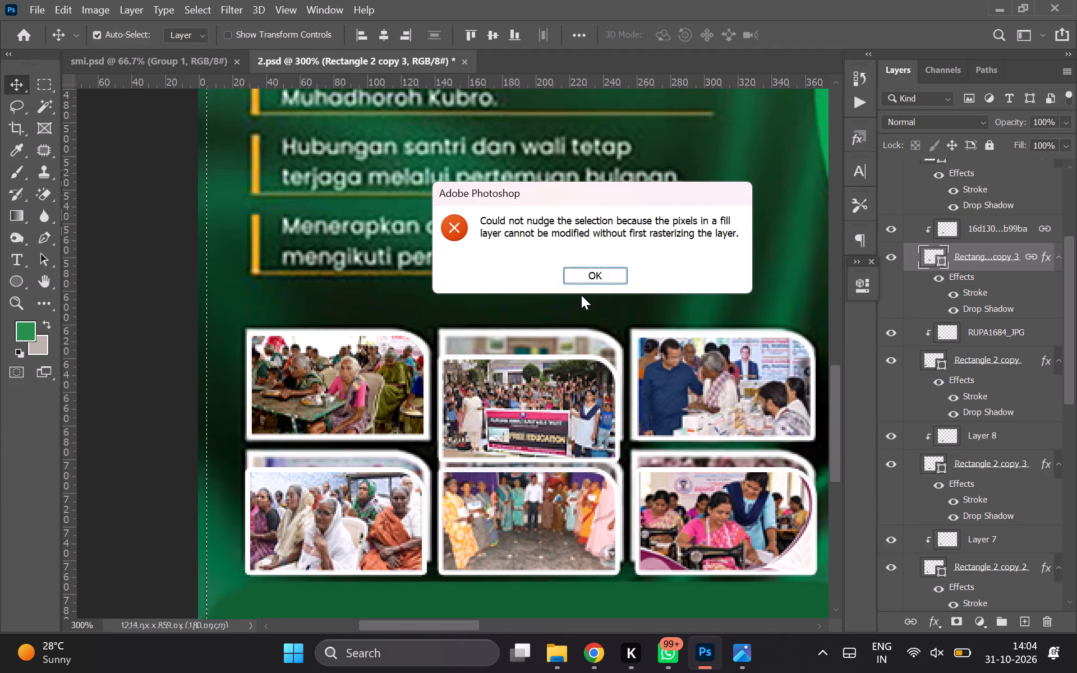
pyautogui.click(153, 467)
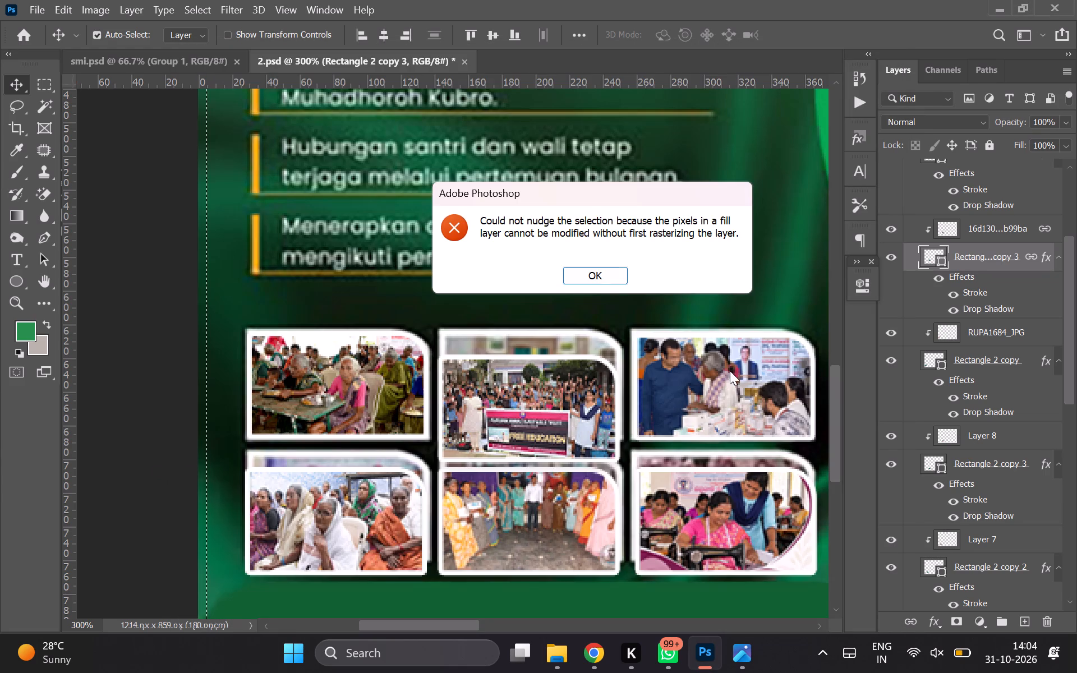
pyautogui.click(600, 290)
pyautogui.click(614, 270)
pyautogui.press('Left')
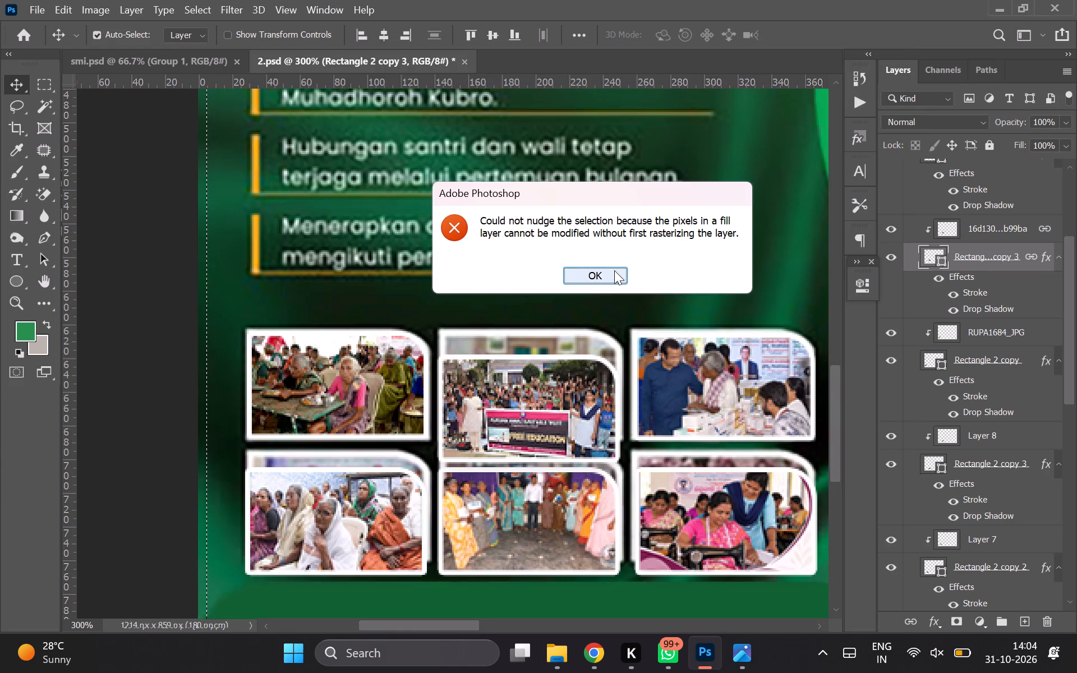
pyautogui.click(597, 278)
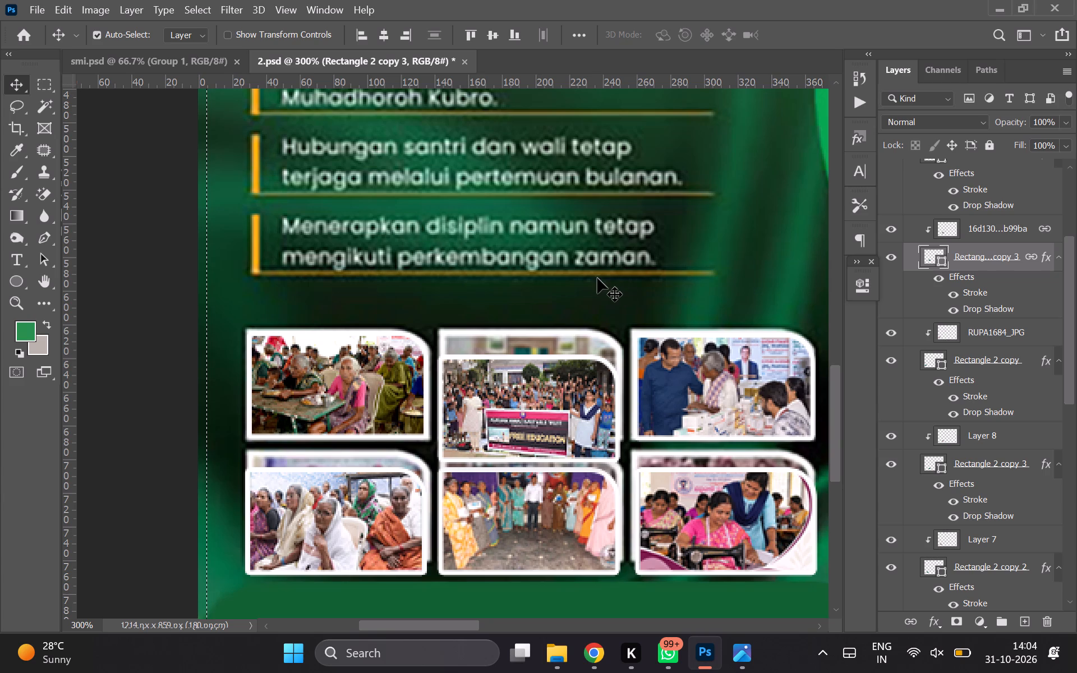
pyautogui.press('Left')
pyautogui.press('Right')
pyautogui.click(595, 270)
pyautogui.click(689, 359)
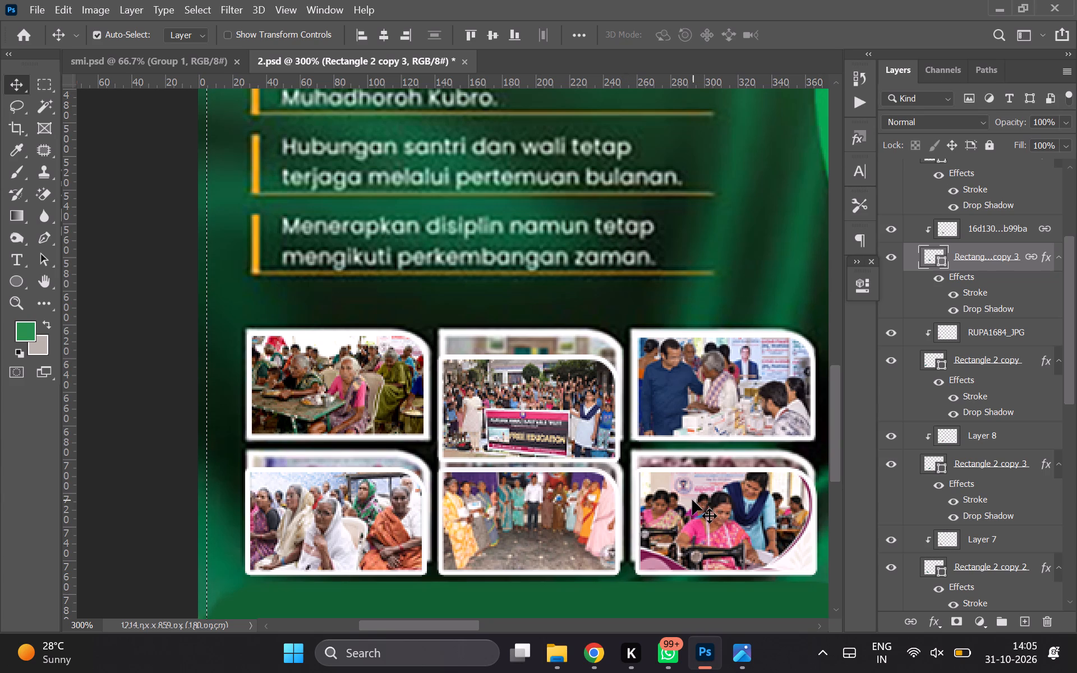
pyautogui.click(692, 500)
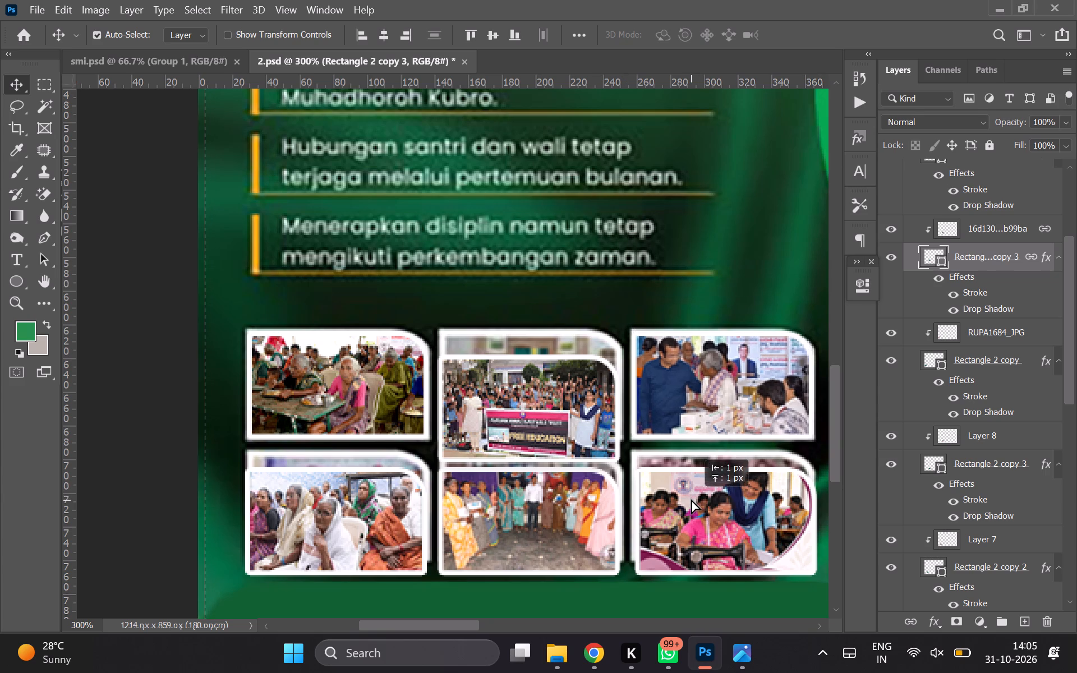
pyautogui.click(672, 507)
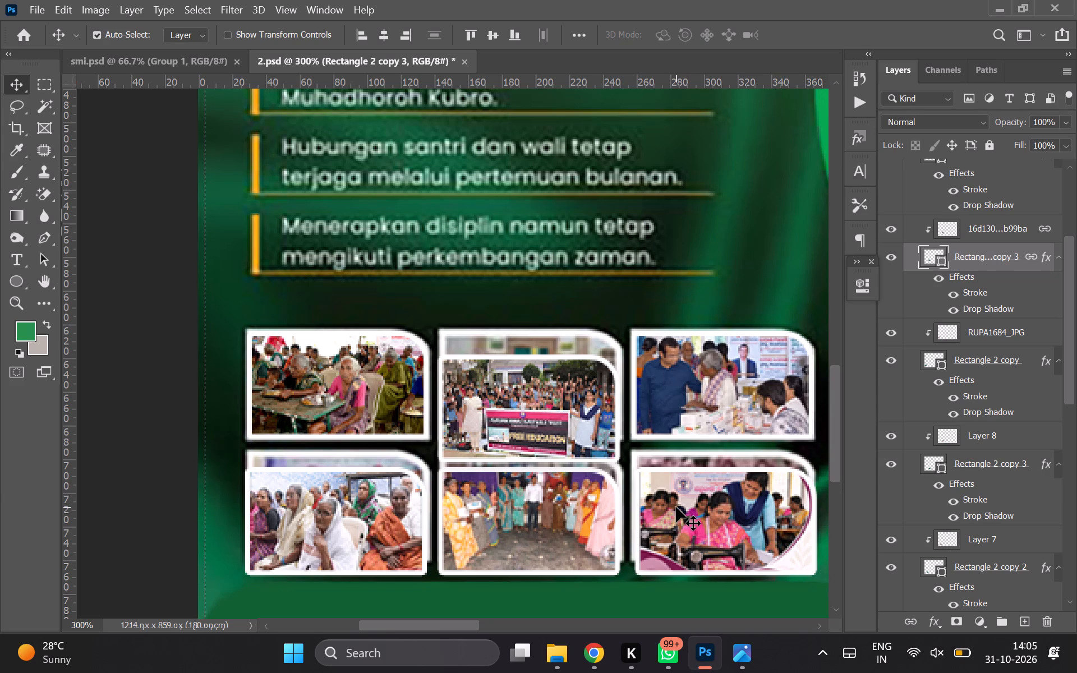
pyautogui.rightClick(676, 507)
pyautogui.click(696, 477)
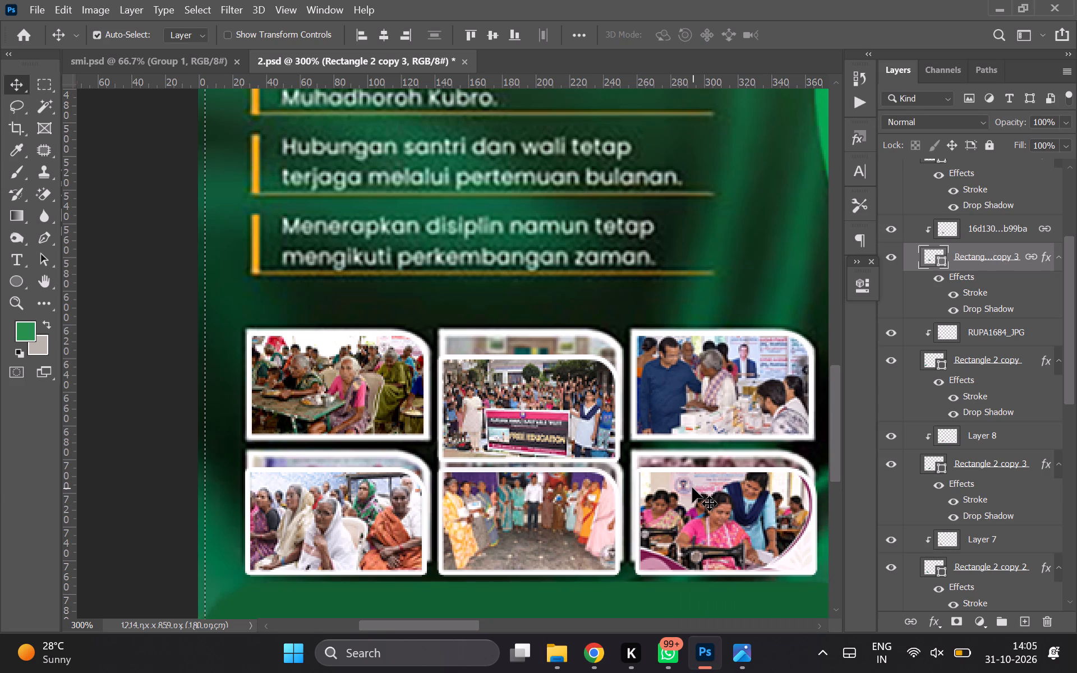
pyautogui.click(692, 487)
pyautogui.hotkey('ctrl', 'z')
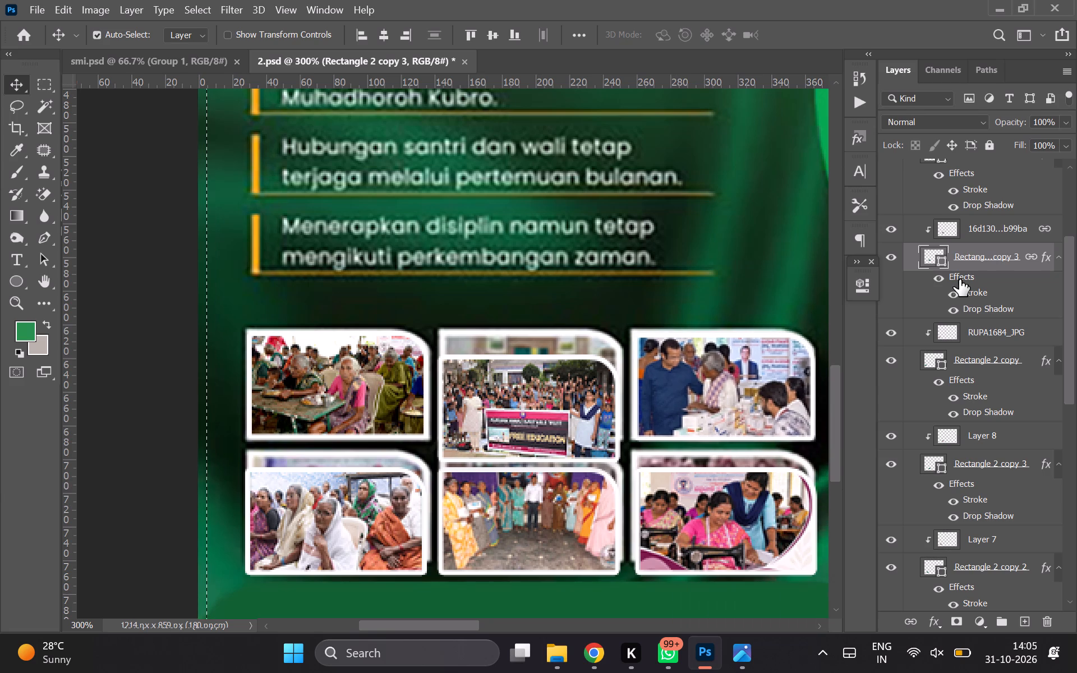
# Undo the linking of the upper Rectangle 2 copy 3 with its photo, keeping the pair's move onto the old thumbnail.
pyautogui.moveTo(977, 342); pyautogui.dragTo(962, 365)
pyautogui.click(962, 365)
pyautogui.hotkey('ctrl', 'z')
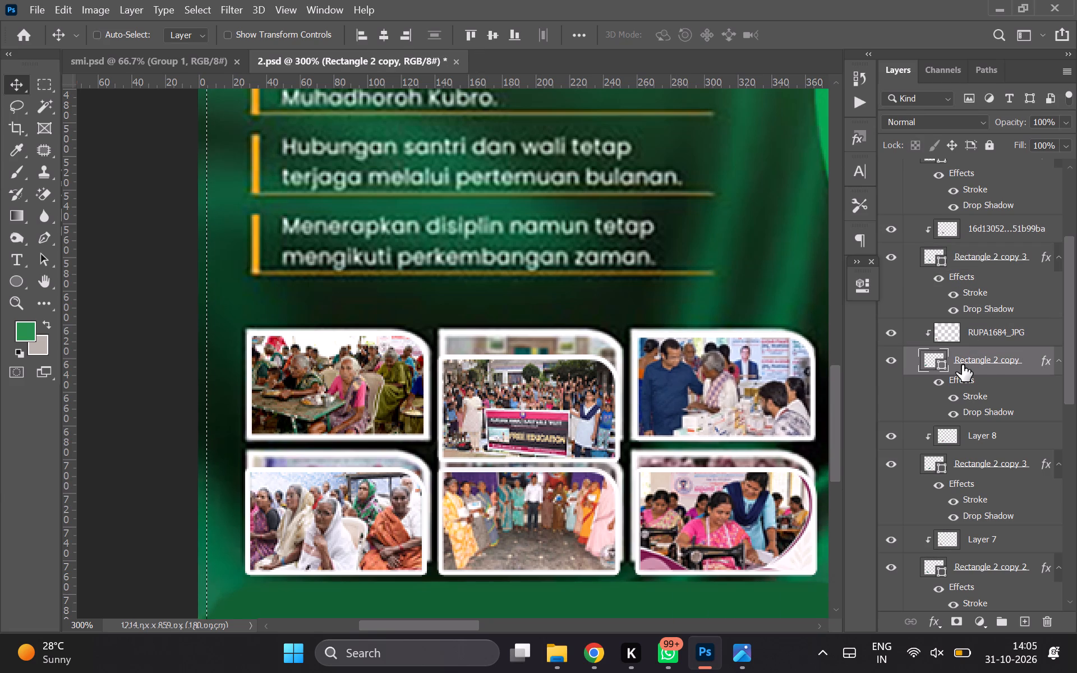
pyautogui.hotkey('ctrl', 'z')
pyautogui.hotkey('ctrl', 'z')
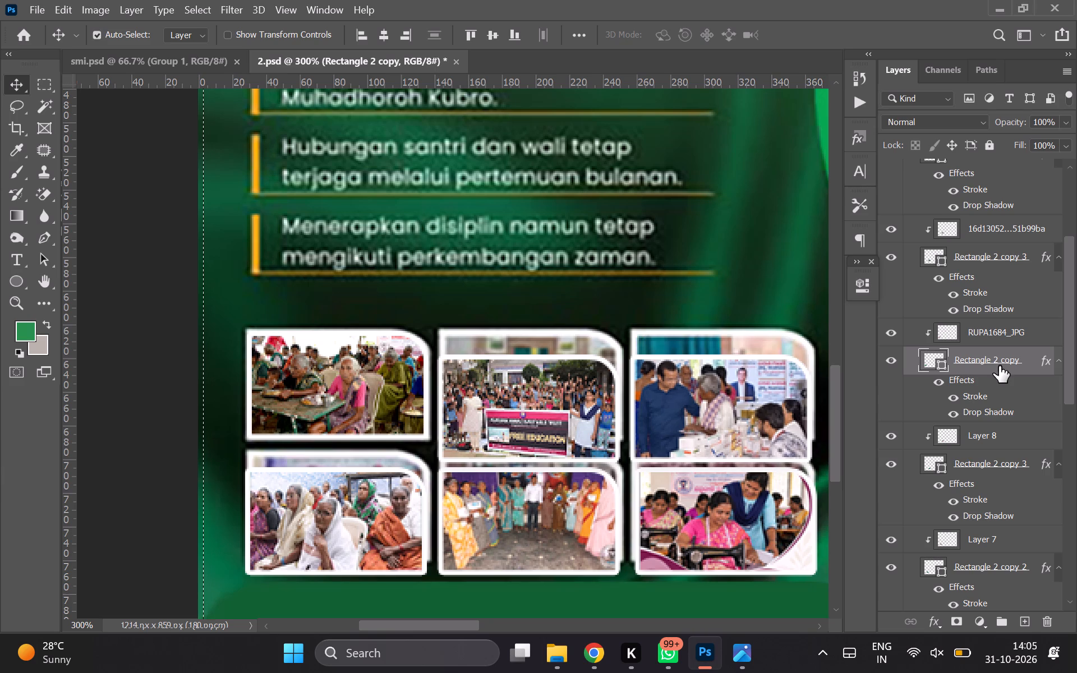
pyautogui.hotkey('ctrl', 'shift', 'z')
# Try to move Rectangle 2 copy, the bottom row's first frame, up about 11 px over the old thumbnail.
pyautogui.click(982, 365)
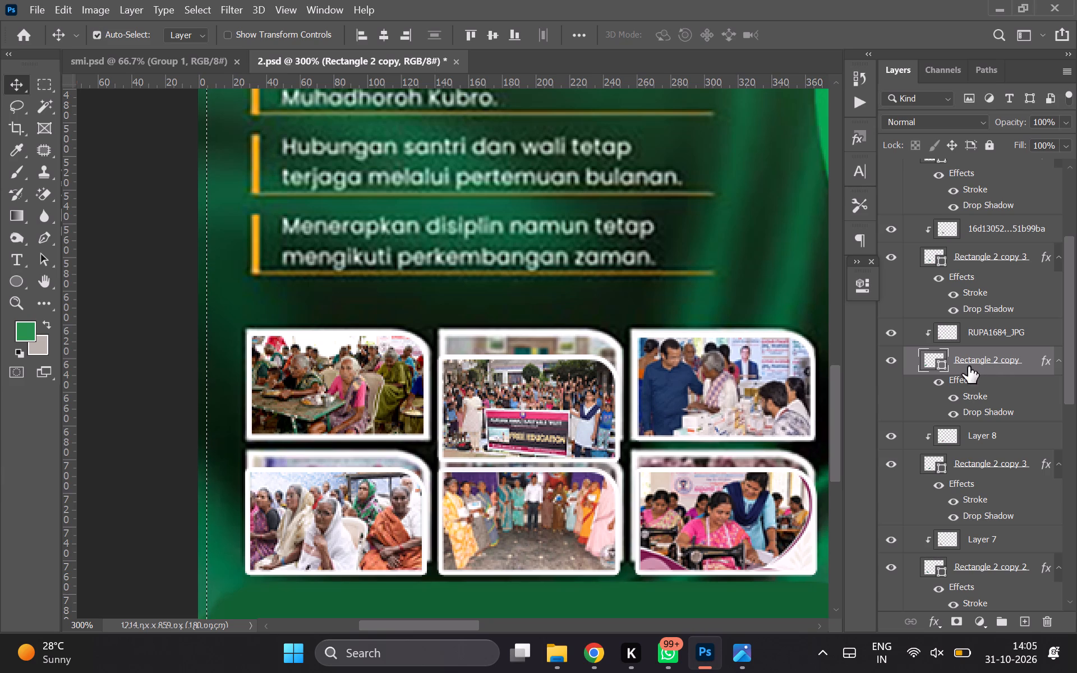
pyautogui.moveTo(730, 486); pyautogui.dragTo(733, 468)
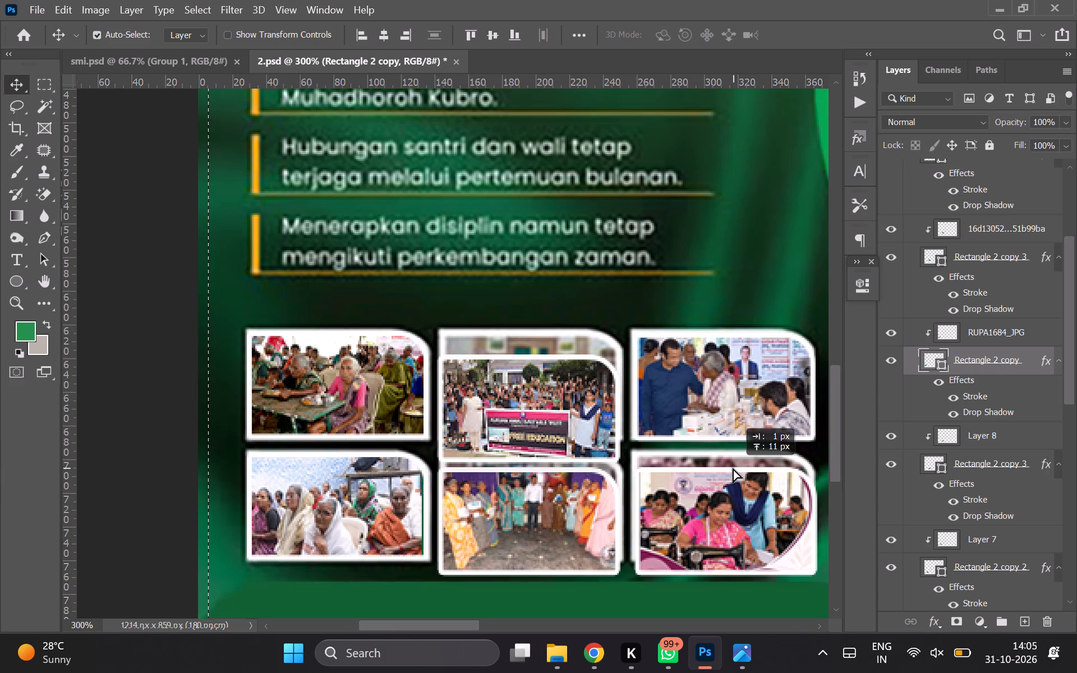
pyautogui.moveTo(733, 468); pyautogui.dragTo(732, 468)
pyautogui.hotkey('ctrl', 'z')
# Link Rectangle 2 copy with its clipped RUPA1684_JPG photo and move the pair up about 8 px onto the bottom row's first thumbnail.
pyautogui.keyDown('ctrl'); pyautogui.click(988, 334); pyautogui.keyUp('ctrl')
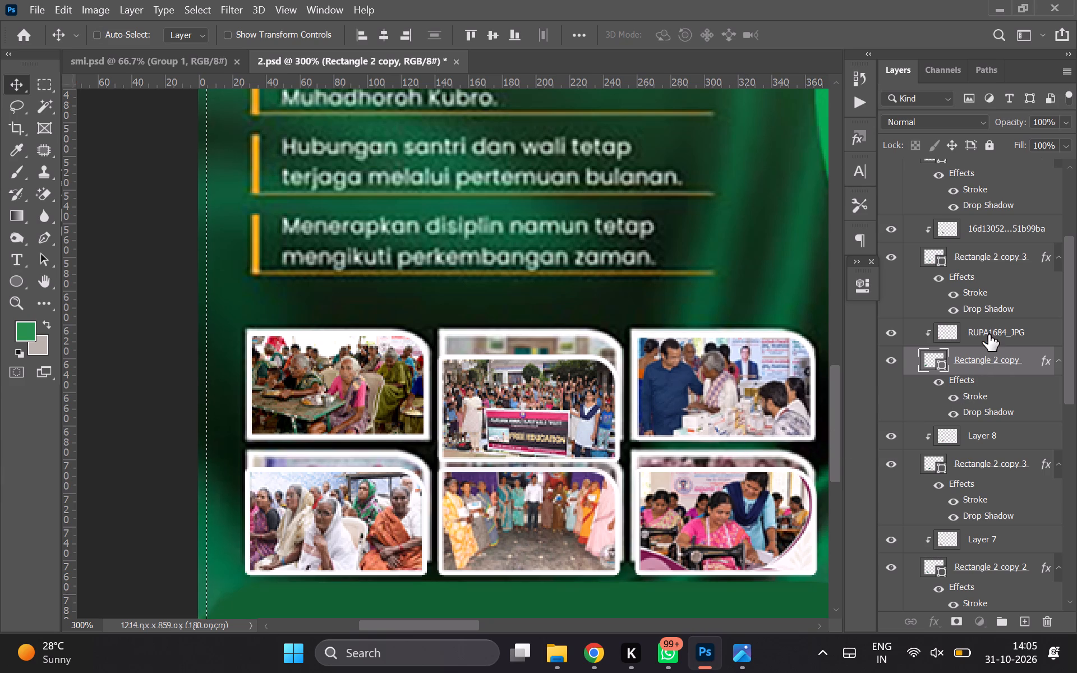
pyautogui.click(896, 620)
pyautogui.click(905, 620)
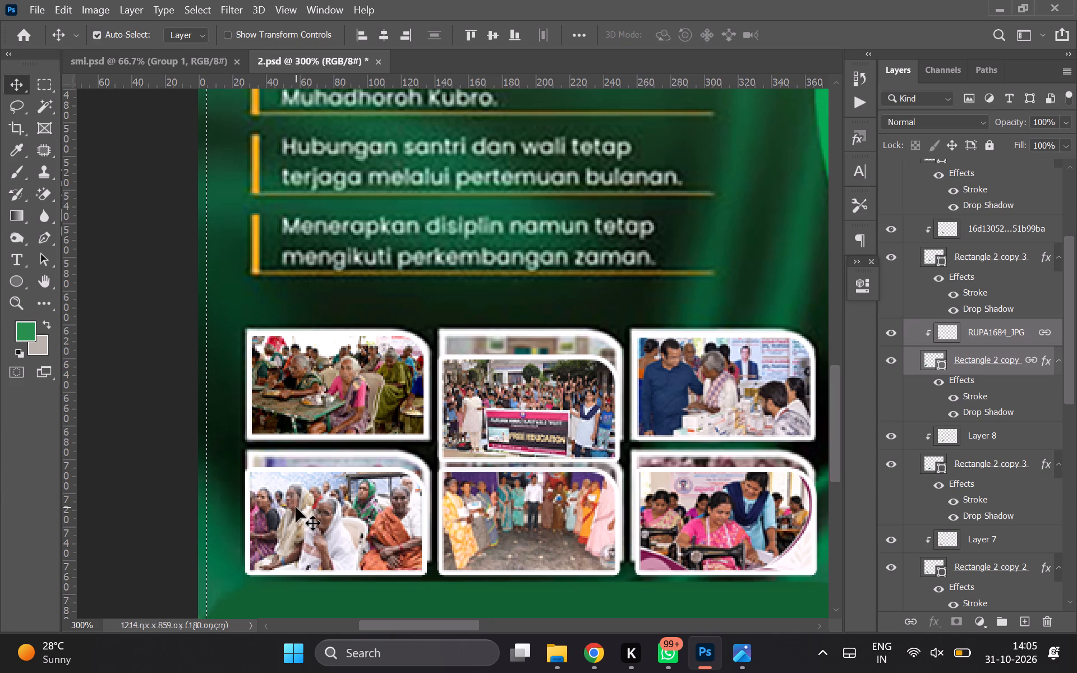
pyautogui.moveTo(316, 504); pyautogui.dragTo(319, 490)
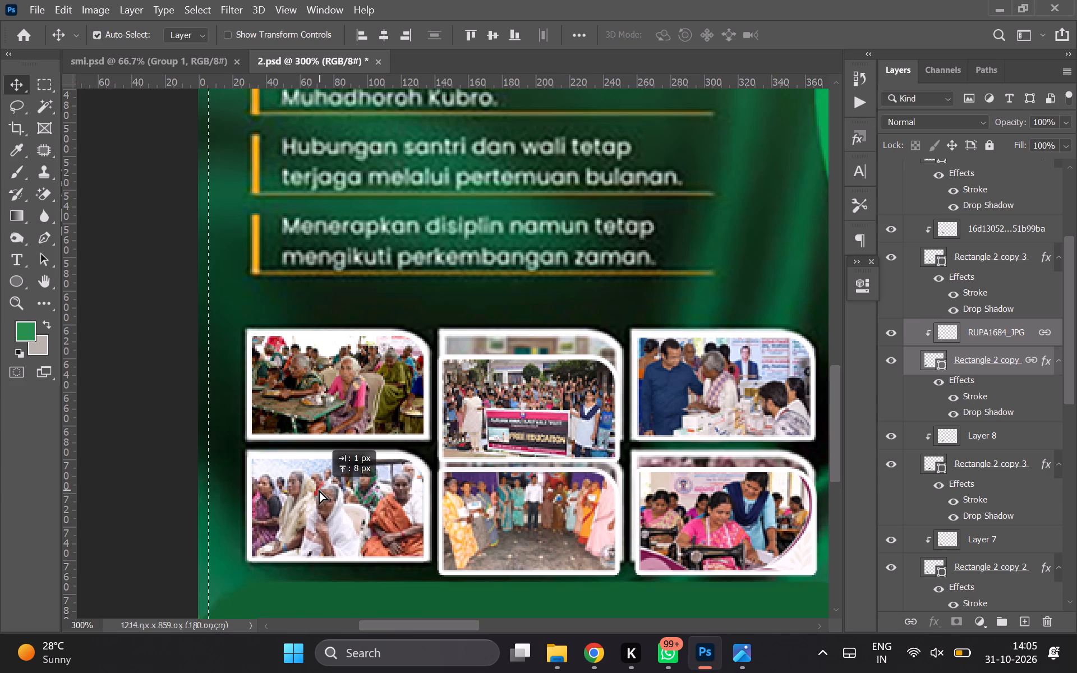
pyautogui.moveTo(319, 490); pyautogui.dragTo(319, 489)
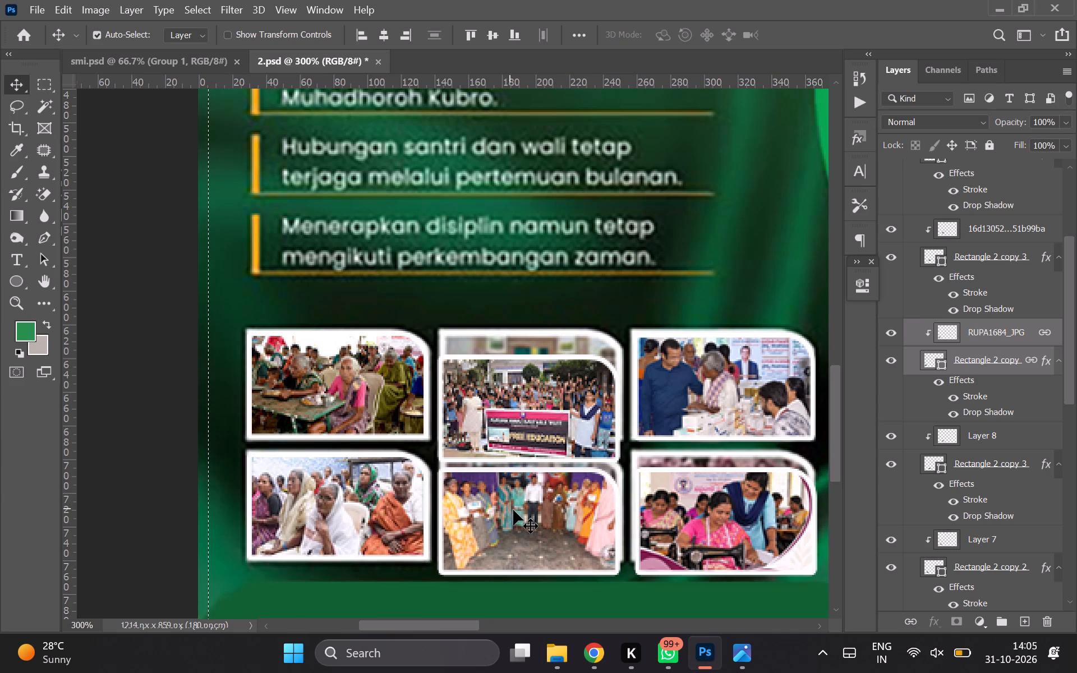
# Move the lower Rectangle 2 copy 3, linked with Layer 8, up about 8 px onto the bottom row's third thumbnail.
pyautogui.click(513, 510)
pyautogui.click(966, 464)
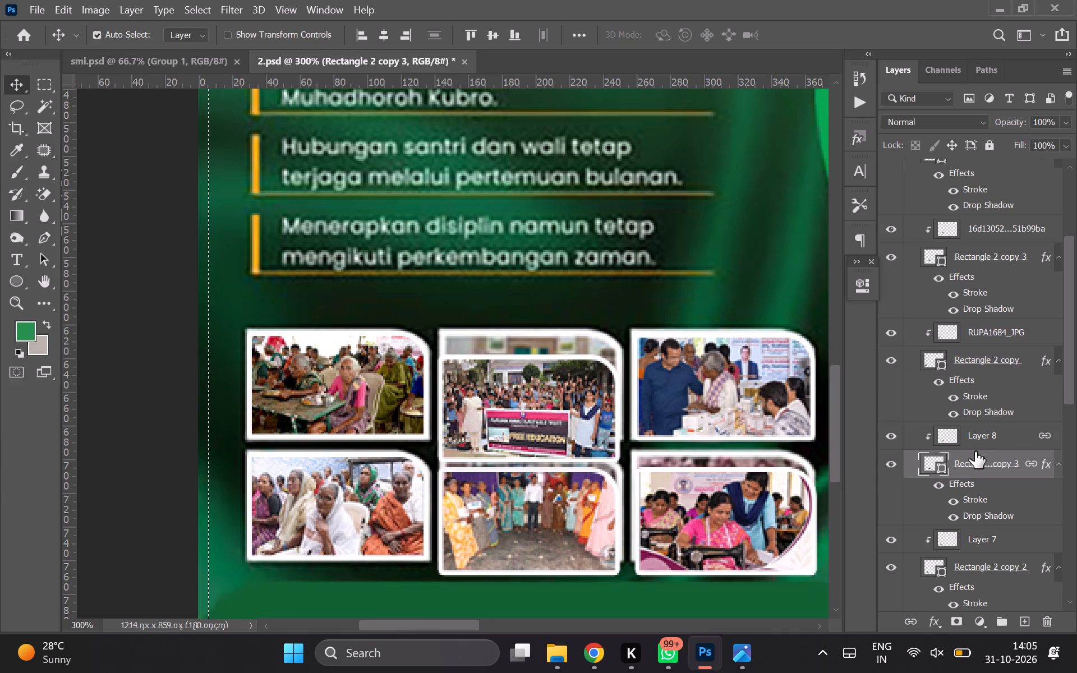
pyautogui.moveTo(528, 520); pyautogui.dragTo(532, 508)
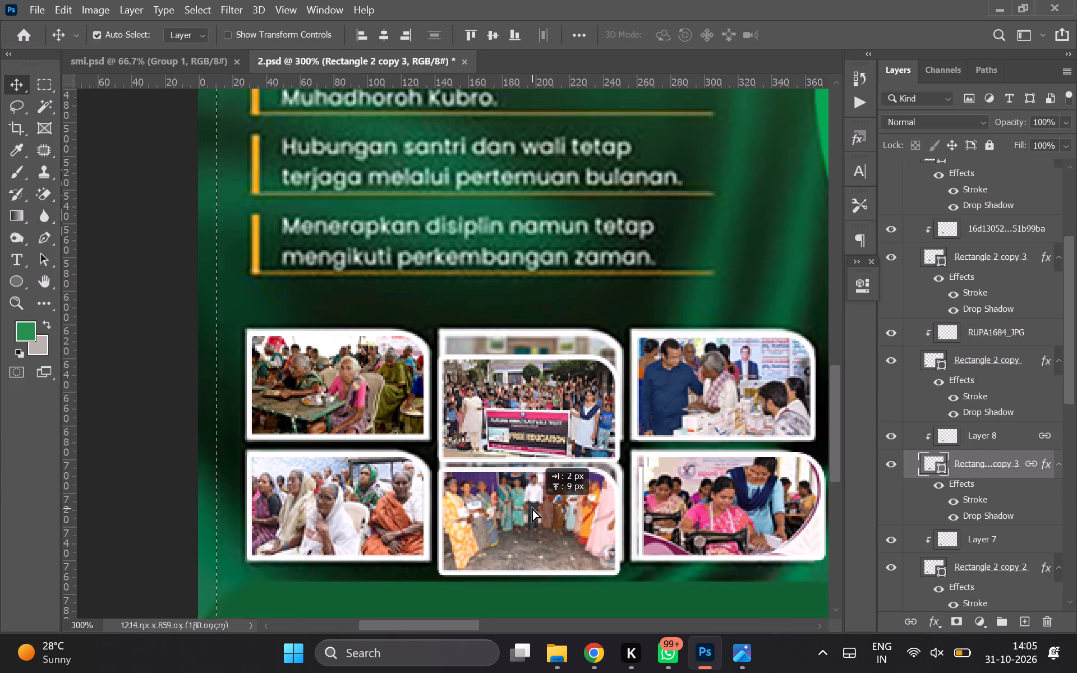
pyautogui.moveTo(532, 508); pyautogui.dragTo(527, 505)
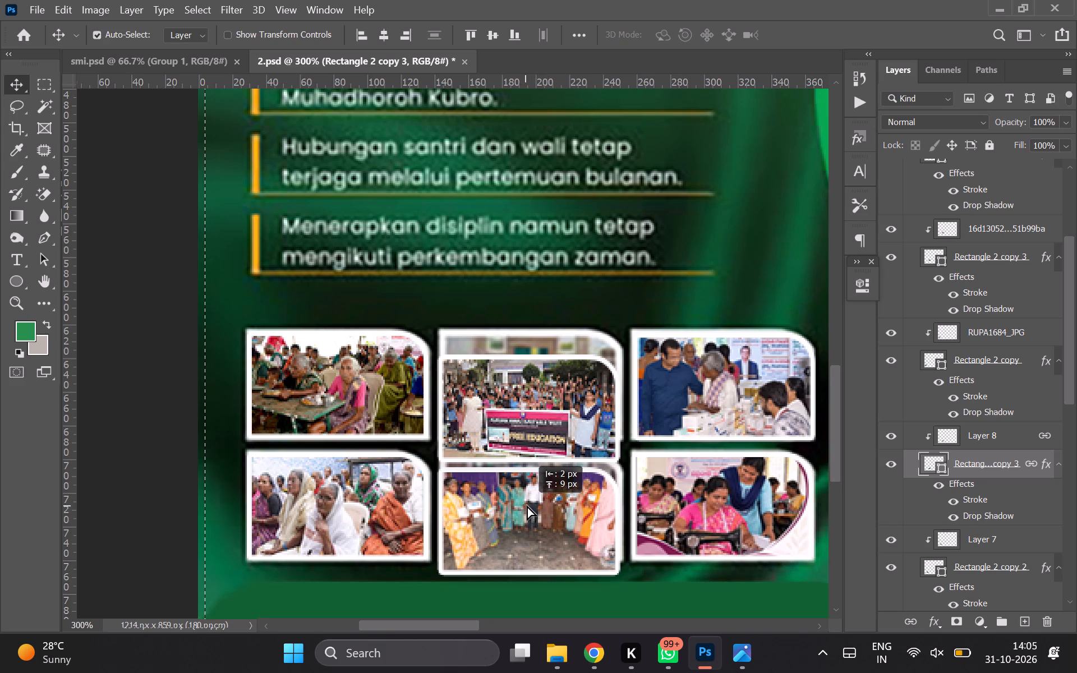
pyautogui.moveTo(527, 505); pyautogui.dragTo(528, 508)
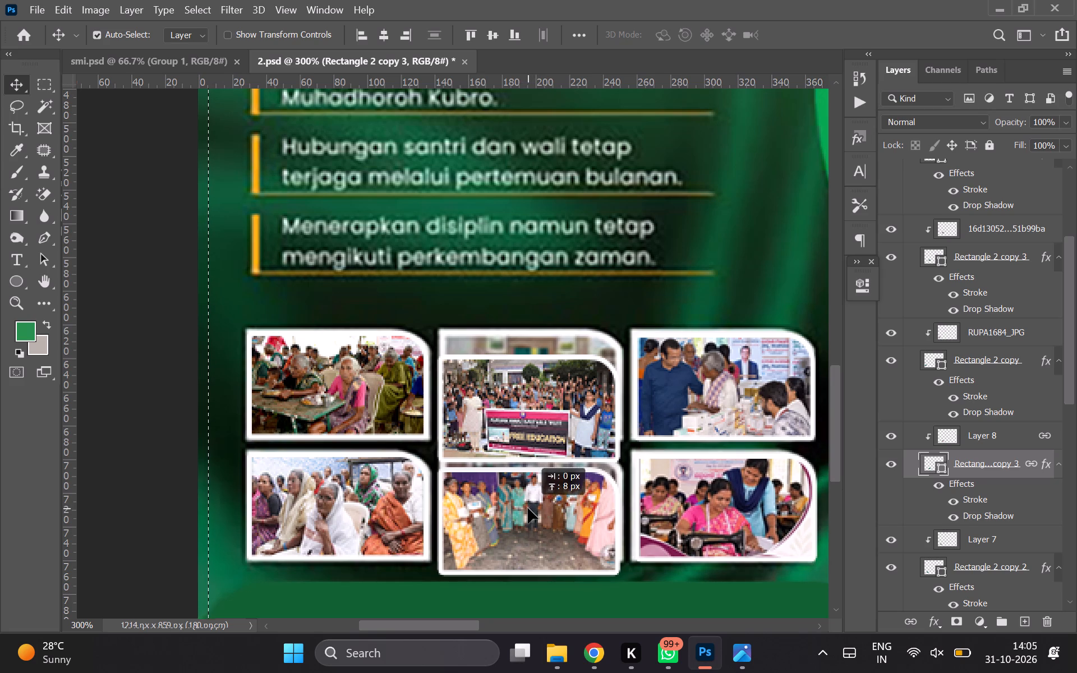
pyautogui.moveTo(528, 508); pyautogui.dragTo(528, 508)
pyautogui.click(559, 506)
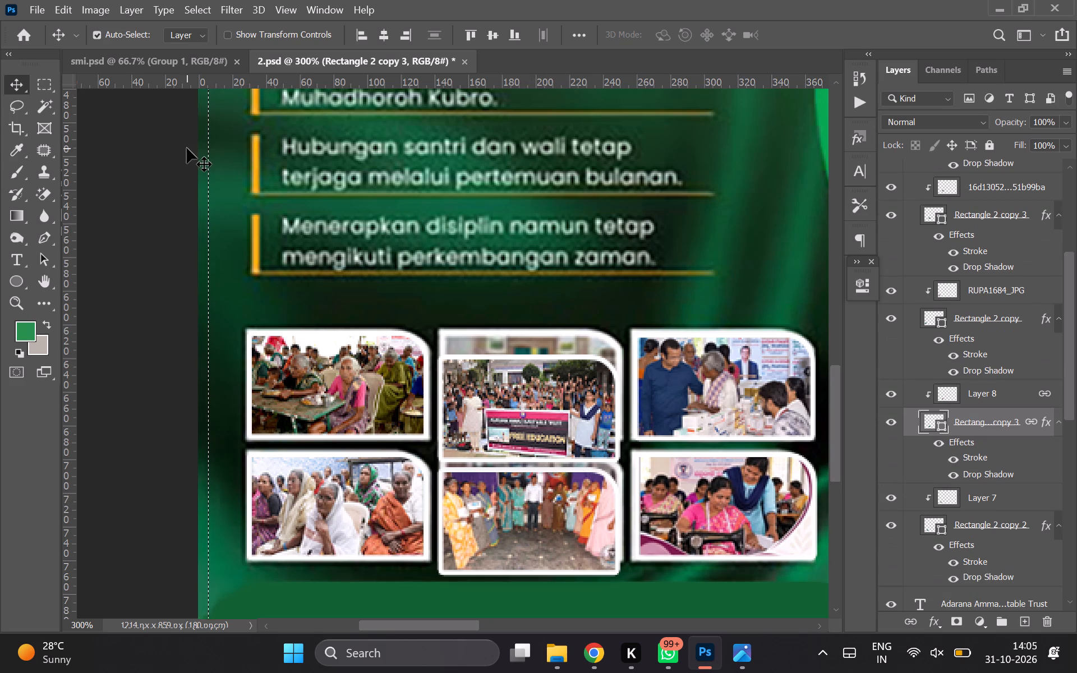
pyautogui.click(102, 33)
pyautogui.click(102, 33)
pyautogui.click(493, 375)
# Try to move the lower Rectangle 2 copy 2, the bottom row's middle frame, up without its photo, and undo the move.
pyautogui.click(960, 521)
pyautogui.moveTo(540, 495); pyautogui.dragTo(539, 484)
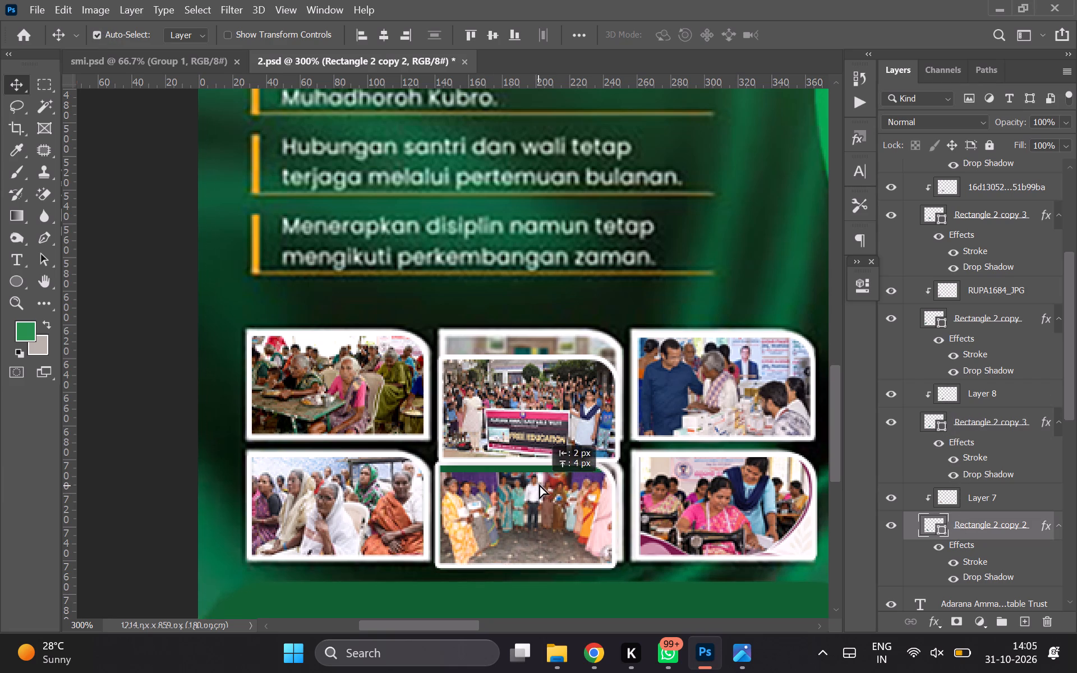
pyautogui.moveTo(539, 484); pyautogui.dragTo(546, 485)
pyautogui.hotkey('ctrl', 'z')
# Link Layer 7 with the lower Rectangle 2 copy 2 and move the pair up onto the bottom row's middle thumbnail.
pyautogui.click(985, 509)
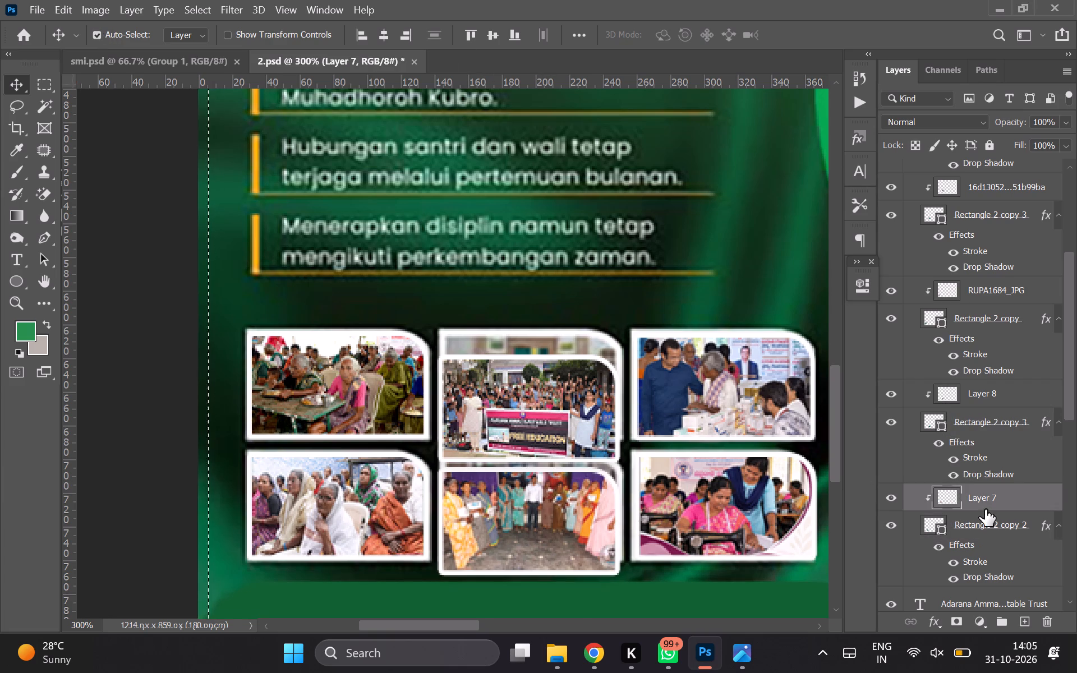
pyautogui.keyDown('ctrl'); pyautogui.click(979, 526); pyautogui.keyUp('ctrl')
pyautogui.click(906, 623)
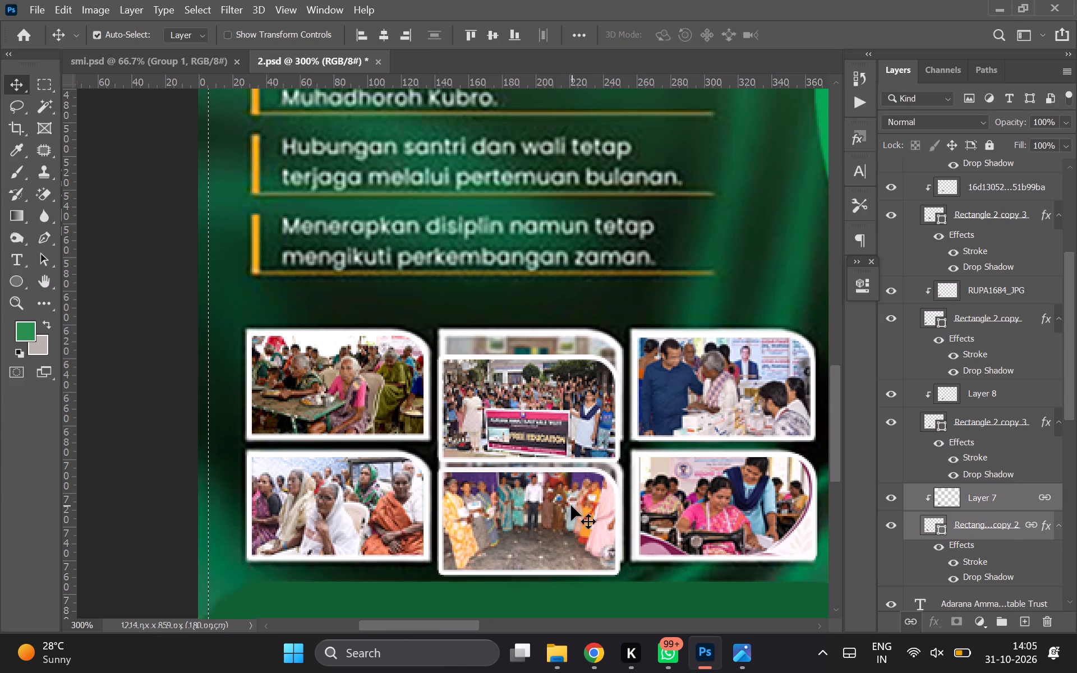
pyautogui.moveTo(532, 500); pyautogui.dragTo(535, 488)
# Move the upper Rectangle 2 copy 2 and its linked photo up onto the top row's middle thumbnail, and nudge the pair left.
pyautogui.click(563, 422)
pyautogui.scroll(-1, 951, 476)
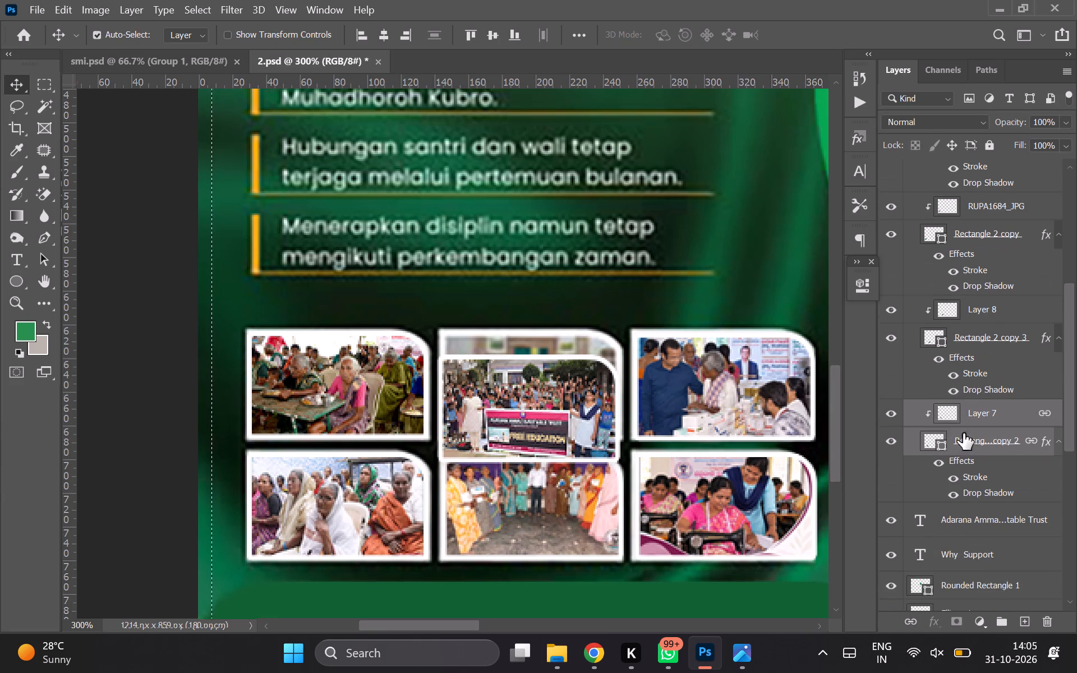
pyautogui.scroll(3, 950, 339)
pyautogui.scroll(1, 1008, 253)
pyautogui.click(972, 328)
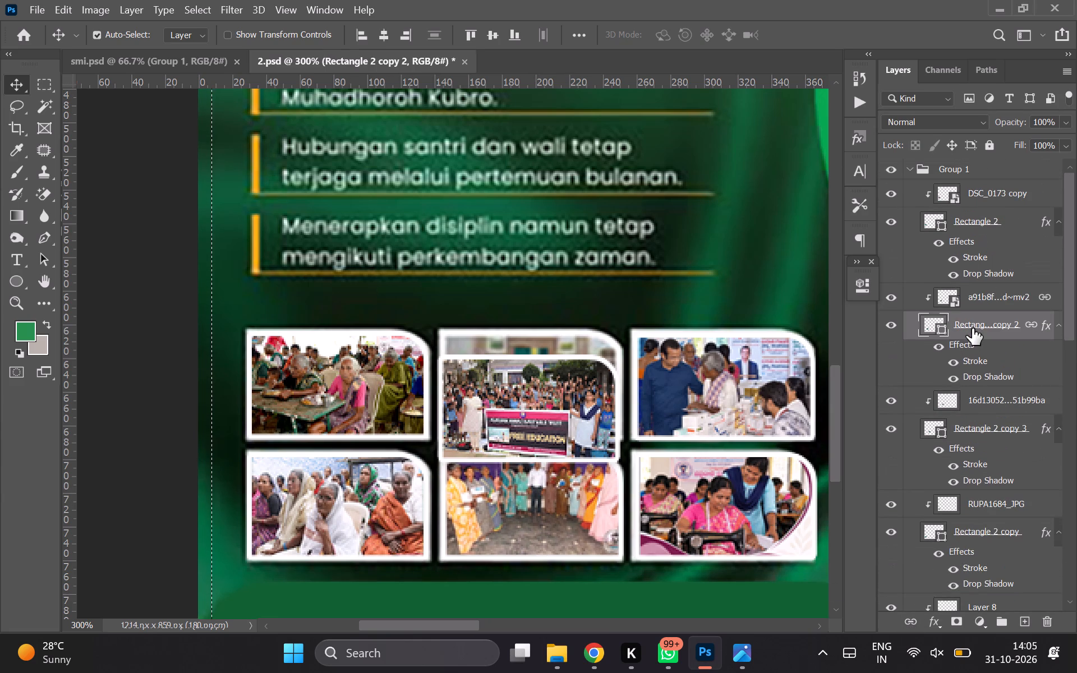
pyautogui.keyDown('ctrl'); pyautogui.click(983, 301); pyautogui.keyUp('ctrl')
pyautogui.moveTo(576, 374); pyautogui.dragTo(580, 352)
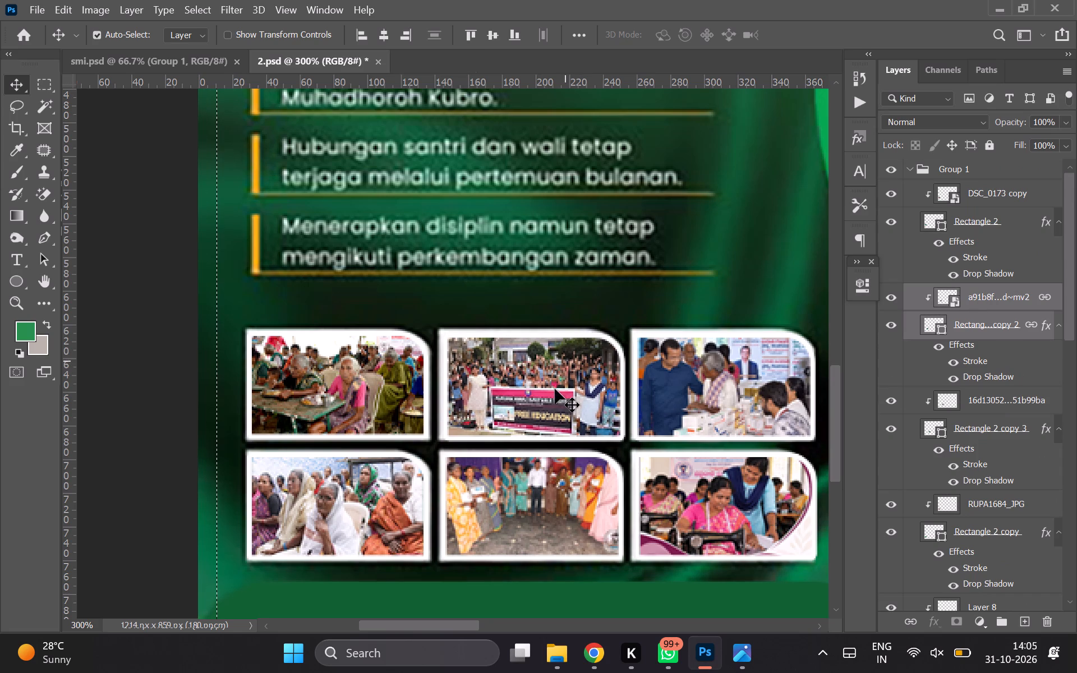
pyautogui.press('Left')
pyautogui.click(577, 270)
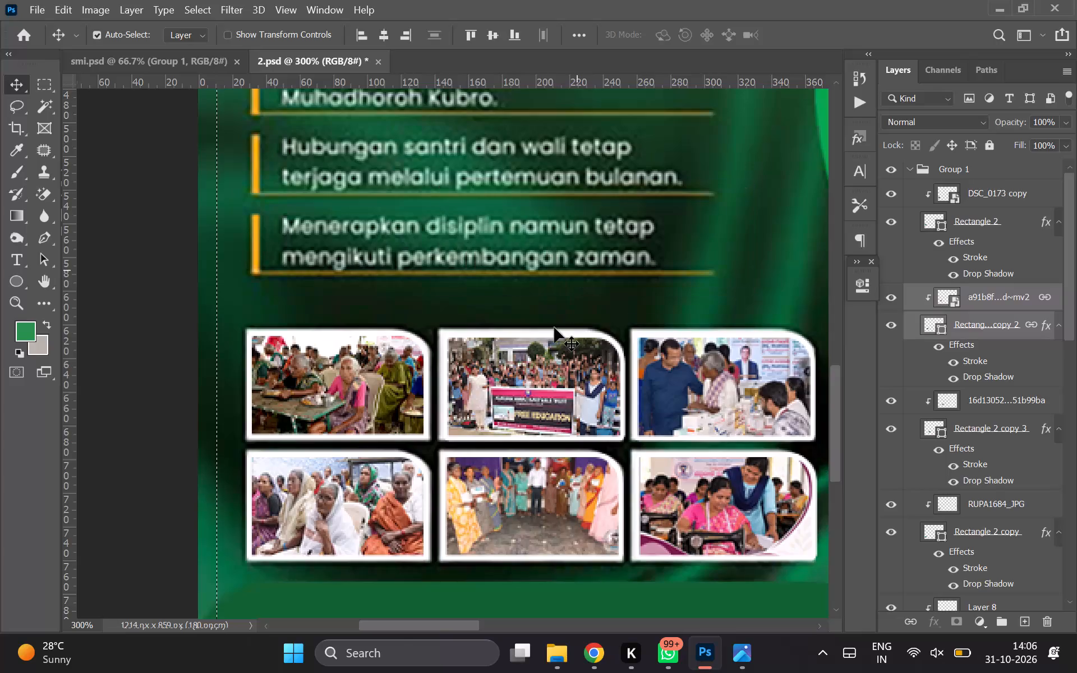
pyautogui.click(541, 398)
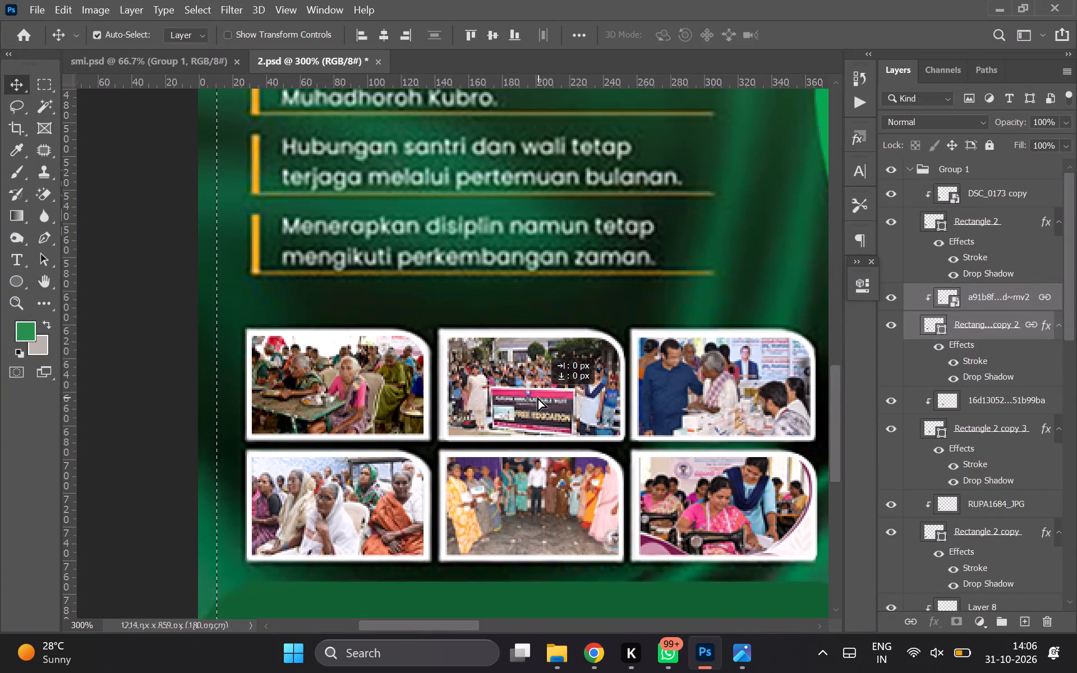
# Save the 2.psd brochure with the six photos aligned over the old thumbnails.
pyautogui.hotkey('ctrl', 's')
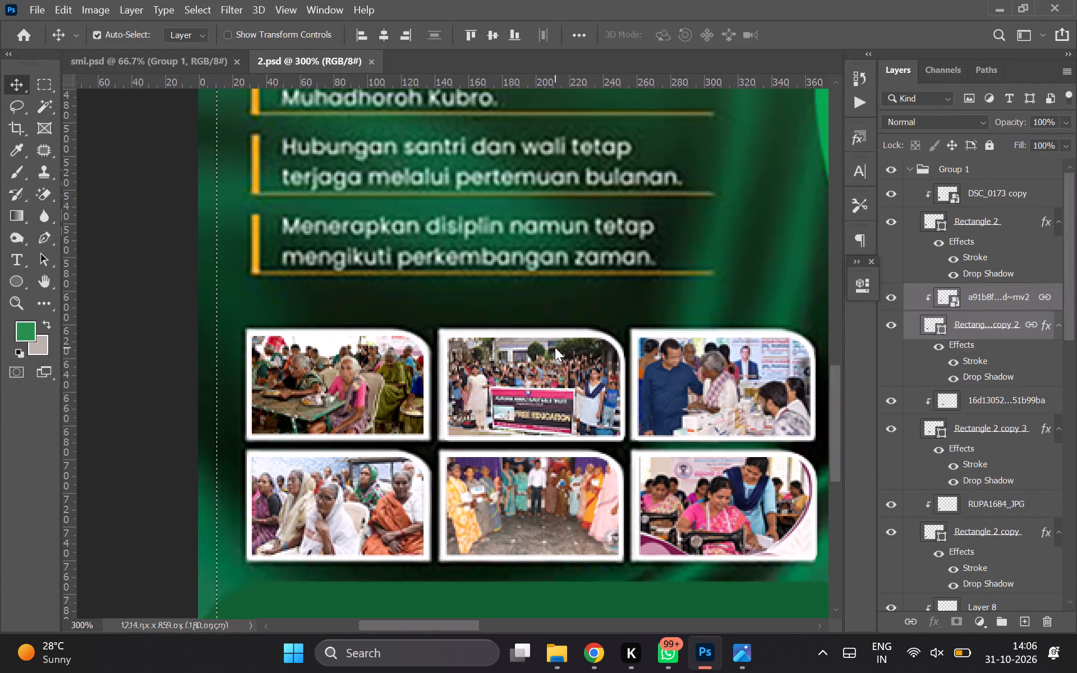
# Collapse the Group 1 layer group that holds the framed photos.
pyautogui.scroll(7, 555, 347)
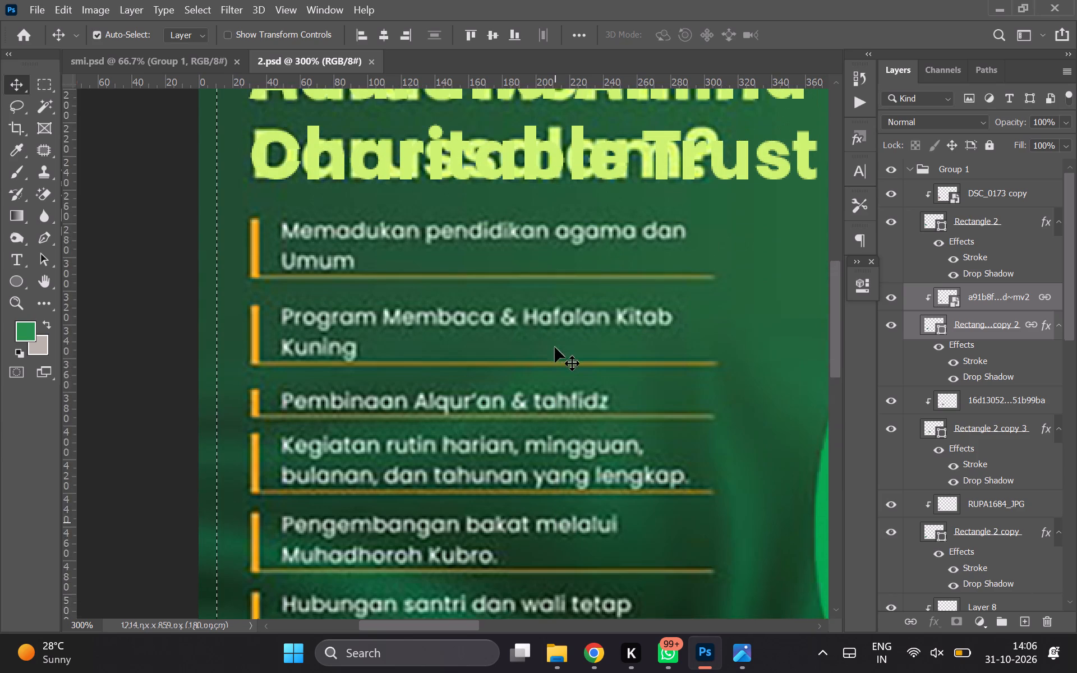
pyautogui.scroll(-1, 555, 347)
pyautogui.hotkey('ctrl', '0')
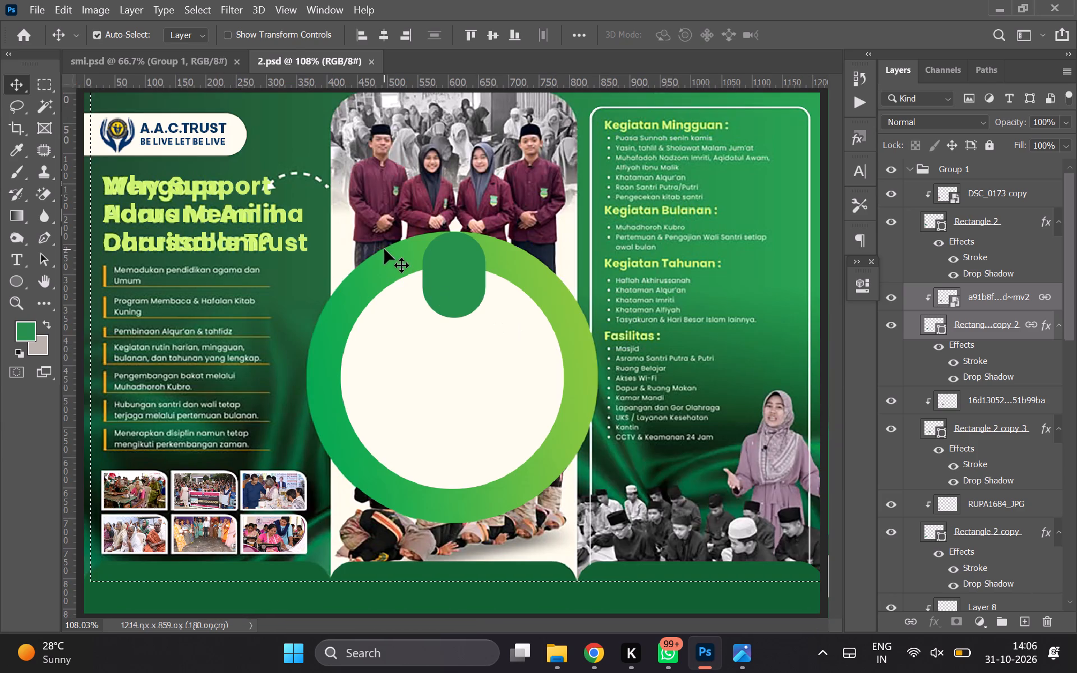
pyautogui.scroll(-20, 969, 516)
pyautogui.scroll(-15, 969, 516)
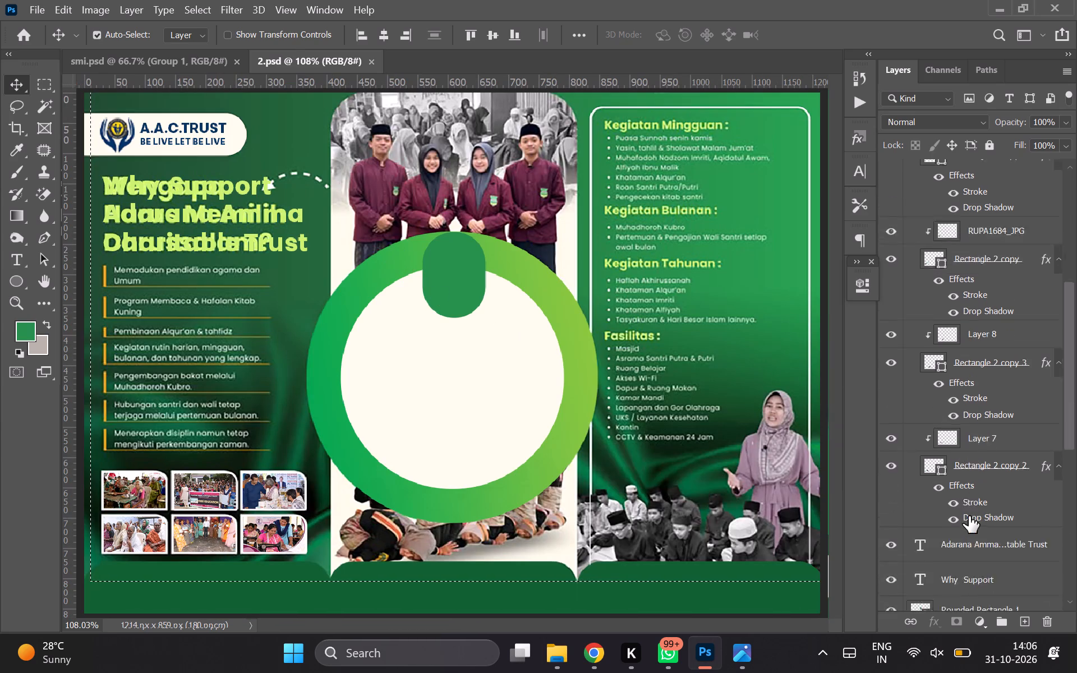
pyautogui.scroll(-2, 969, 516)
pyautogui.scroll(20, 994, 279)
pyautogui.scroll(20, 994, 279)
pyautogui.scroll(20, 994, 279)
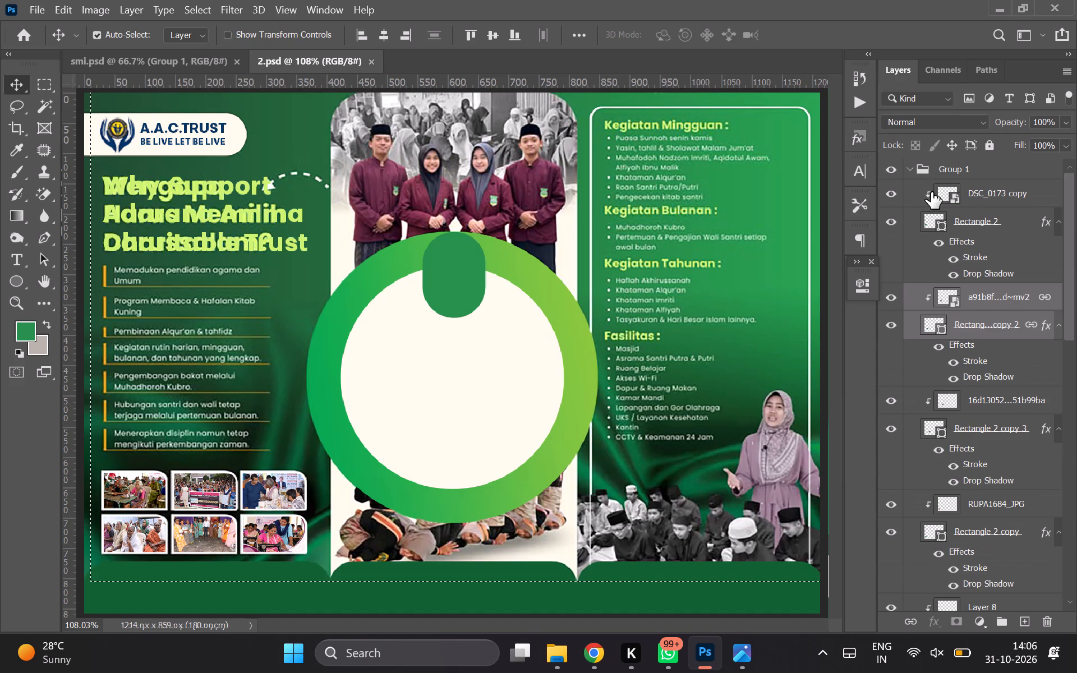
pyautogui.click(913, 170)
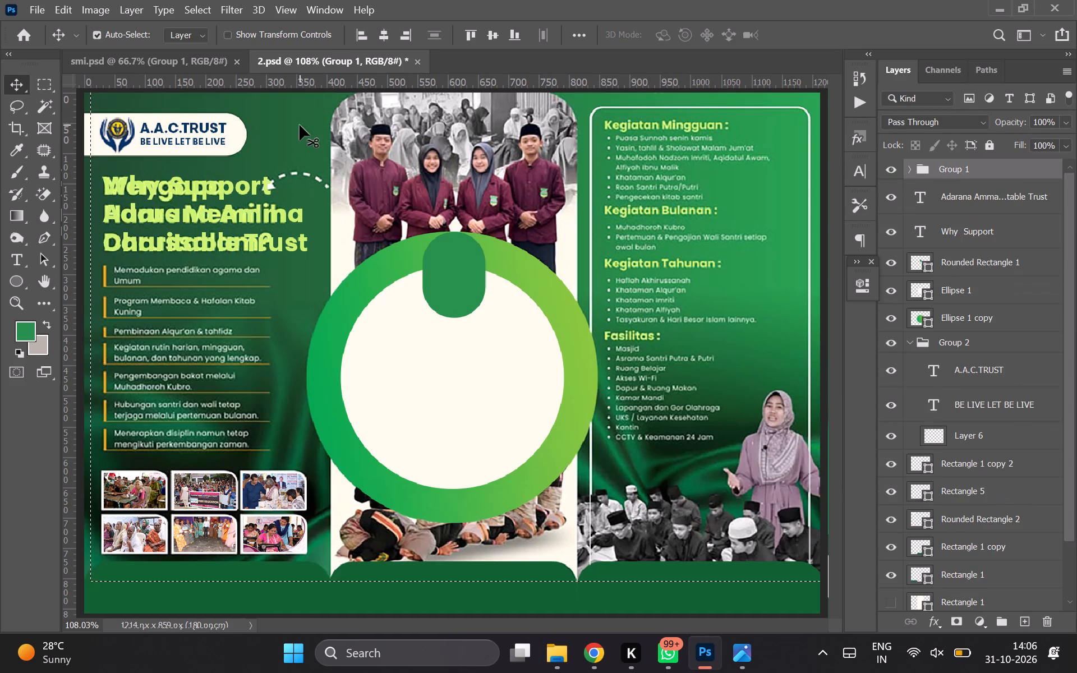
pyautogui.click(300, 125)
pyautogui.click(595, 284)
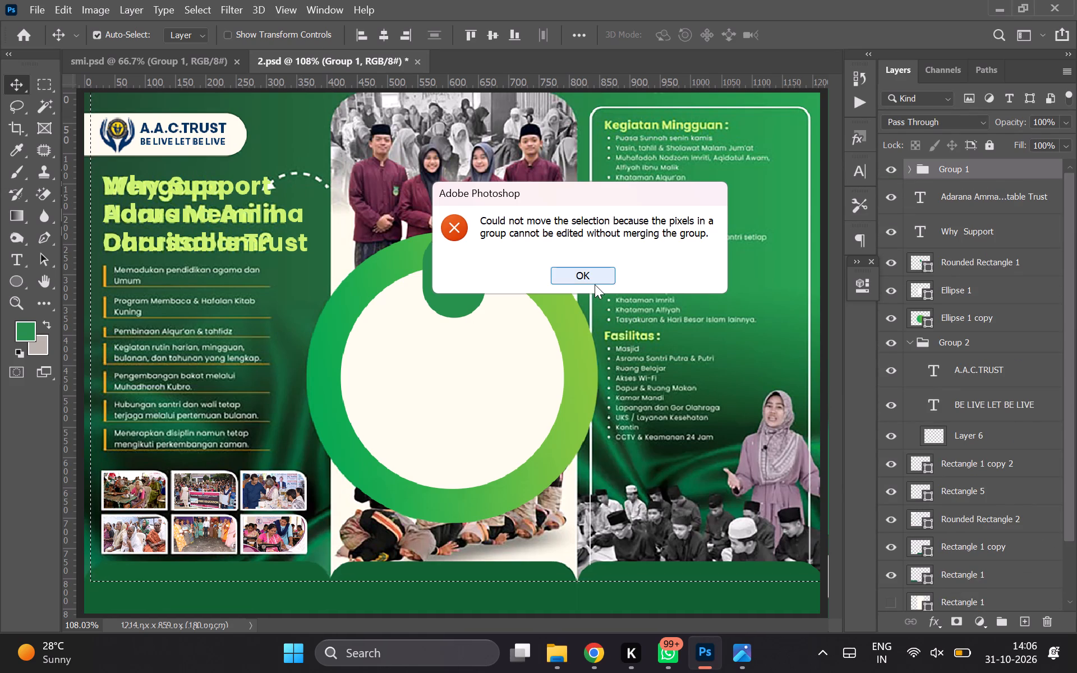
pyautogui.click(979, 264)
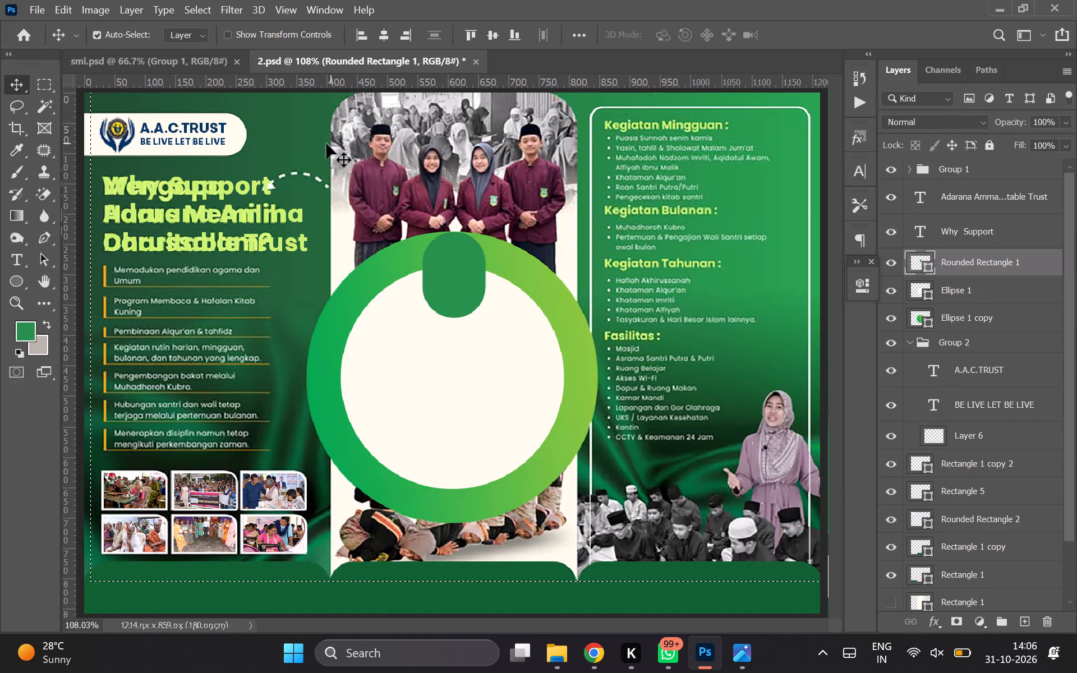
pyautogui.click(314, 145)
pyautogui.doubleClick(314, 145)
# Save 2.psd, and close both the smi.psd and 2.psd documents.
pyautogui.hotkey('ctrl', 's')
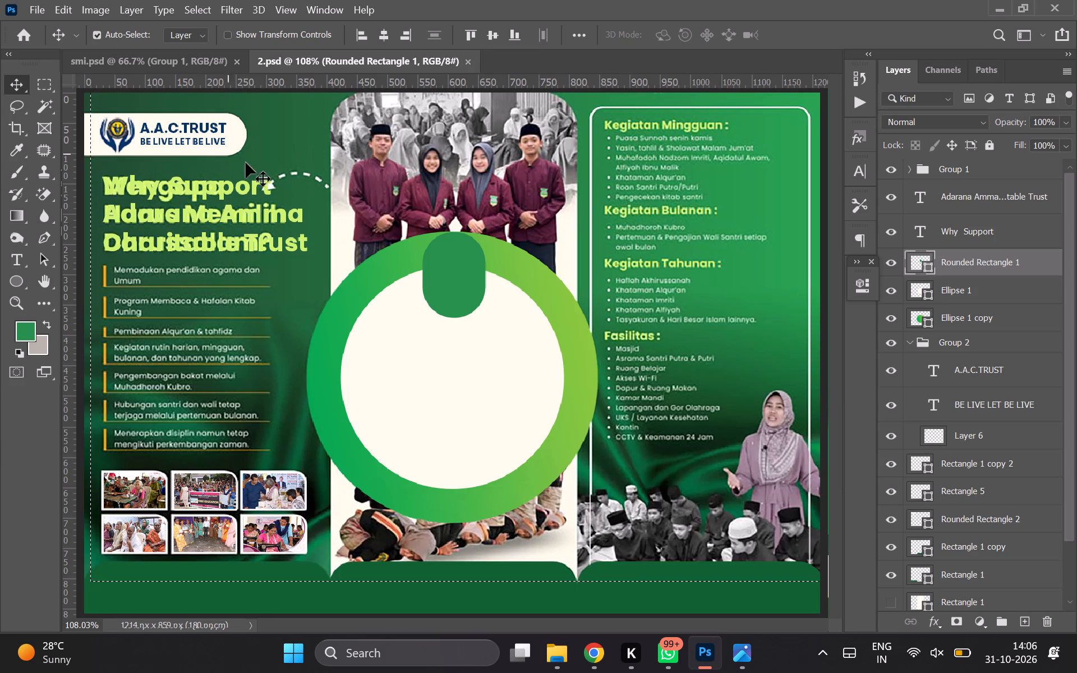
pyautogui.click(237, 59)
pyautogui.click(283, 58)
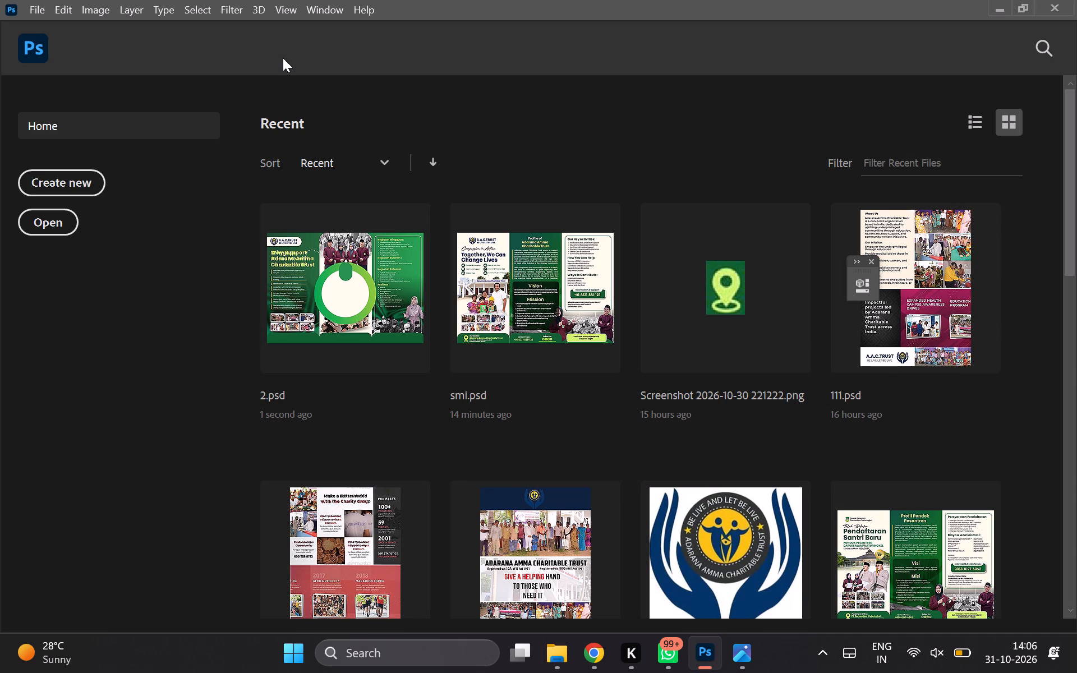
# Reopen 2.psd from the recent files and toggle the visibility of the canvas extras.
pyautogui.click(315, 306)
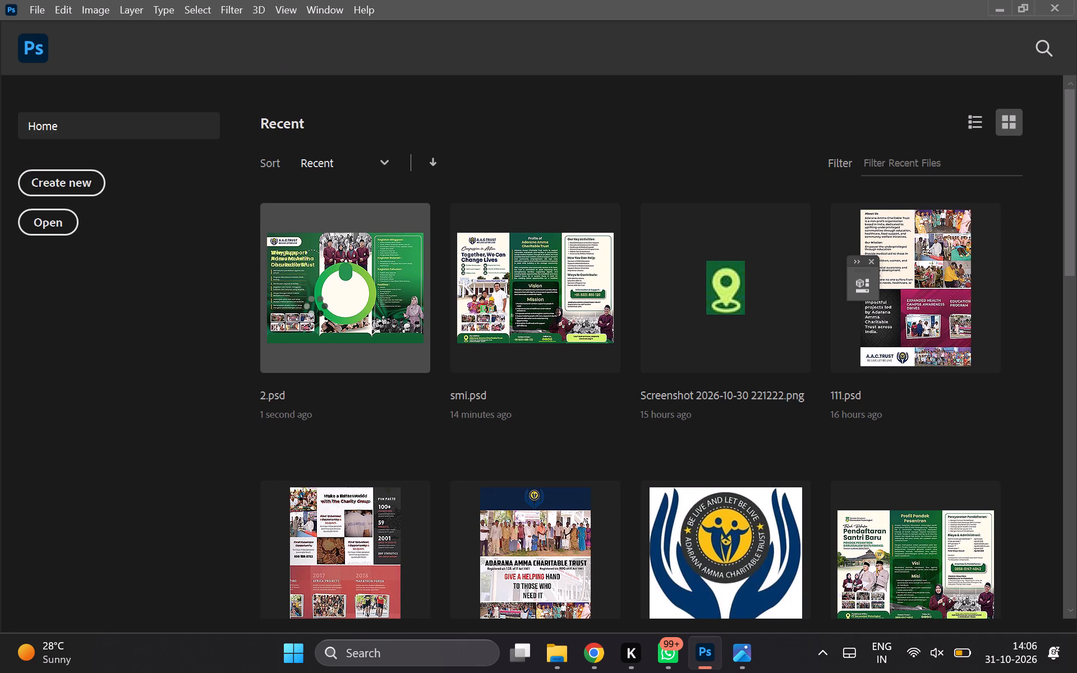
pyautogui.hotkey('ctrl', 'h')
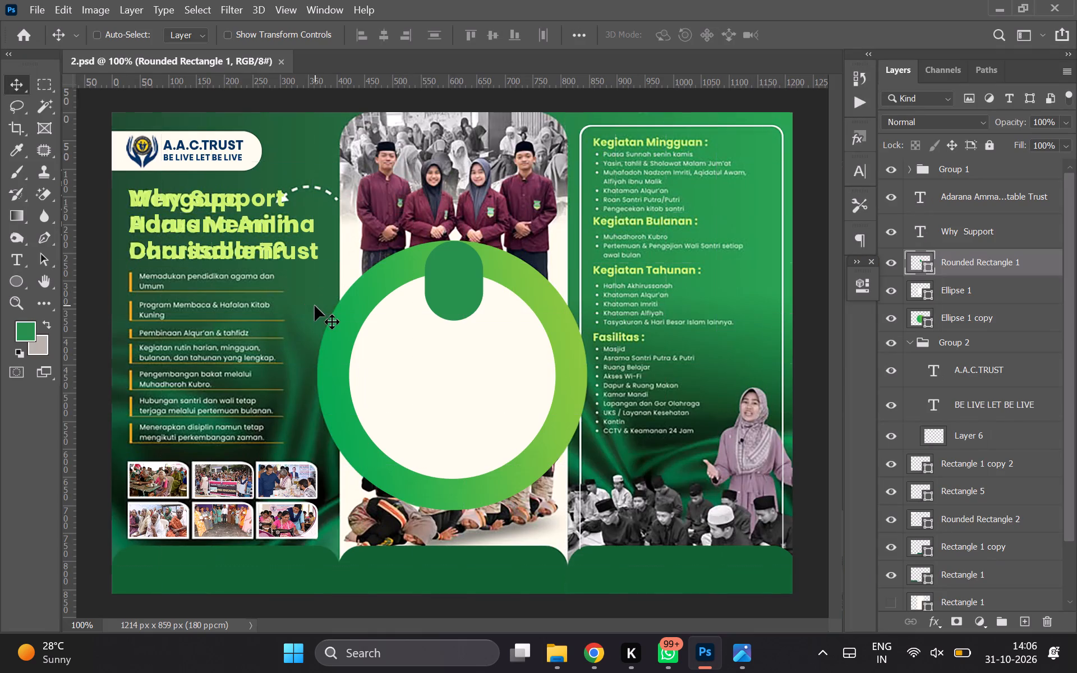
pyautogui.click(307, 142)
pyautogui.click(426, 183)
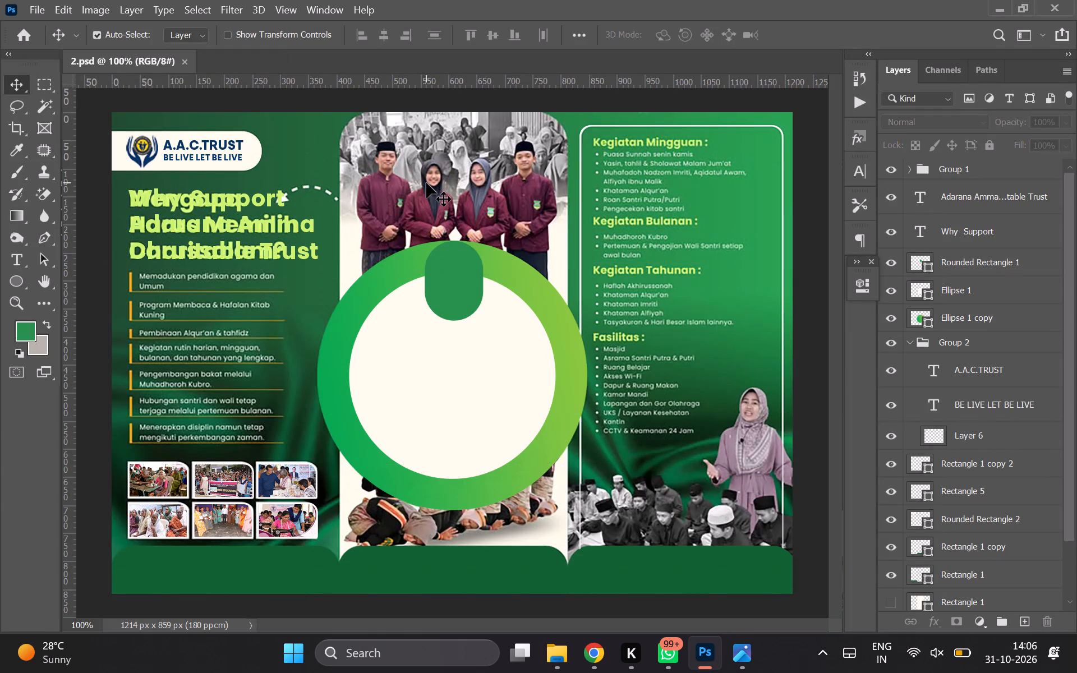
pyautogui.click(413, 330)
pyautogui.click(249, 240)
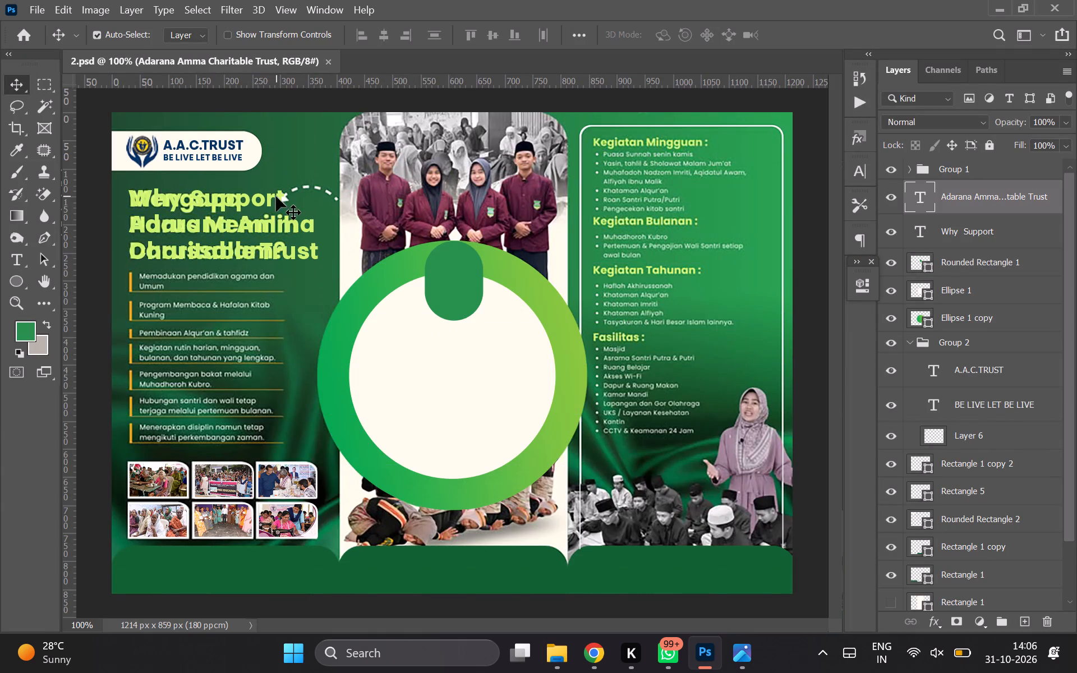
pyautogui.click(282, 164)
# Show and hide the Gradient Fill 1 layer to compare the new background with the old flattened content.
pyautogui.scroll(-2, 959, 460)
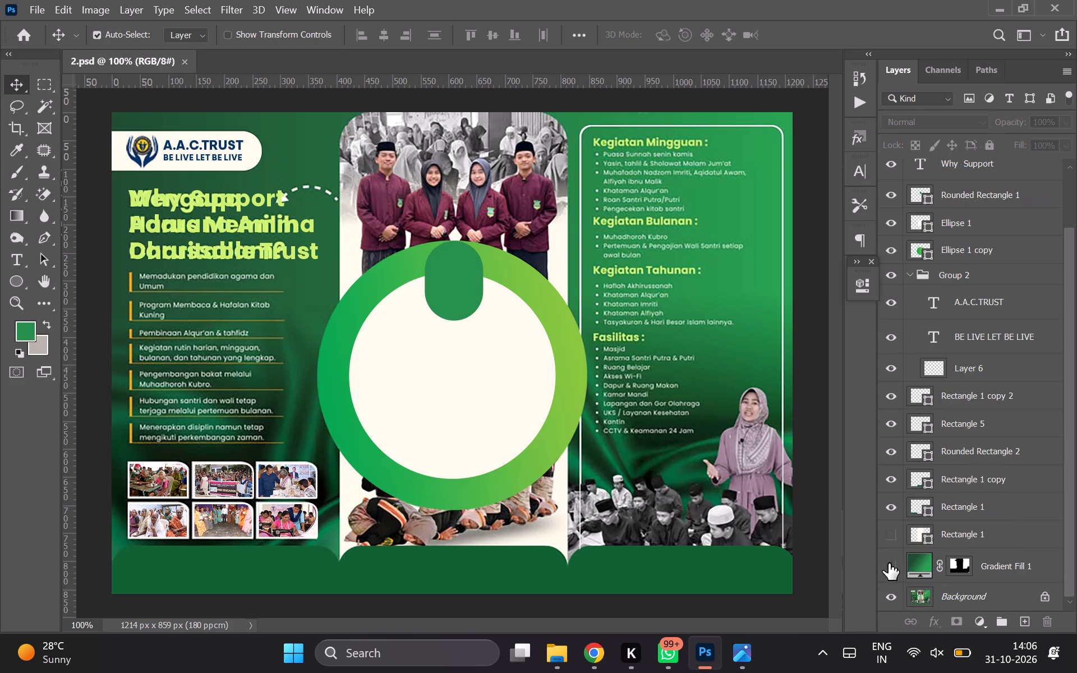
pyautogui.click(889, 564)
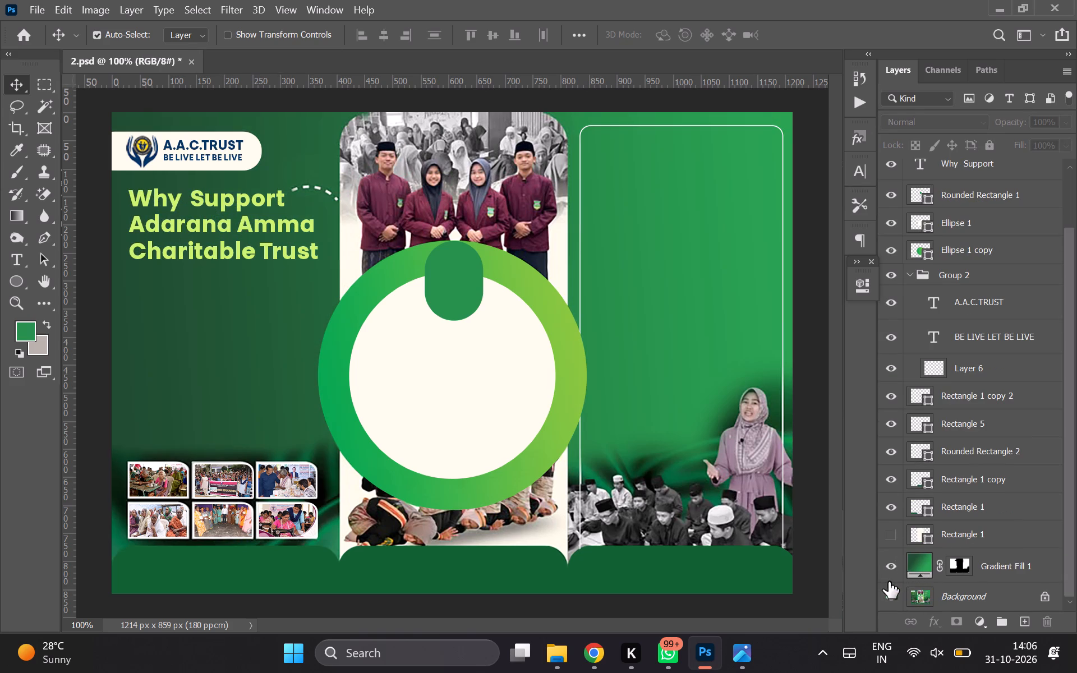
pyautogui.click(894, 565)
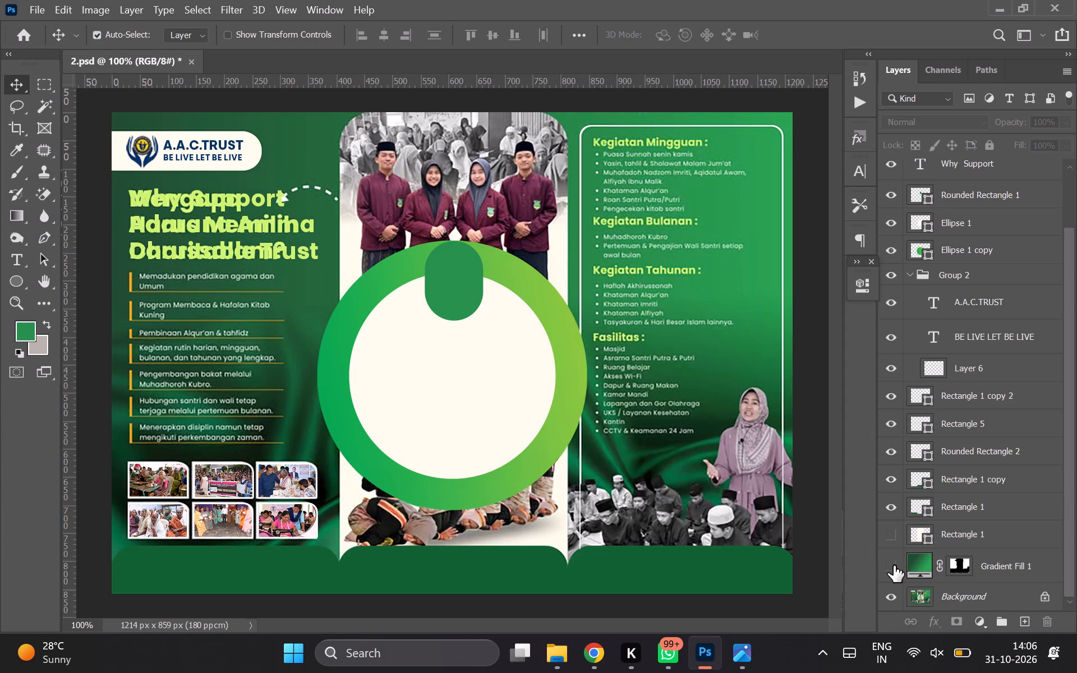
# Toggle the visibility of the Ellipse 1 and Ellipse 1 copy layers to check what each circle covers.
pyautogui.click(430, 399)
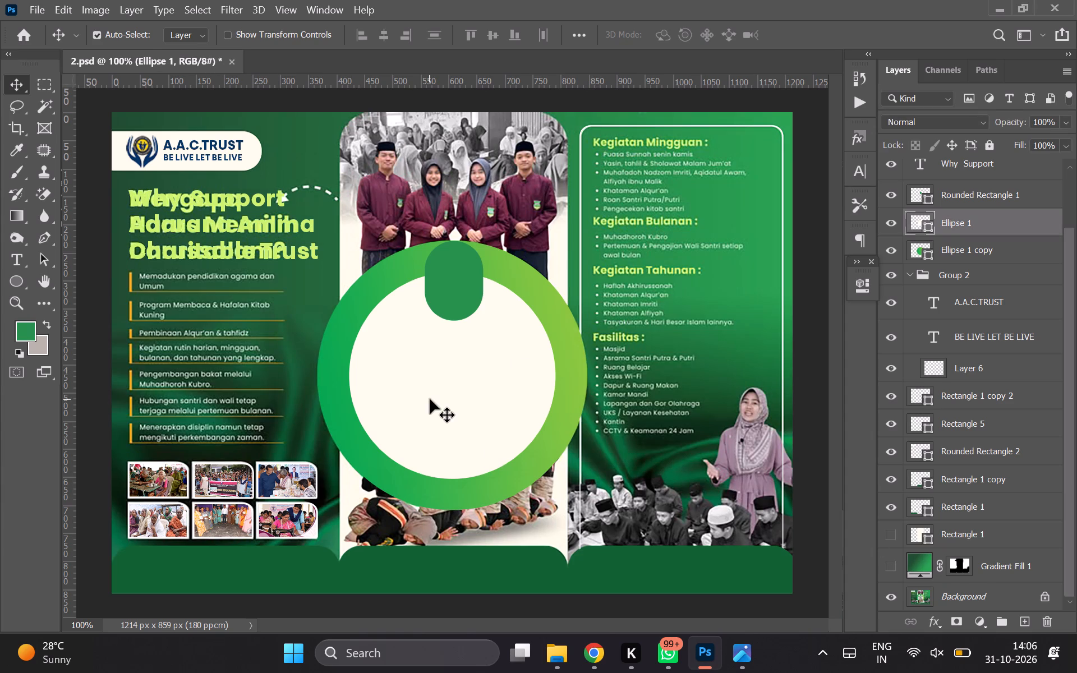
pyautogui.click(887, 224)
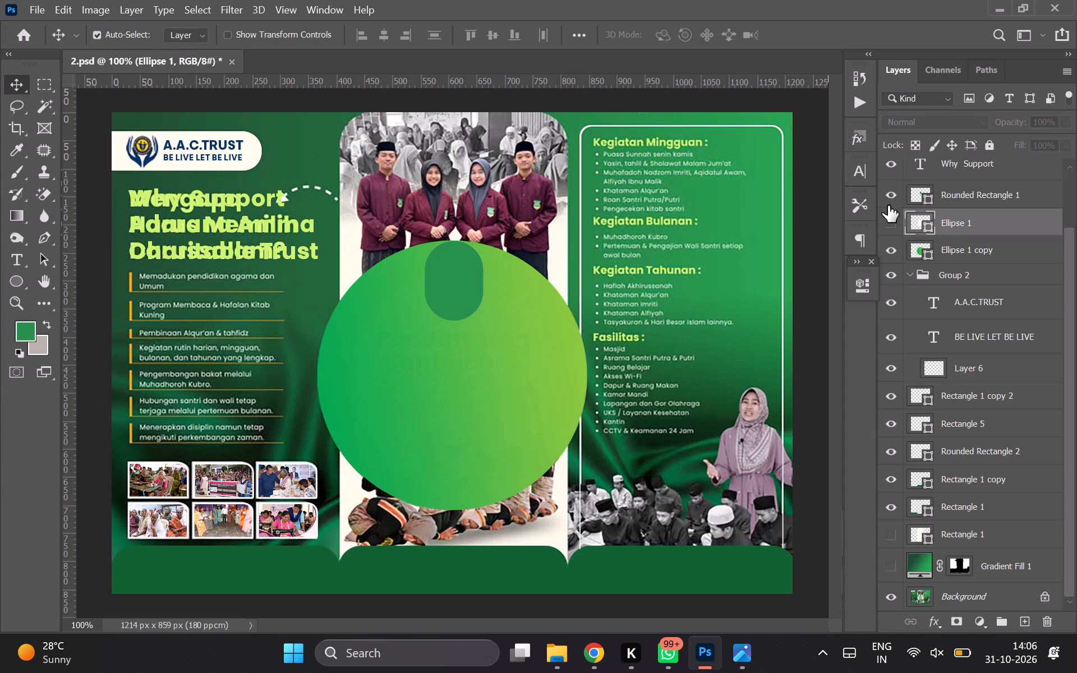
pyautogui.click(888, 216)
pyautogui.click(887, 256)
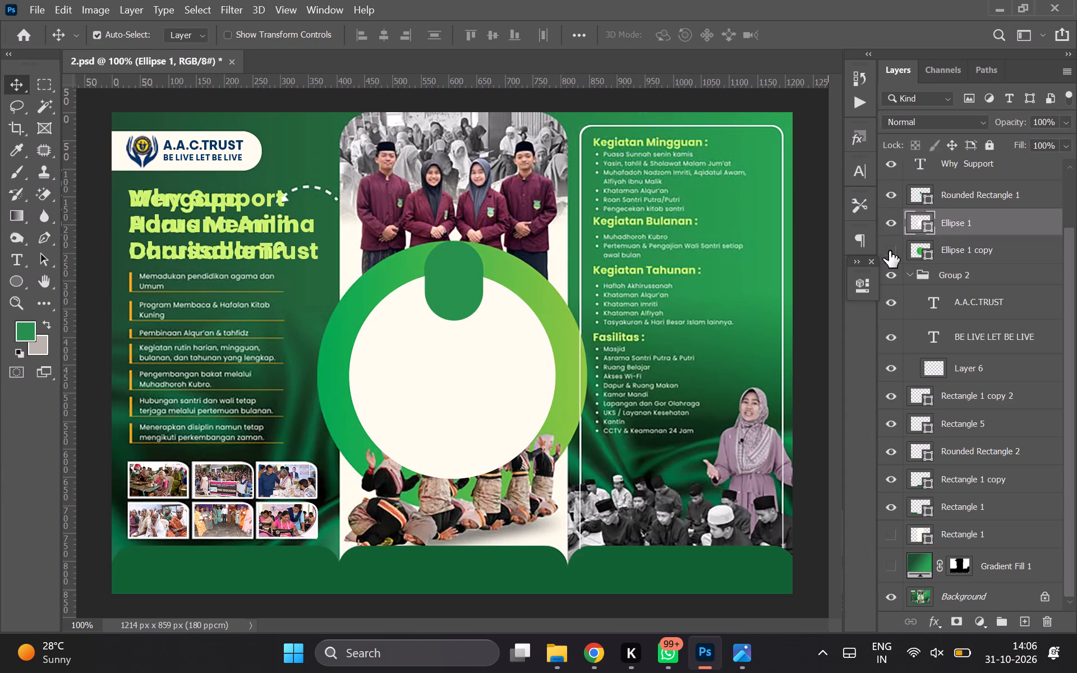
pyautogui.click(889, 251)
# Make Ellipse 1 copy the active layer and load the outline of the inner Ellipse 1 circle as a selection.
pyautogui.click(921, 246)
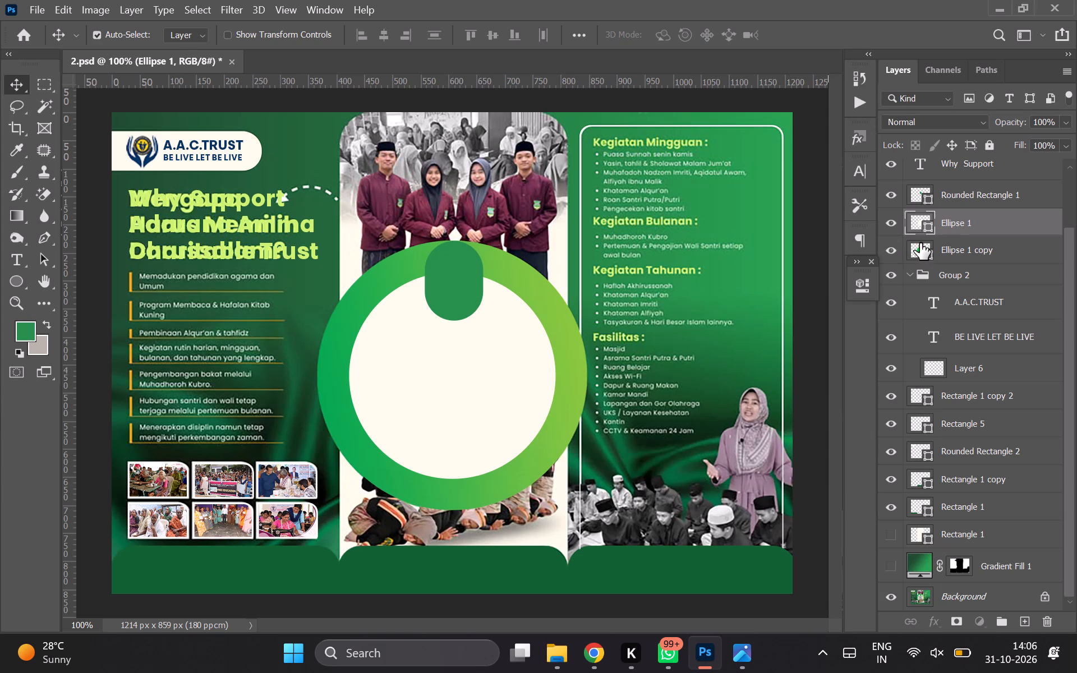
pyautogui.keyDown('ctrl'); pyautogui.click(918, 228); pyautogui.keyUp('ctrl')
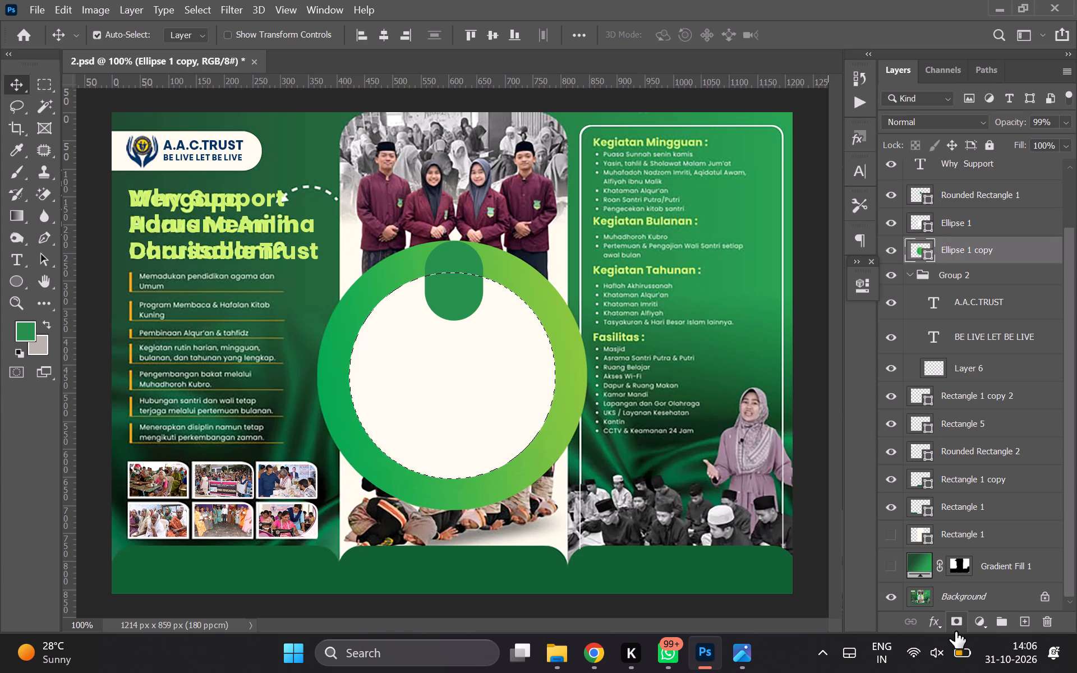
# Mask Ellipse 1 copy with the inner-circle selection, inverted to leave only the outer ring, and hide Ellipse 1 and Rounded Rectangle 1.
pyautogui.click(955, 631)
pyautogui.click(894, 223)
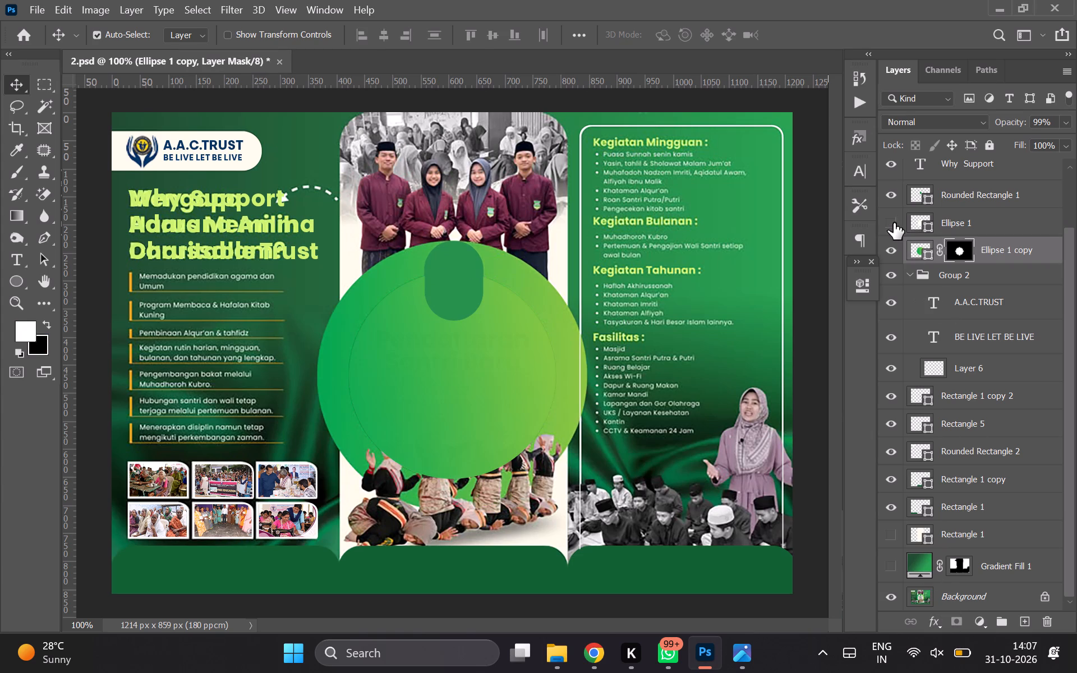
pyautogui.click(890, 196)
pyautogui.click(486, 374)
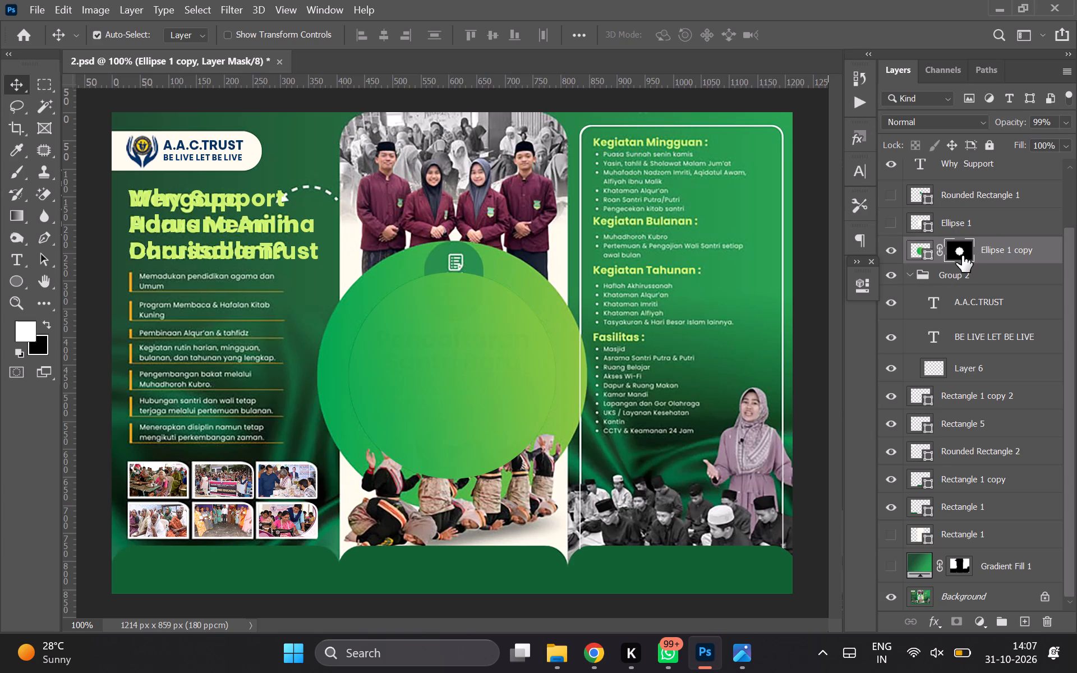
pyautogui.hotkey('ctrl', 'i')
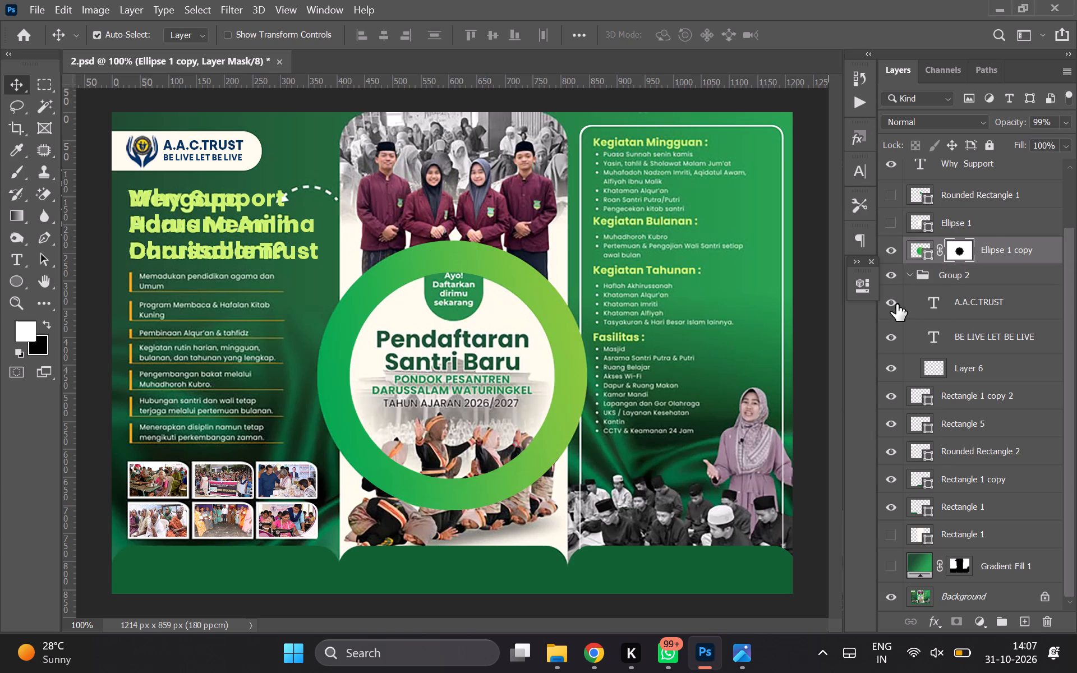
# Toggle the visibility of the Ellipse 1 layer to check the inner circle against the masked ring.
pyautogui.click(892, 218)
pyautogui.click(892, 218)
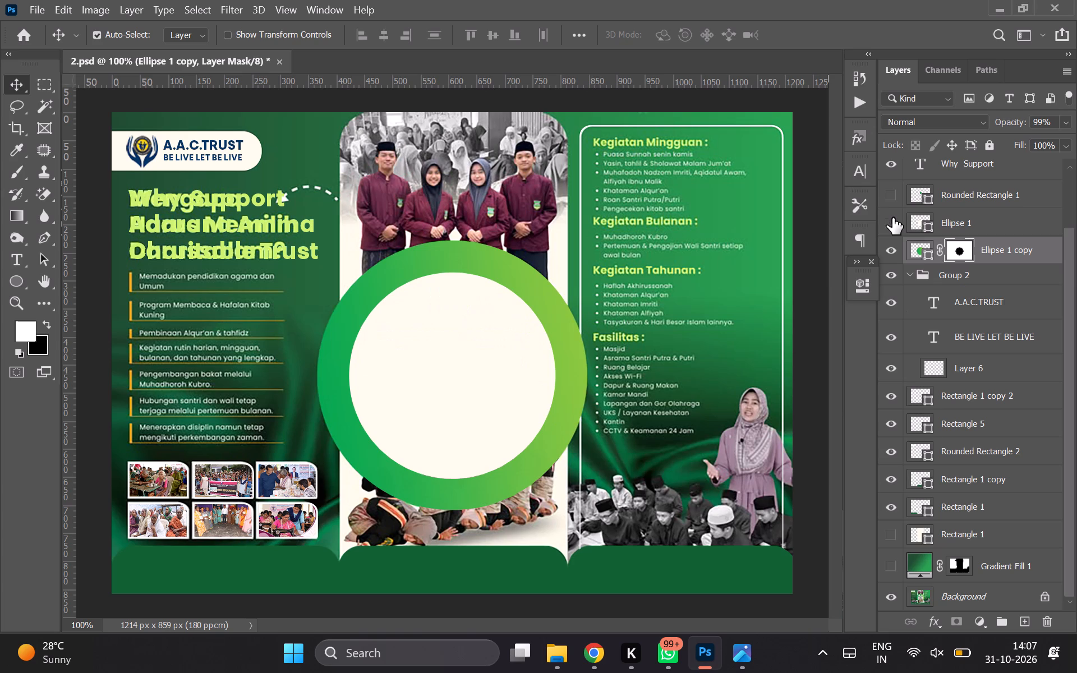
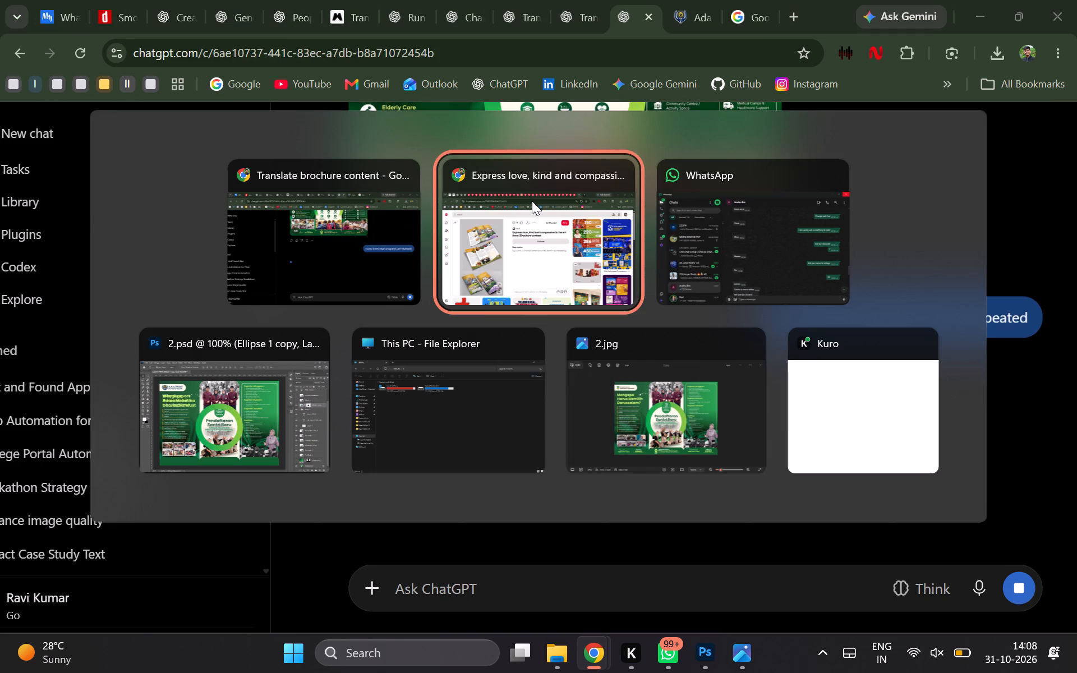
pyautogui.hotkey('alt', 'Tab')
pyautogui.hotkey('alt', 'Tab')
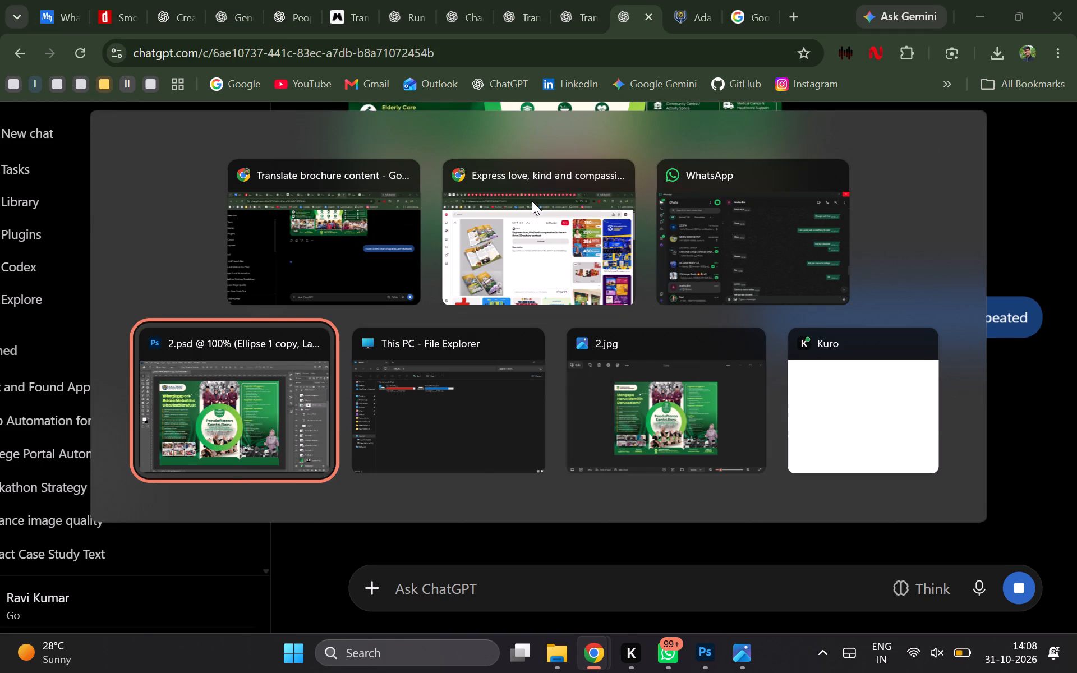
pyautogui.click(736, 638)
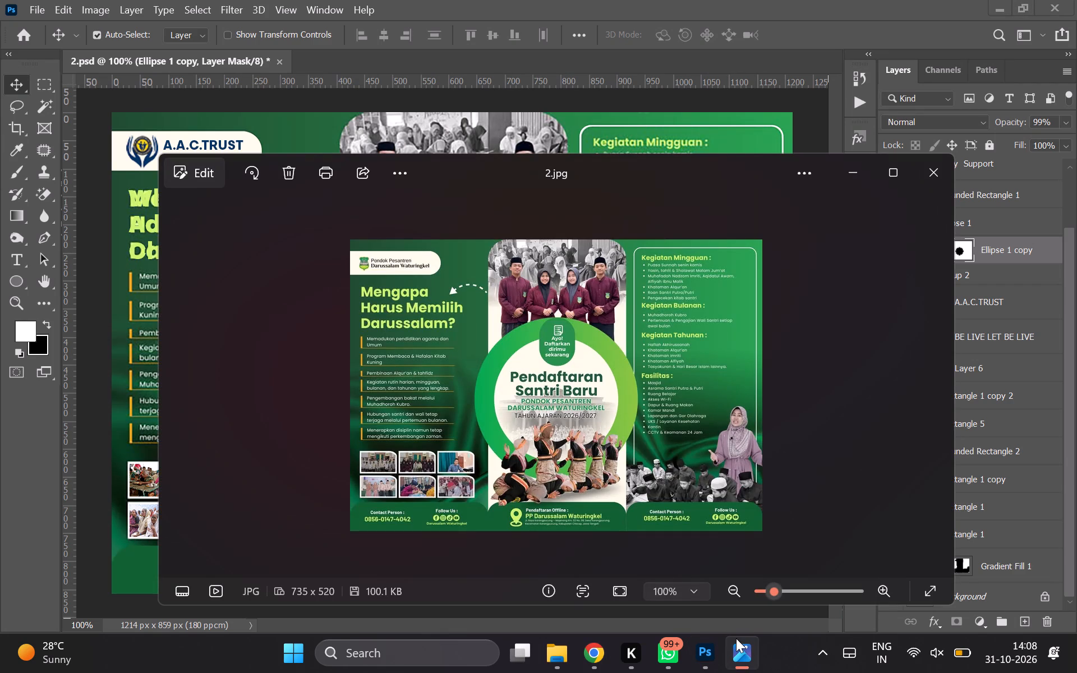
pyautogui.click(736, 638)
# Open smi.psd from the recent files and hide its grid and guides, checking it against the 2.jpg reference.
pyautogui.click(24, 38)
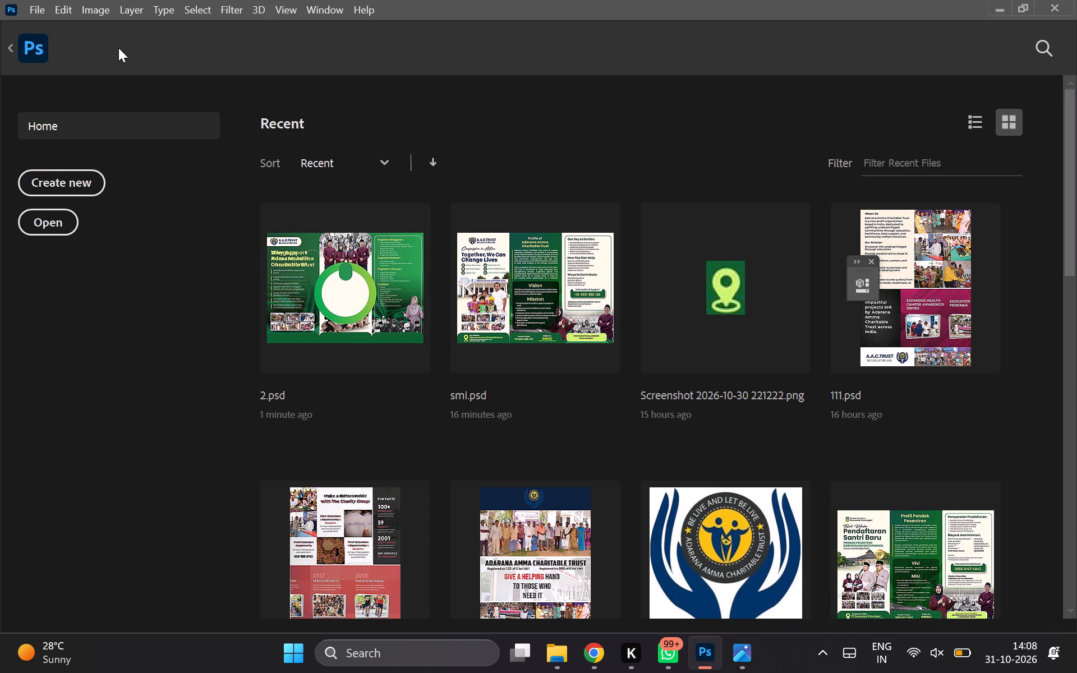
pyautogui.click(493, 285)
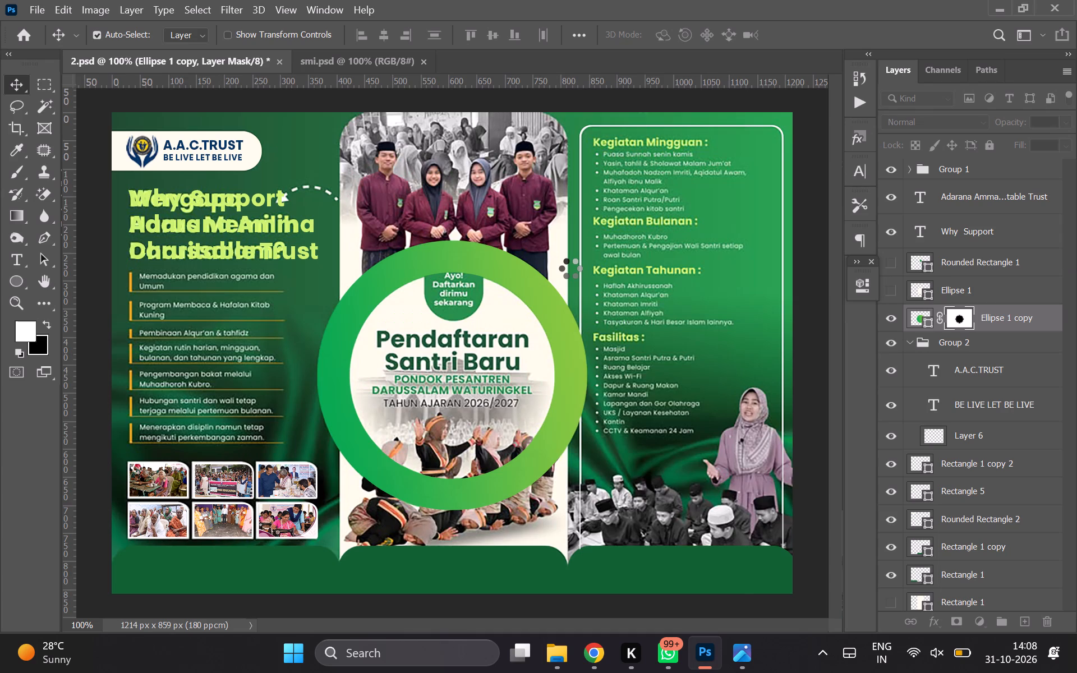
pyautogui.hotkey('ctrl', 'h')
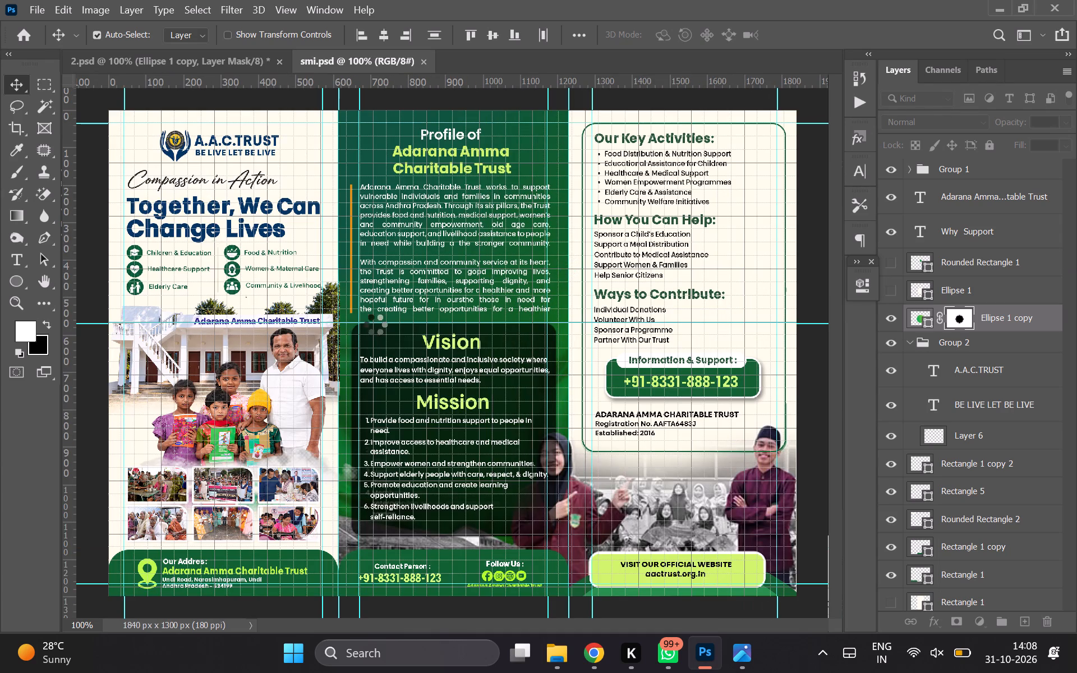
pyautogui.press('v')
pyautogui.hotkey('alt', 'Tab')
pyautogui.hotkey('alt', 'Tab')
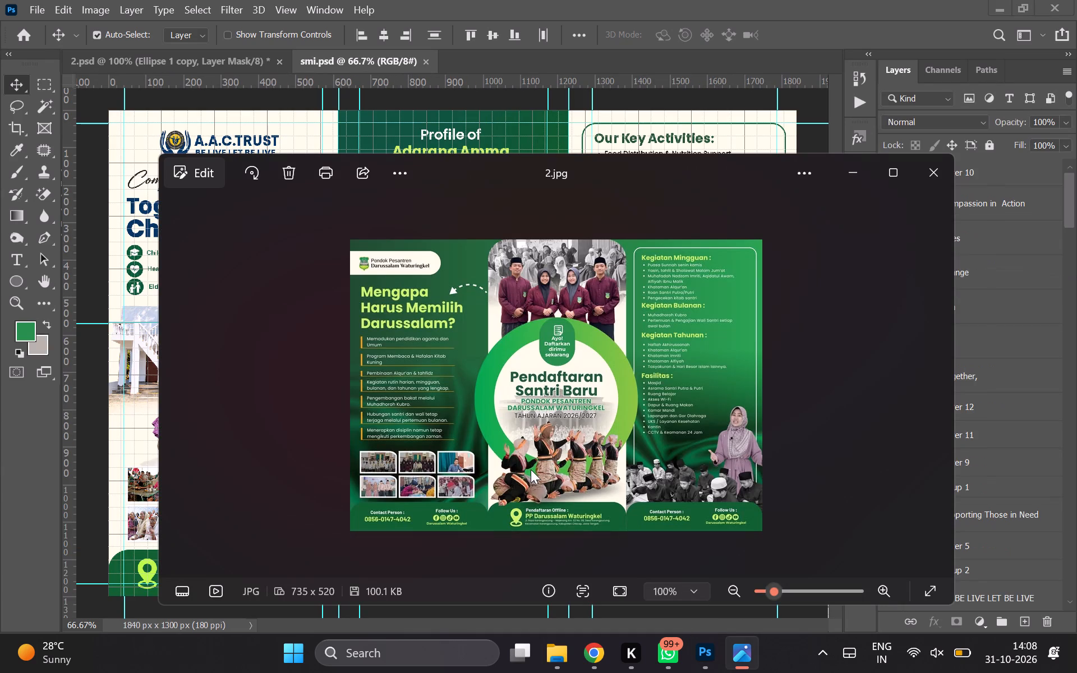
pyautogui.click(518, 445)
pyautogui.hotkey('alt', 'Tab')
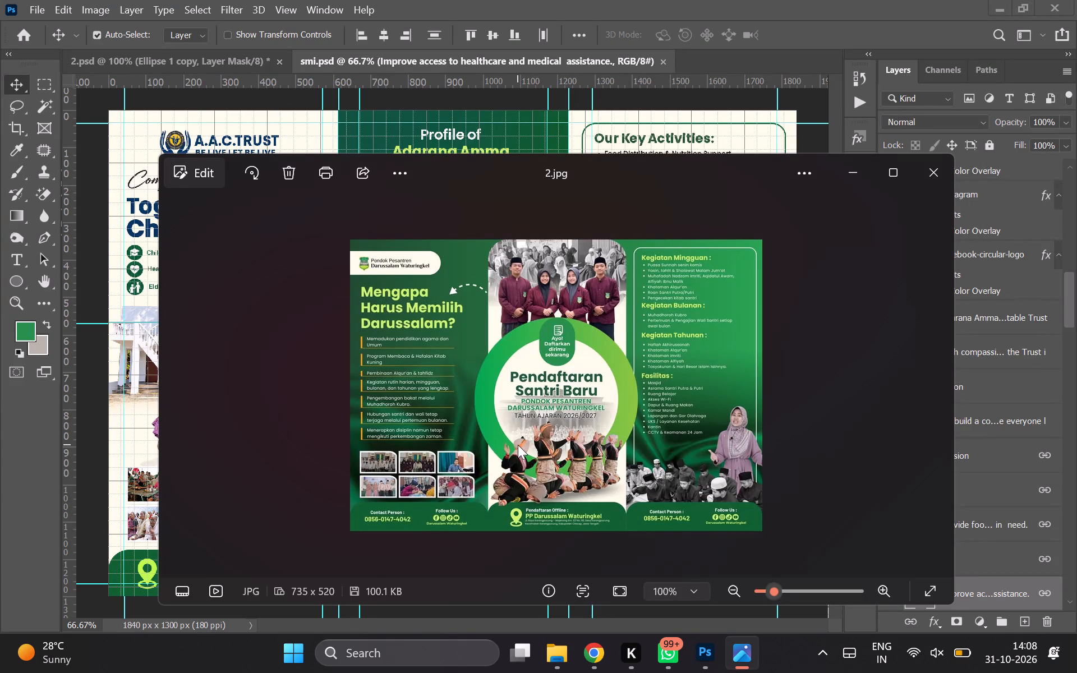
pyautogui.hotkey('alt', 'Tab')
pyautogui.click(473, 412)
pyautogui.hotkey('ctrl', 'h')
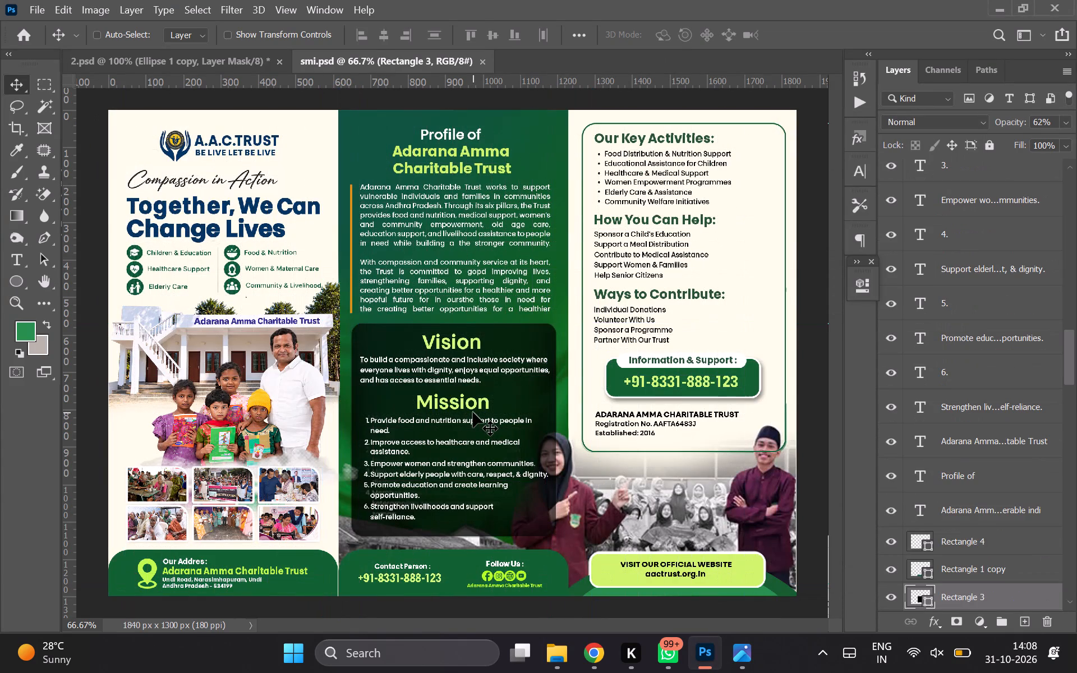
# Copy the linked location pin and address text block from smi.psd onto the centre panel's green footer in 2.psd.
pyautogui.click(232, 570)
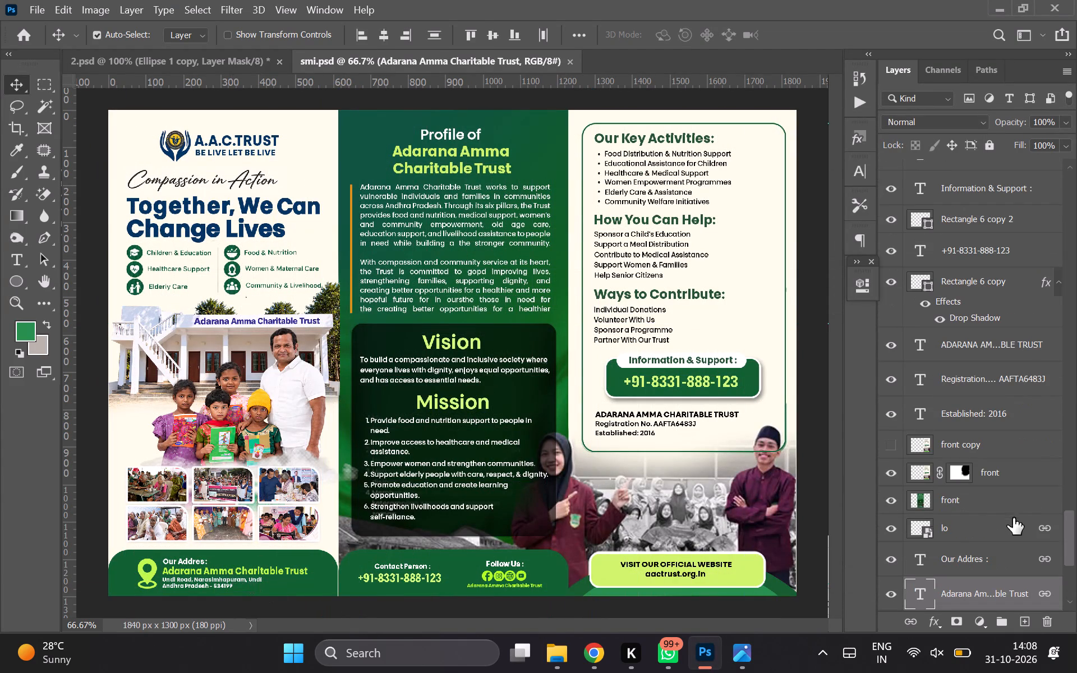
pyautogui.keyDown('ctrl'); pyautogui.moveTo(218, 570); pyautogui.dragTo(507, 99); pyautogui.keyUp('ctrl')
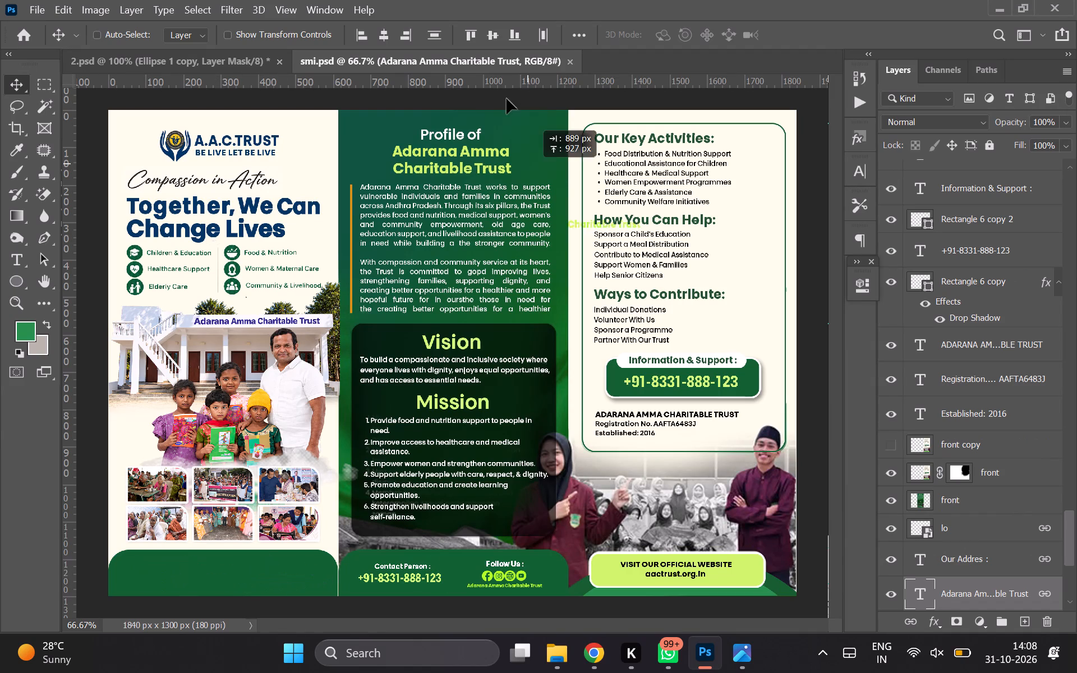
pyautogui.keyDown('ctrl'); pyautogui.moveTo(507, 99); pyautogui.dragTo(556, 448); pyautogui.keyUp('ctrl')
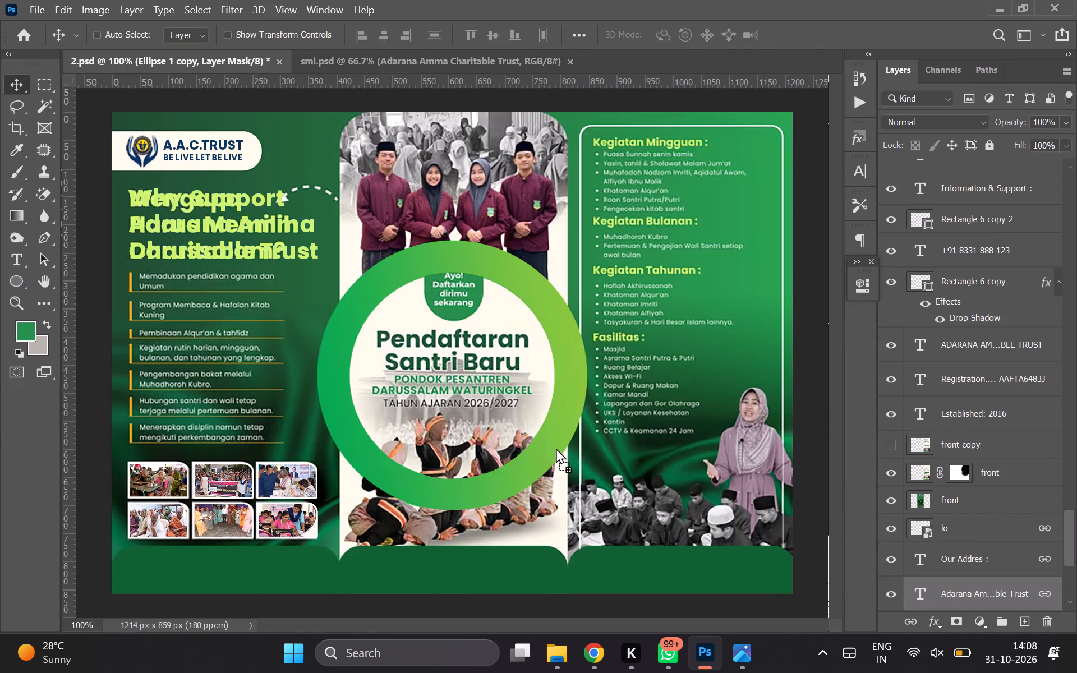
pyautogui.keyDown('ctrl'); pyautogui.moveTo(556, 448); pyautogui.dragTo(496, 535); pyautogui.keyUp('ctrl')
pyautogui.keyDown('ctrl'); pyautogui.moveTo(500, 541); pyautogui.dragTo(503, 566); pyautogui.keyUp('ctrl')
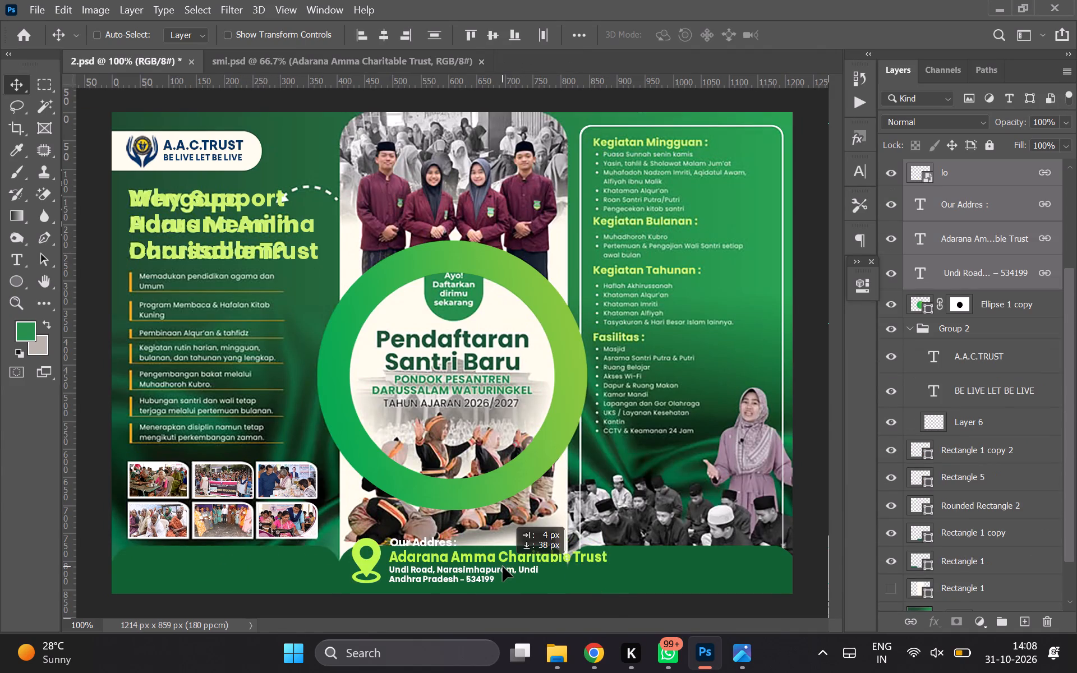
pyautogui.keyDown('ctrl'); pyautogui.moveTo(503, 566); pyautogui.dragTo(503, 568); pyautogui.keyUp('ctrl')
# Scale the copied address block down to about 76% and position it within the centre panel's green footer.
pyautogui.hotkey('ctrl', 't')
pyautogui.hotkey('ctrl', '=')
pyautogui.hotkey('ctrl', '=')
pyautogui.scroll(-2, 503, 568)
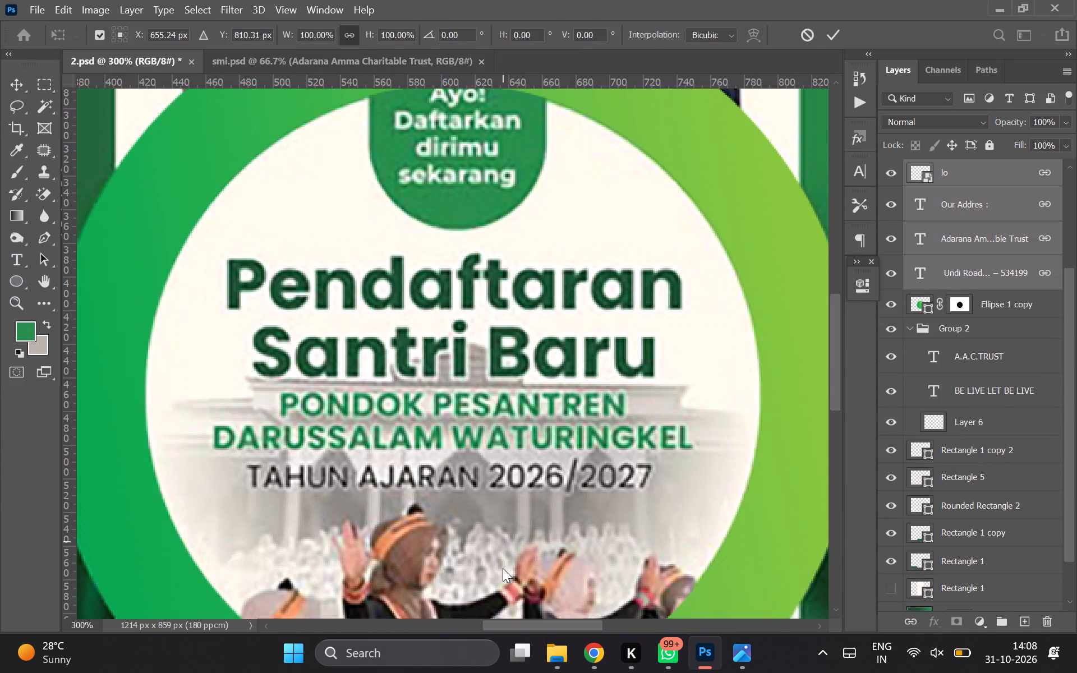
pyautogui.hotkey('ctrl', '0')
pyautogui.moveTo(616, 580); pyautogui.dragTo(572, 581)
pyautogui.click(520, 571)
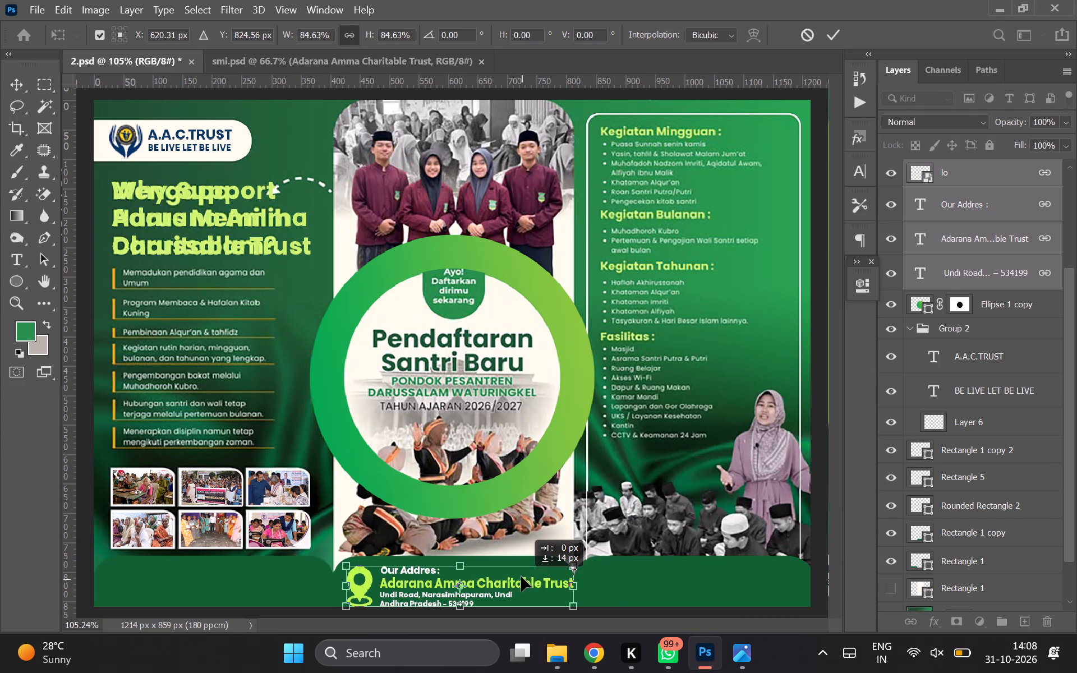
pyautogui.moveTo(571, 578); pyautogui.dragTo(554, 581)
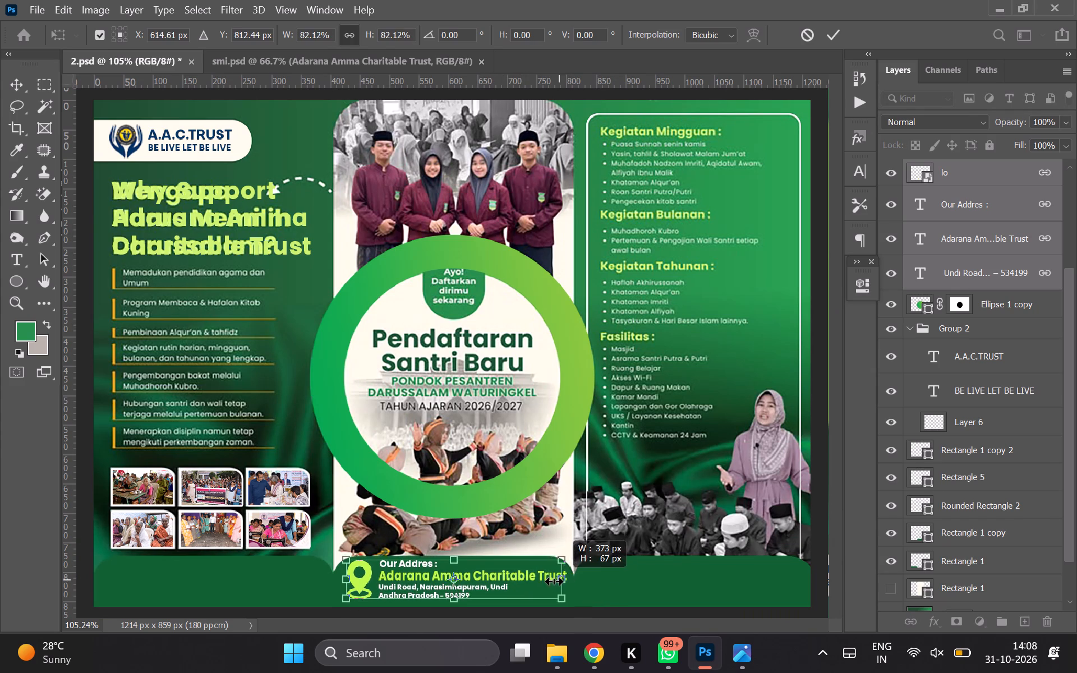
pyautogui.moveTo(554, 581); pyautogui.dragTo(549, 582)
pyautogui.click(509, 574)
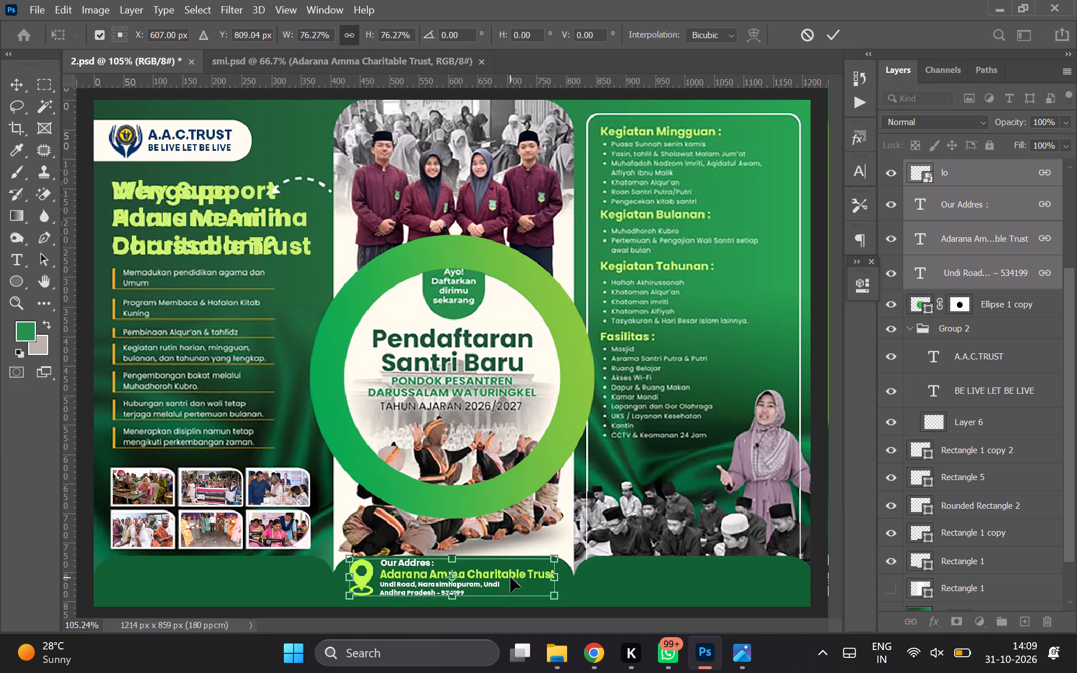
pyautogui.press('Down')
pyautogui.press('Down')
pyautogui.press('Down')
pyautogui.press('Down')
pyautogui.press('Down')
pyautogui.press('Down')
pyautogui.press('Down')
pyautogui.press('Down')
pyautogui.press('Down')
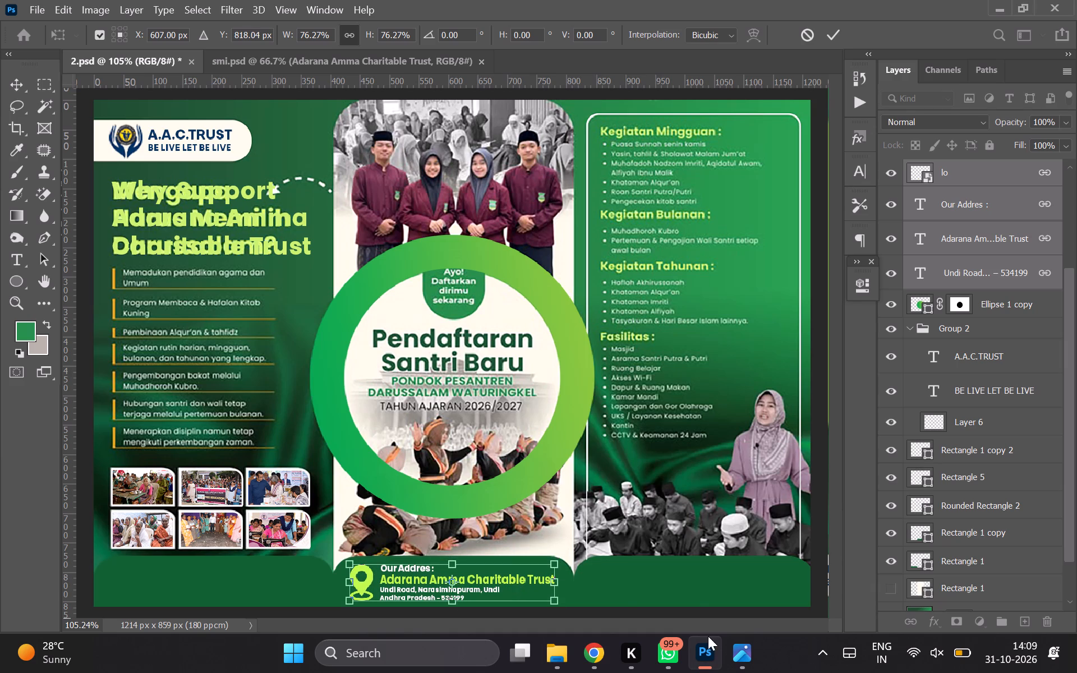
pyautogui.press('Return')
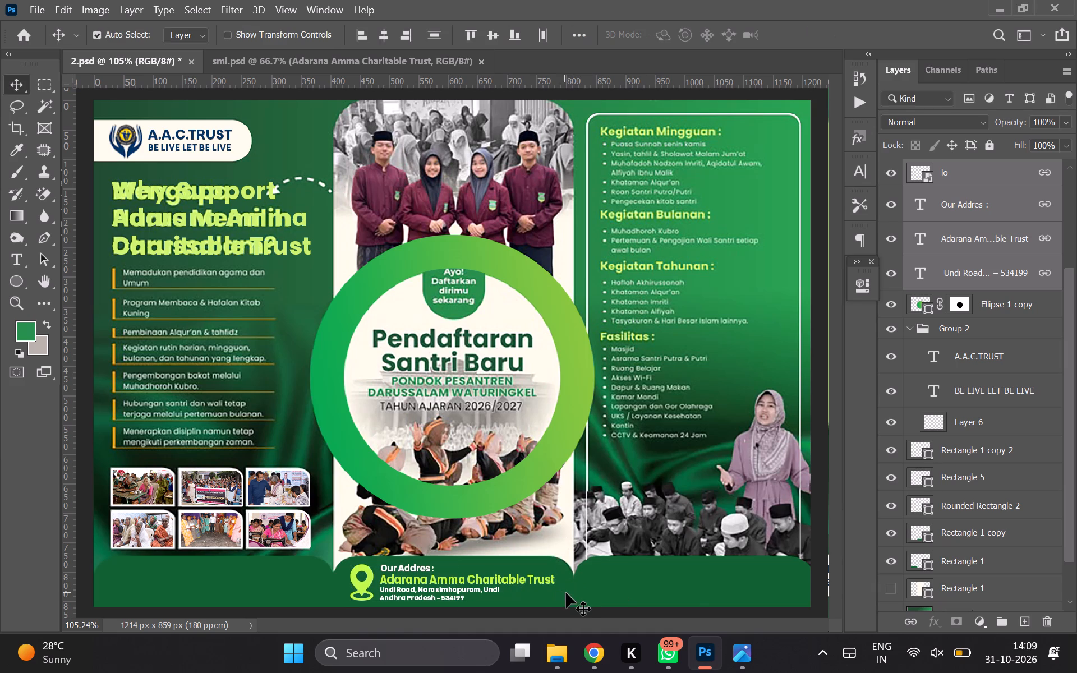
# Hide the Rectangle 1 copy layer to expose the old centre footer content.
pyautogui.click(566, 593)
pyautogui.click(898, 536)
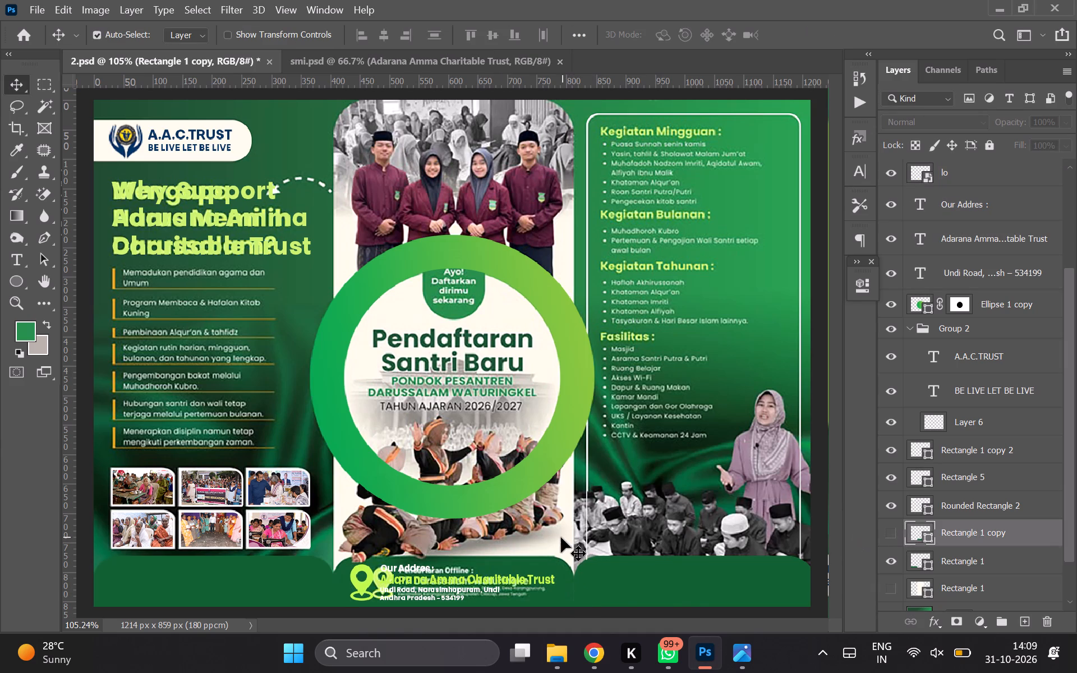
# Move the address block about 32 px to the right so its pin sits over the old location pin.
pyautogui.moveTo(365, 581); pyautogui.dragTo(381, 581)
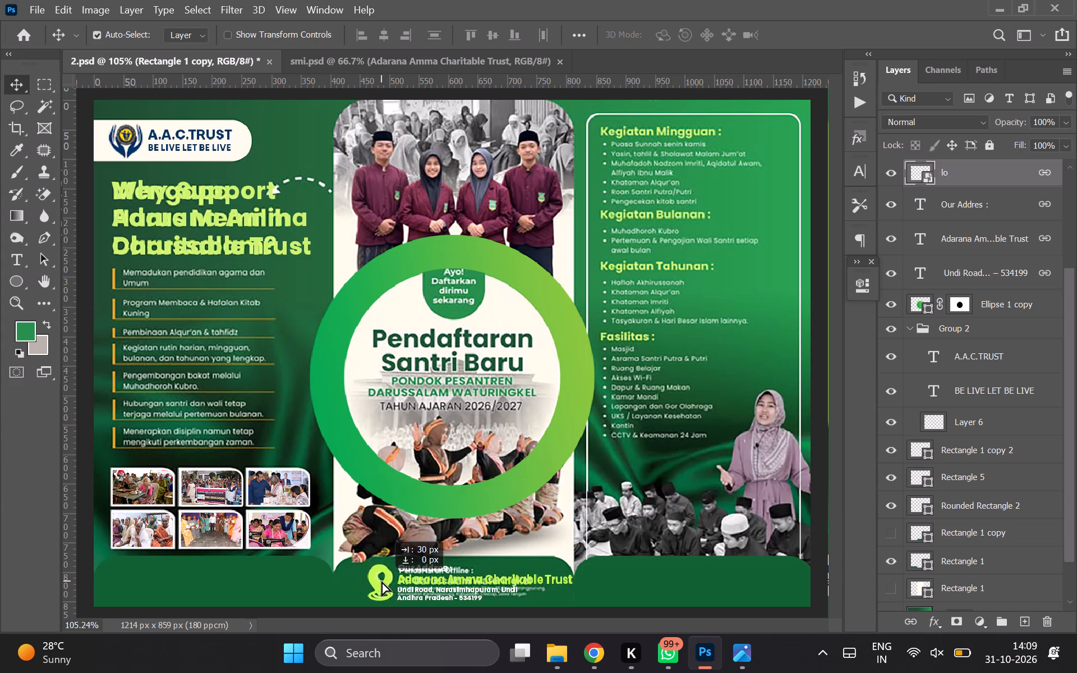
pyautogui.moveTo(381, 581); pyautogui.dragTo(384, 581)
# Scale the address block in the centre panel's footer down to about 90%, keeping its pin over the old location pin.
pyautogui.hotkey('ctrl', '=')
pyautogui.hotkey('ctrl', '=')
pyautogui.hotkey('ctrl', '=')
pyautogui.scroll(-20, 384, 581)
pyautogui.scroll(-7, 384, 581)
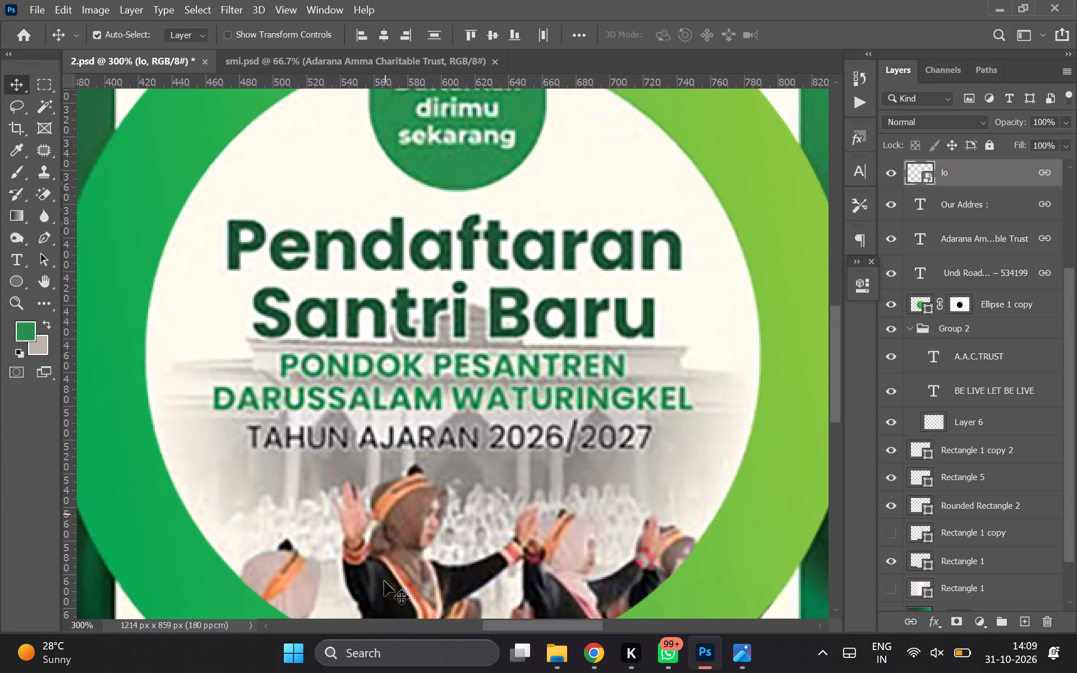
pyautogui.scroll(-20, 384, 581)
pyautogui.scroll(-20, 384, 581)
pyautogui.scroll(-19, 384, 581)
pyautogui.hotkey('ctrl', 't')
pyautogui.scroll(-2, 384, 581)
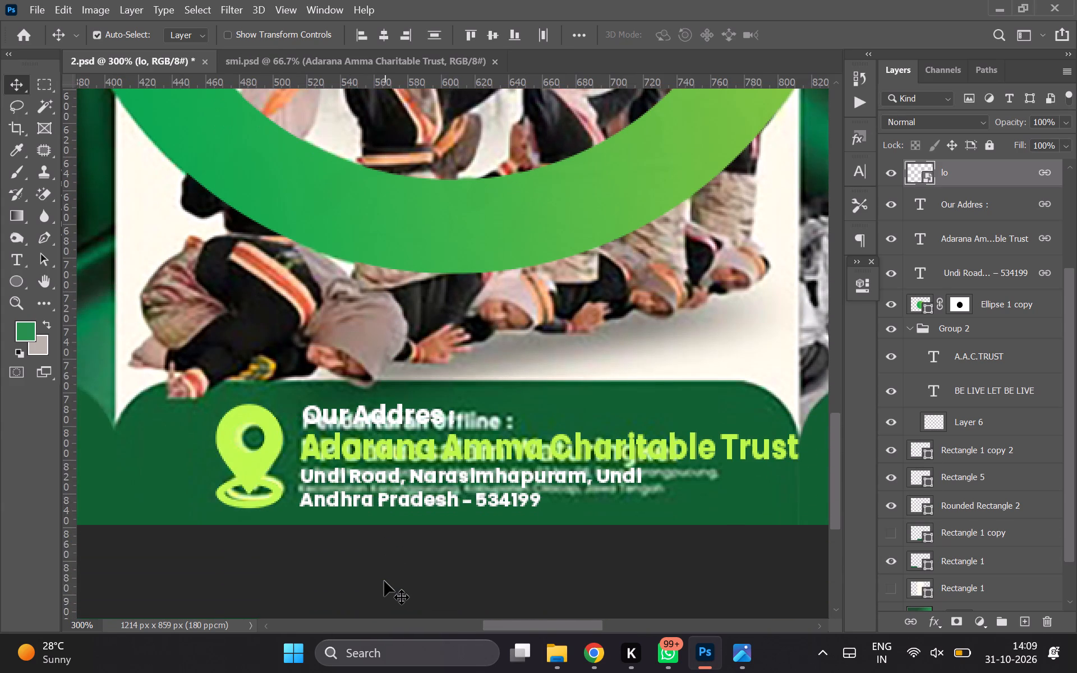
pyautogui.scroll(5, 514, 344)
pyautogui.hscroll(-14, 514, 344)
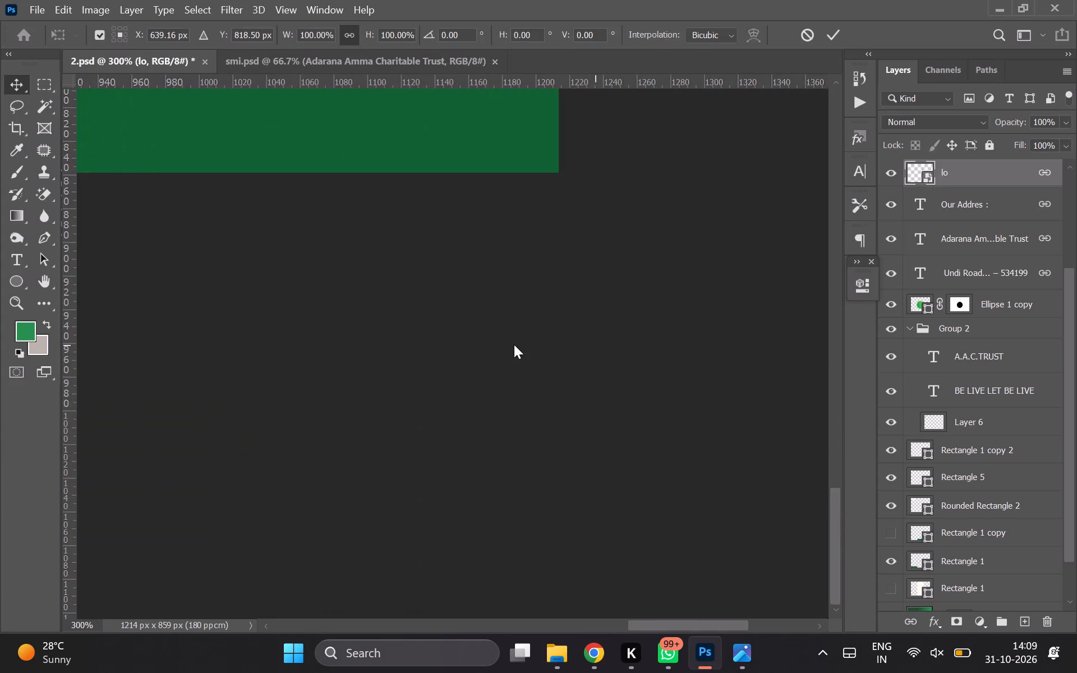
pyautogui.hscroll(-4, 514, 344)
pyautogui.hscroll(-19, 514, 344)
pyautogui.hscroll(1, 514, 344)
pyautogui.scroll(2, 514, 344)
pyautogui.hscroll(1, 514, 344)
pyautogui.hscroll(-12, 514, 344)
pyautogui.hscroll(3, 514, 344)
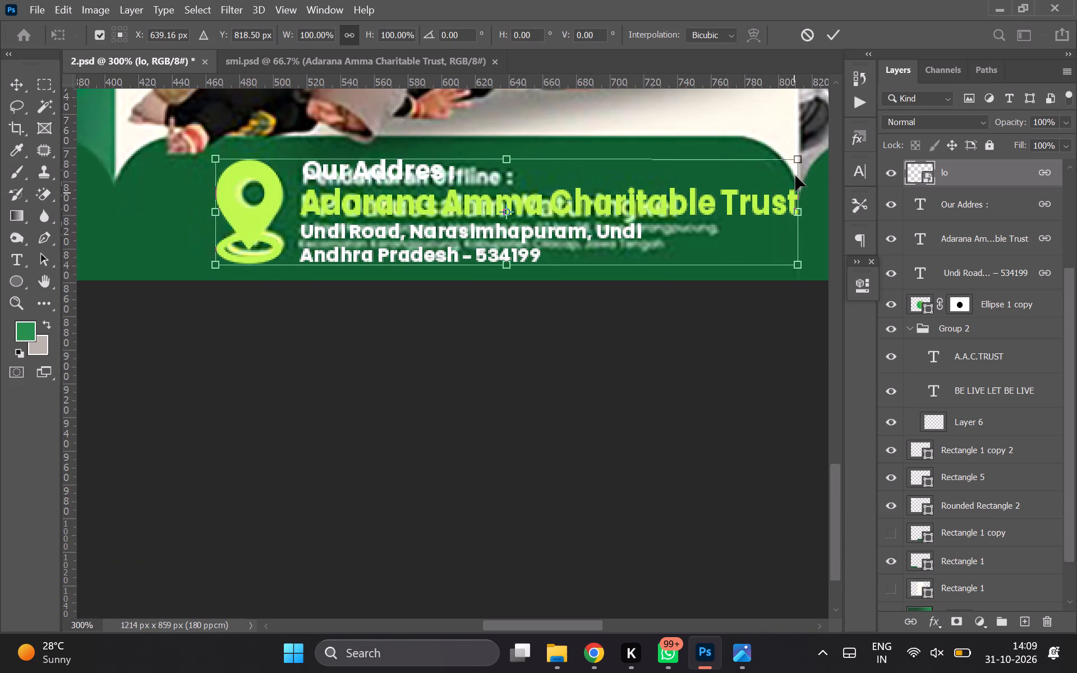
pyautogui.moveTo(796, 159); pyautogui.dragTo(754, 172)
pyautogui.moveTo(574, 190); pyautogui.dragTo(582, 188)
pyautogui.press('Up')
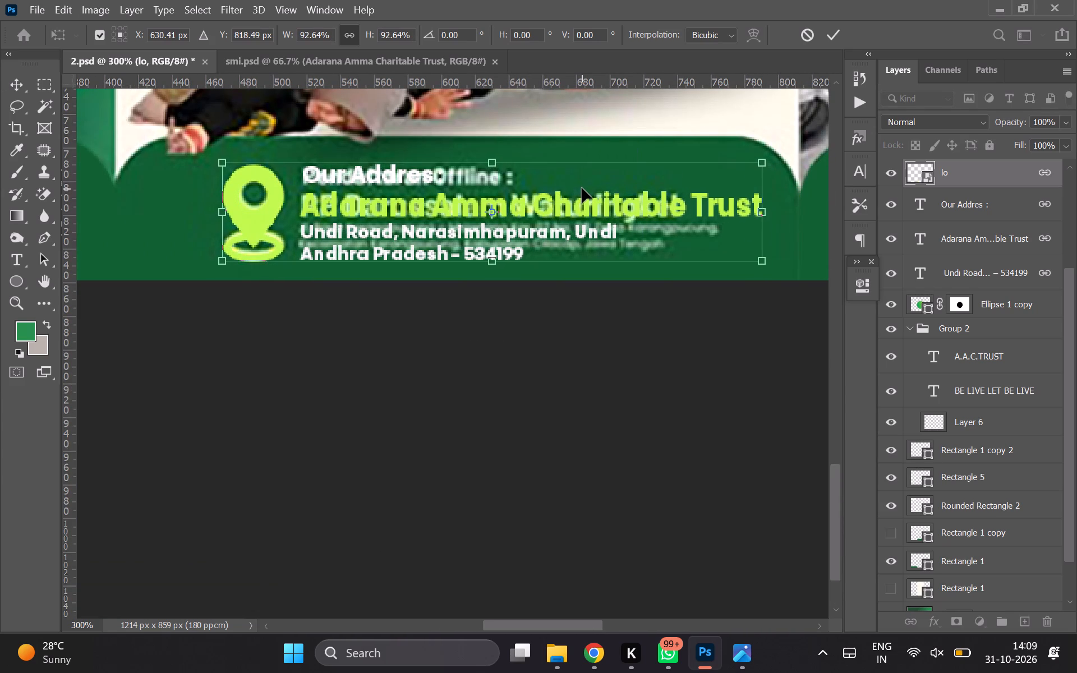
pyautogui.moveTo(763, 167); pyautogui.dragTo(762, 167)
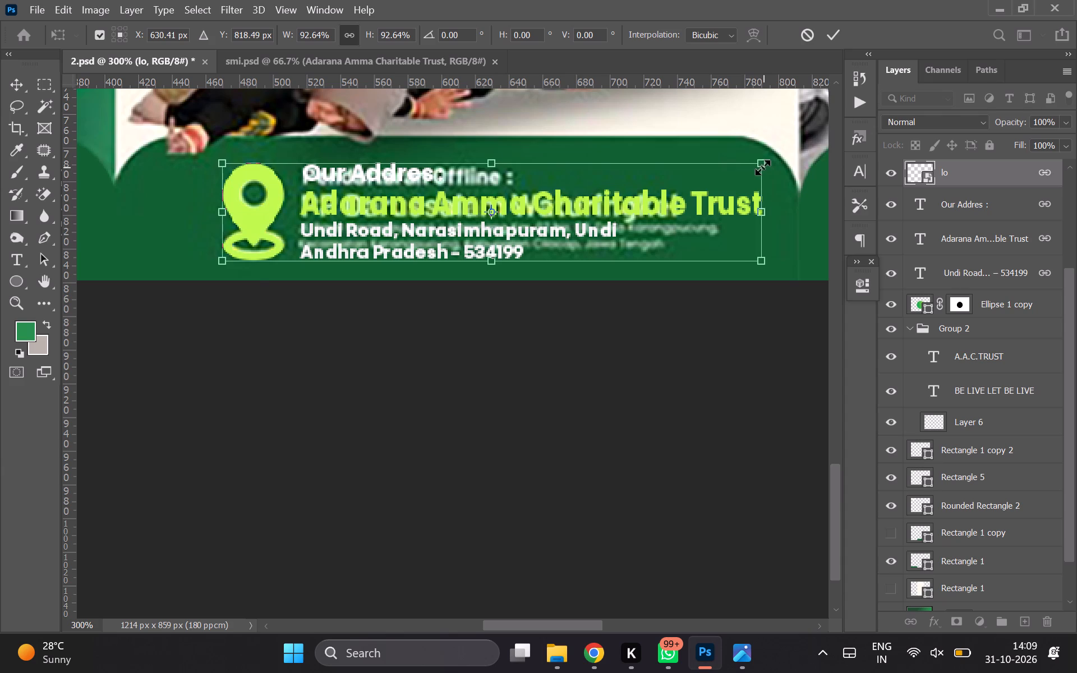
pyautogui.moveTo(762, 167); pyautogui.dragTo(753, 172)
pyautogui.moveTo(757, 163); pyautogui.dragTo(754, 164)
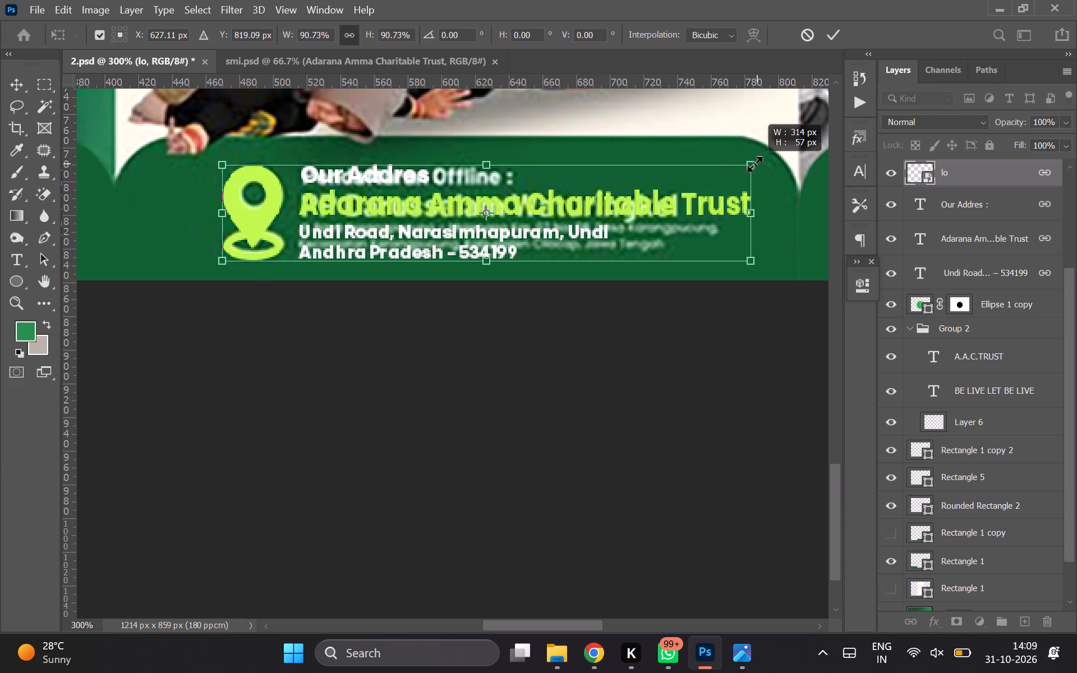
pyautogui.moveTo(754, 164); pyautogui.dragTo(751, 166)
pyautogui.doubleClick(615, 194)
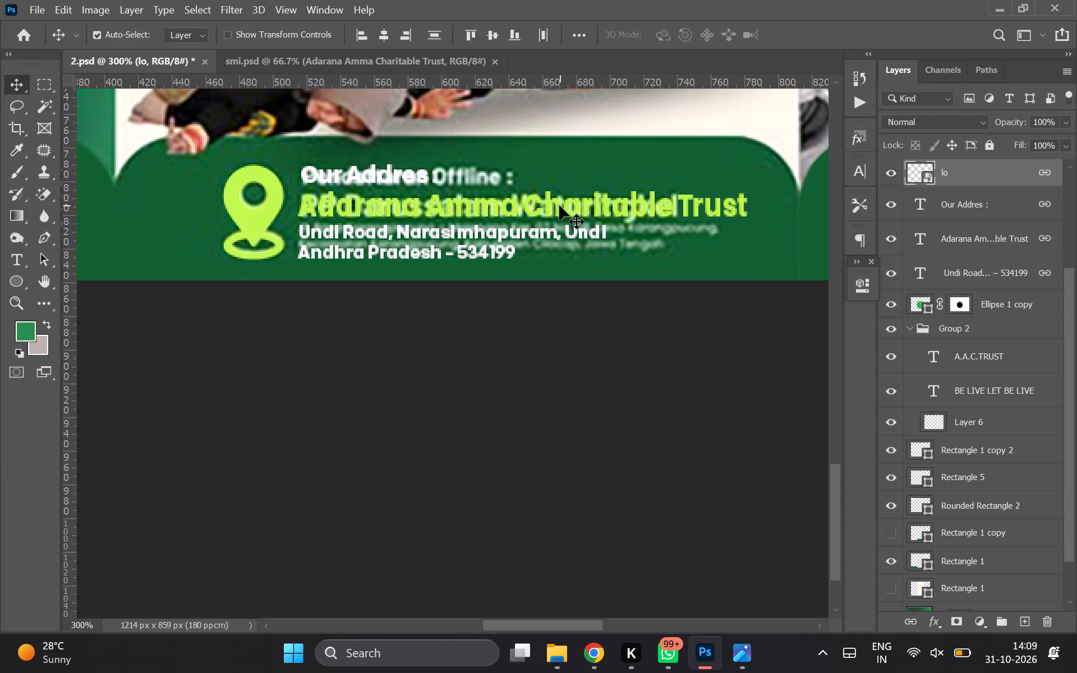
# Nudge the address block about 10 px to the left in the centre panel's footer.
pyautogui.hotkey('shift', 'Left')
pyautogui.hotkey('shift', 'Left')
pyautogui.hotkey('shift', 'Right')
# In smi.psd, link the Contact Person, phone number, Follow Us, four social icon and small trust name layers of the footer.
pyautogui.hotkey('ctrl', '-')
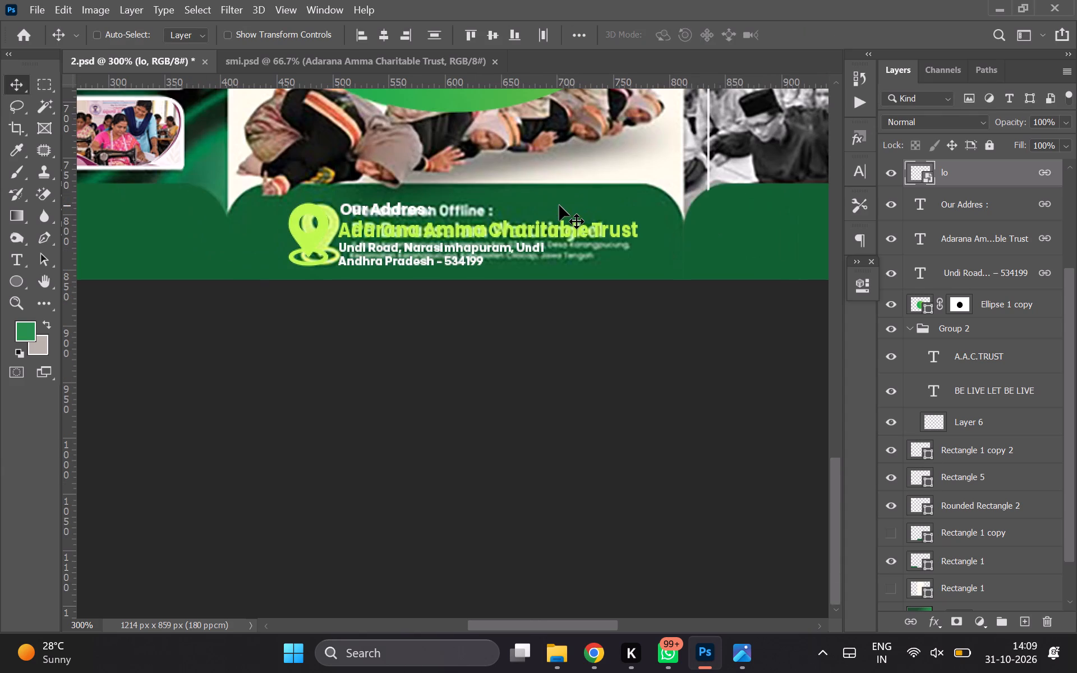
pyautogui.hotkey('ctrl', '0')
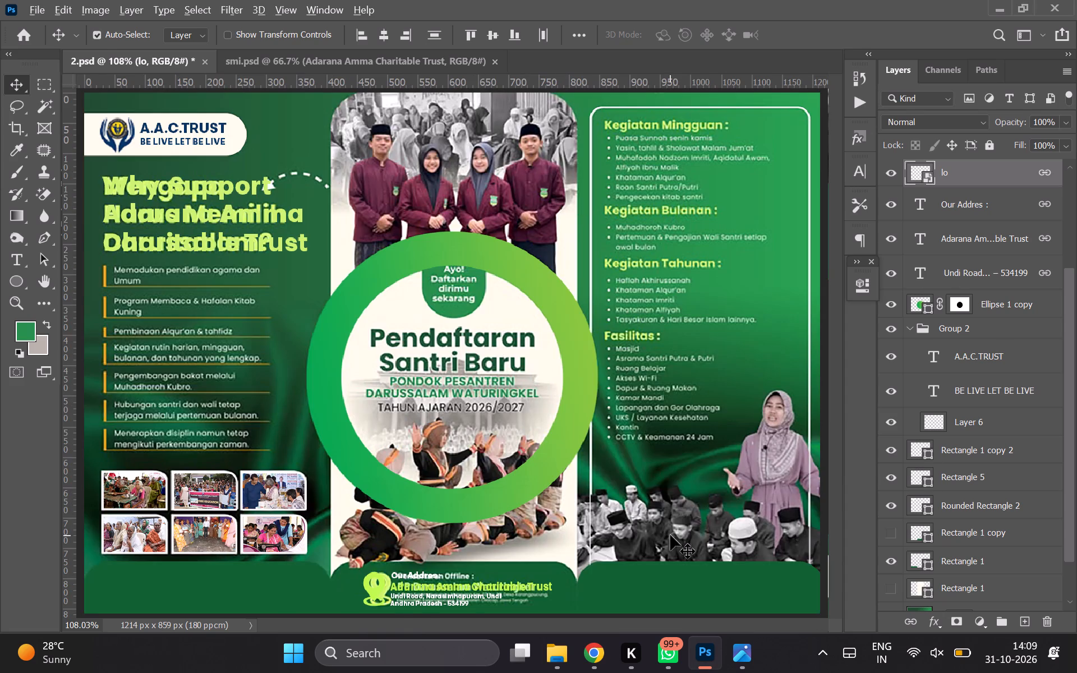
pyautogui.hotkey('alt', 'Tab')
pyautogui.hotkey('alt', 'Tab')
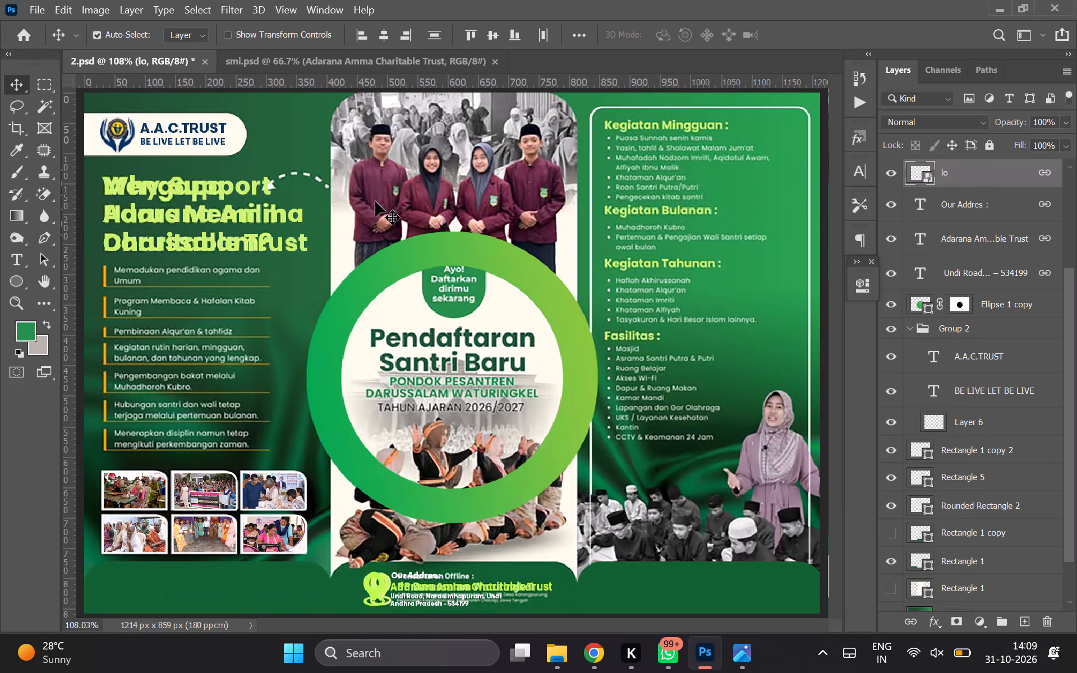
pyautogui.click(241, 59)
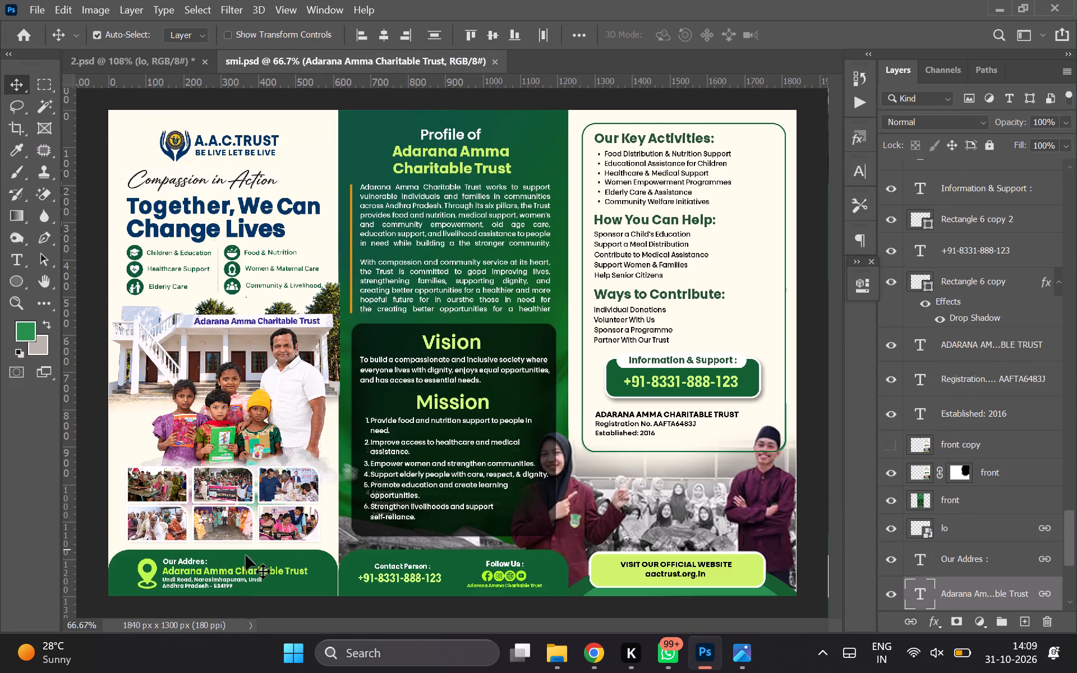
pyautogui.click(392, 569)
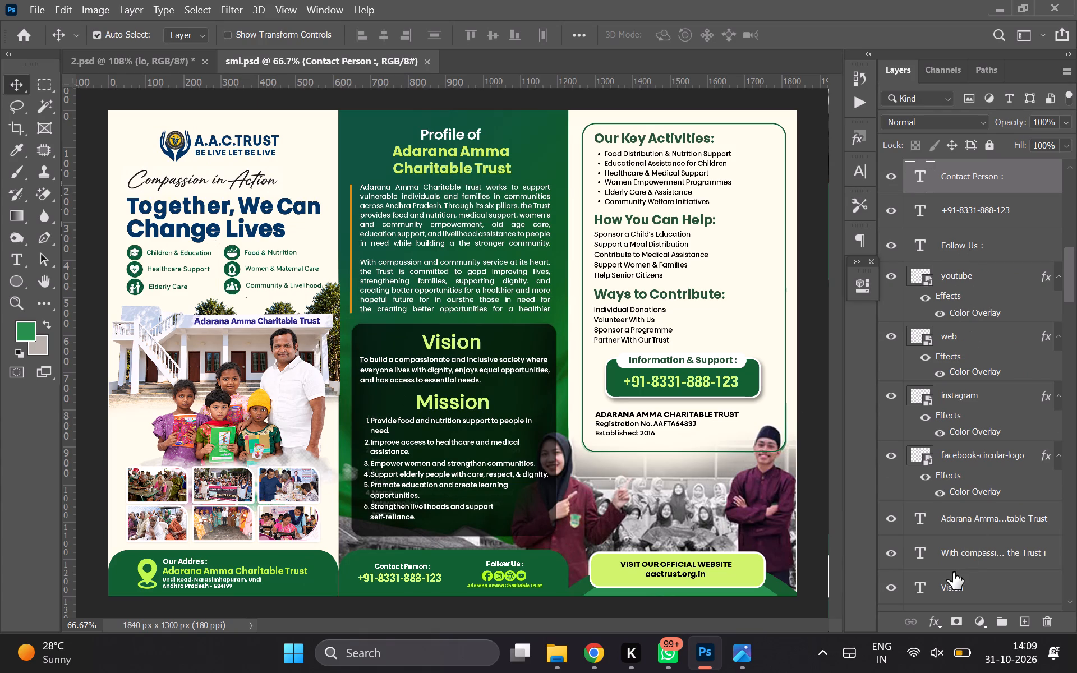
pyautogui.keyDown('shift'); pyautogui.click(981, 503); pyautogui.keyUp('shift')
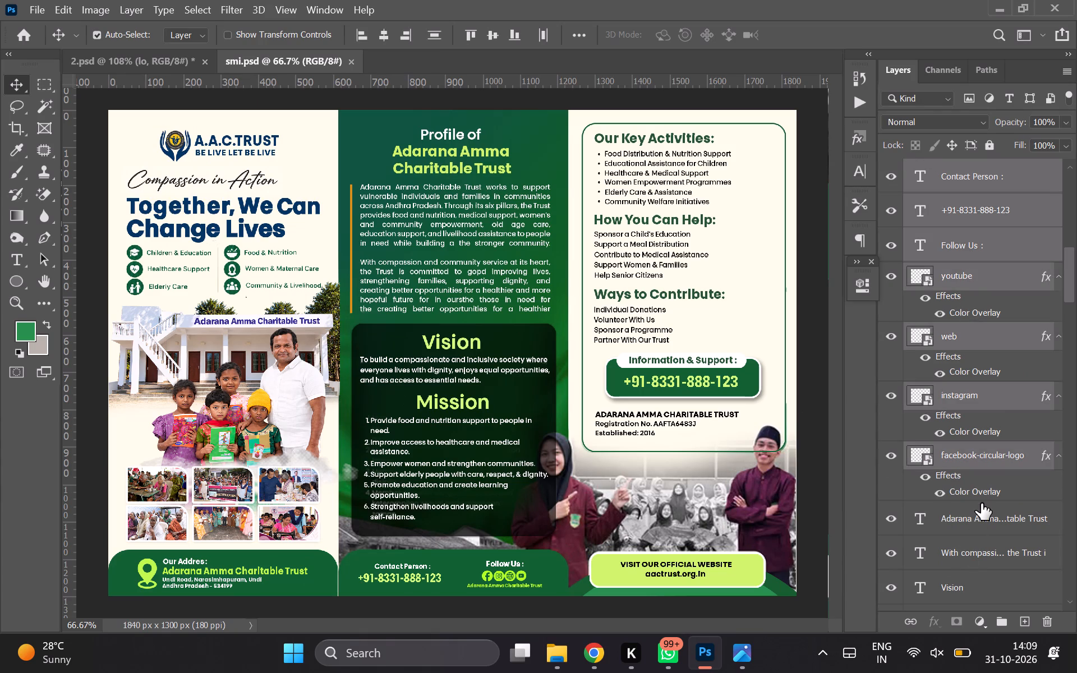
pyautogui.scroll(2, 997, 387)
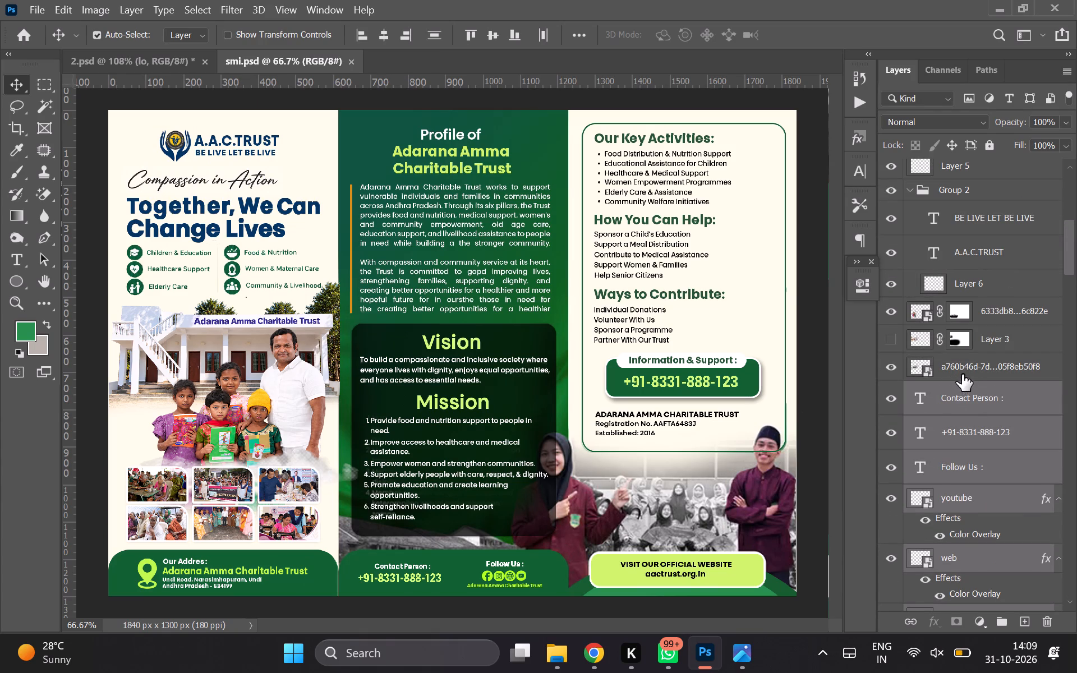
pyautogui.keyDown('ctrl'); pyautogui.moveTo(473, 522); pyautogui.dragTo(510, 501); pyautogui.keyUp('ctrl')
pyautogui.hotkey('ctrl', 'z')
pyautogui.scroll(-2, 914, 488)
pyautogui.keyDown('ctrl'); pyautogui.click(959, 459); pyautogui.keyUp('ctrl')
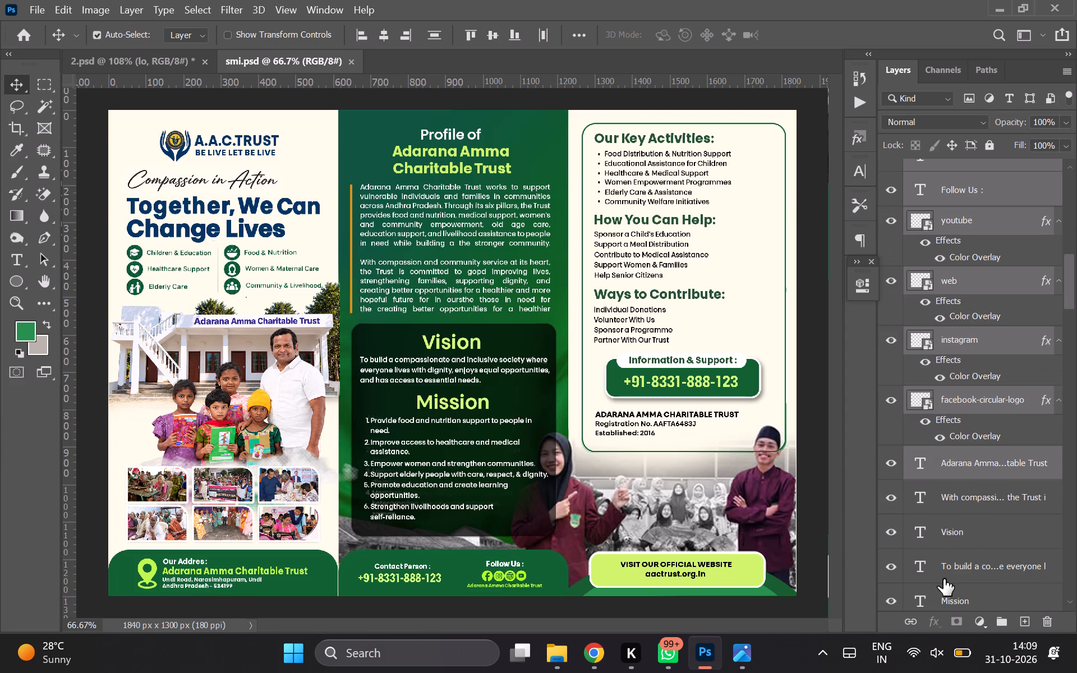
pyautogui.click(909, 615)
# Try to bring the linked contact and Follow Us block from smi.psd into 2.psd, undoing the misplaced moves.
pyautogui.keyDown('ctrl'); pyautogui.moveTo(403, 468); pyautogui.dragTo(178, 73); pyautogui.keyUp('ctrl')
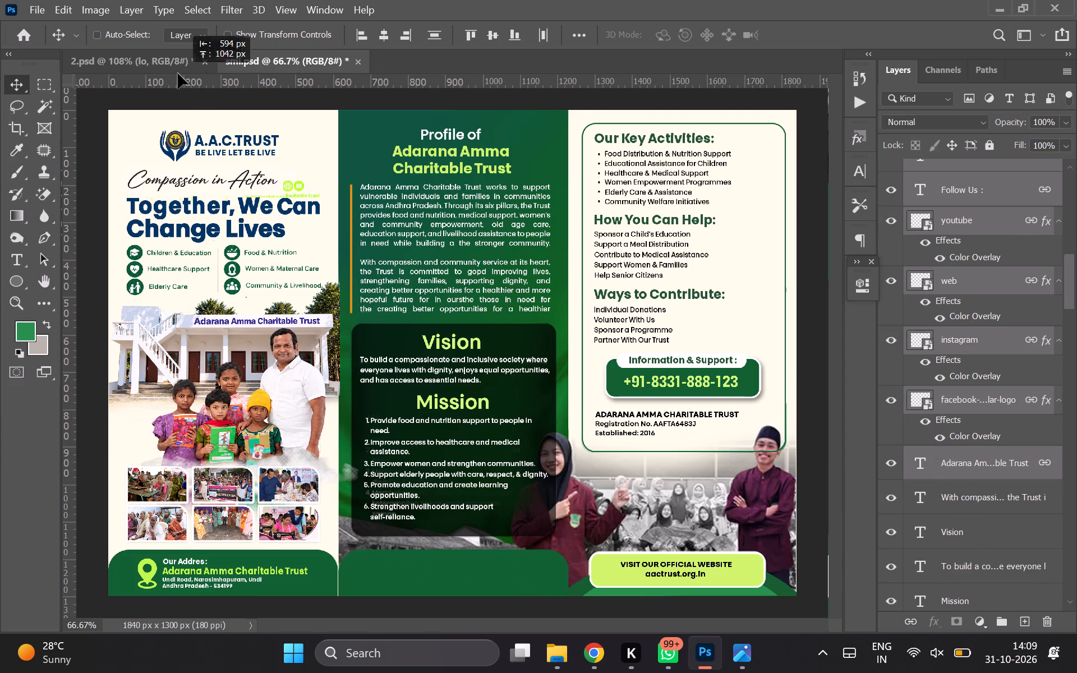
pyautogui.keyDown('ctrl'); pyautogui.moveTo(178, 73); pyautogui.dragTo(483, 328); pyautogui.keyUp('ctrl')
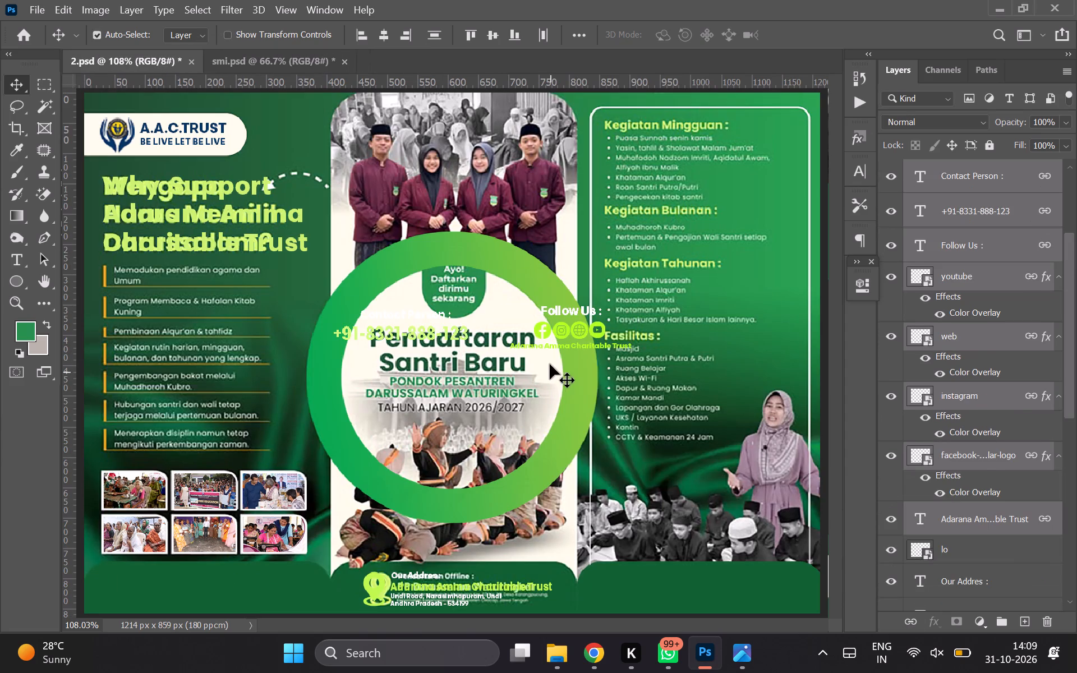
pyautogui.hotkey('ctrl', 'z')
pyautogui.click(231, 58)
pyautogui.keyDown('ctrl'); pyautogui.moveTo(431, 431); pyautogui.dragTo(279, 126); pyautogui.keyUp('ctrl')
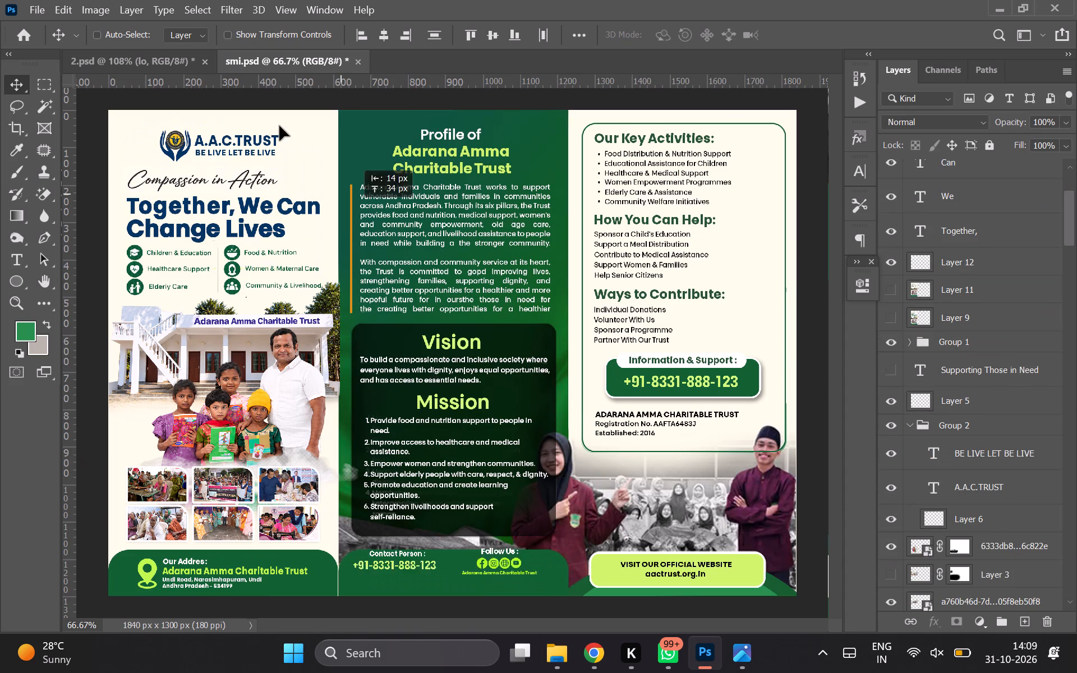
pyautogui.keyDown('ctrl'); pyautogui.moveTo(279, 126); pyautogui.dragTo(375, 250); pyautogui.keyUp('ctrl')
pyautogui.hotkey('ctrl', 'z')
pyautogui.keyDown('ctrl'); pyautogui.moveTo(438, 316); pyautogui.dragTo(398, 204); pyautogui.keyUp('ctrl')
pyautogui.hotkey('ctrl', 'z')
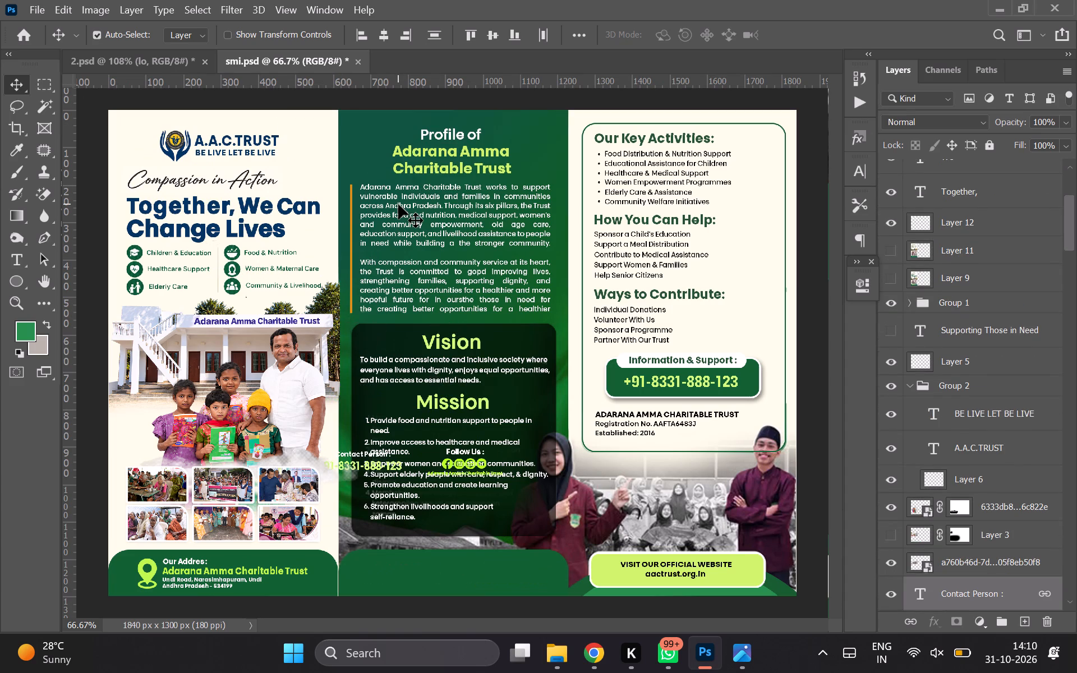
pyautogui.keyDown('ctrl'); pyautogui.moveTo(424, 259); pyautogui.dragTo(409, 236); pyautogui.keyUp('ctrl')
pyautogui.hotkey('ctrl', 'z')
# Copy the linked contact and Follow Us block from smi.psd onto 2.psd's third-panel footer and scale it down over the old text.
pyautogui.keyDown('ctrl'); pyautogui.moveTo(409, 236); pyautogui.dragTo(271, 108); pyautogui.keyUp('ctrl')
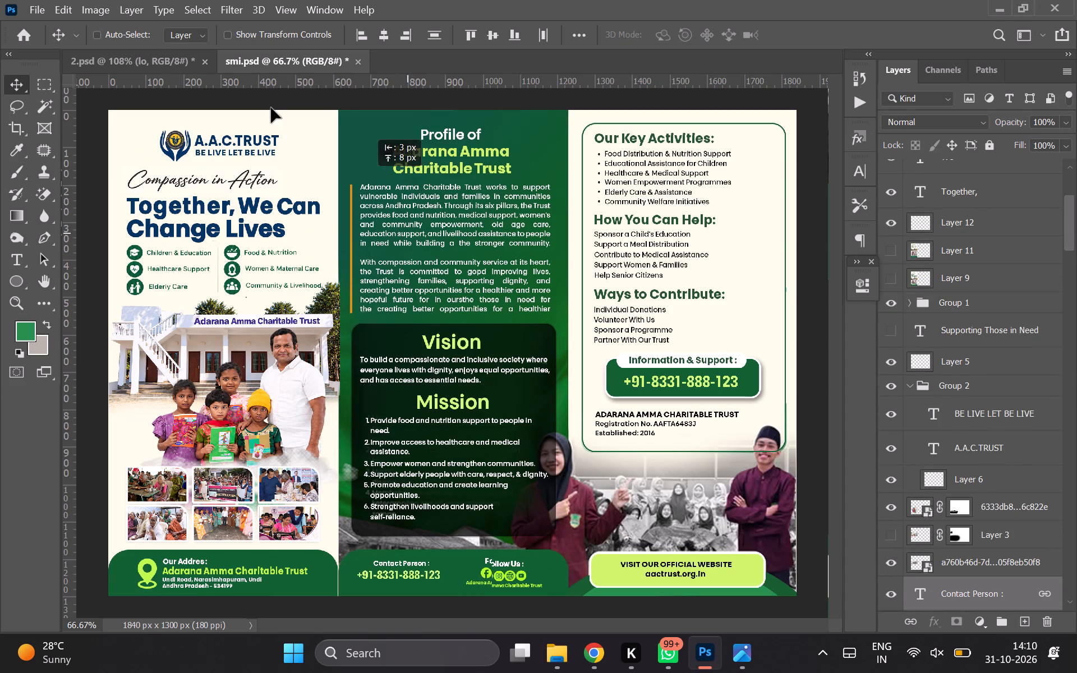
pyautogui.keyDown('ctrl'); pyautogui.moveTo(271, 108); pyautogui.dragTo(657, 524); pyautogui.keyUp('ctrl')
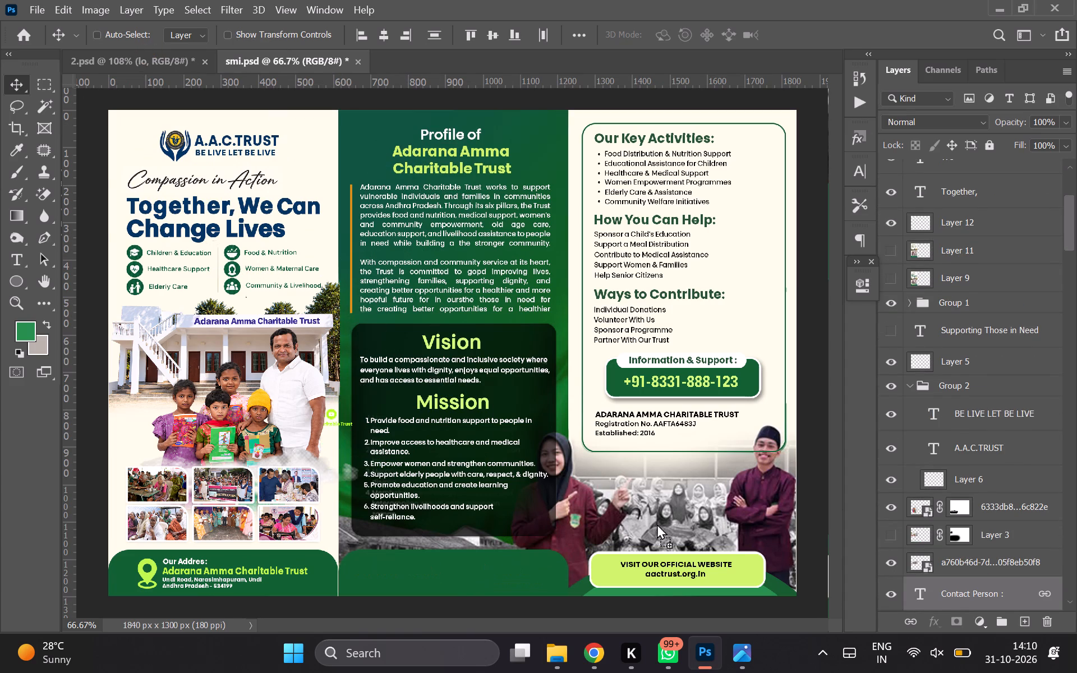
pyautogui.keyDown('ctrl'); pyautogui.moveTo(657, 524); pyautogui.dragTo(680, 574); pyautogui.keyUp('ctrl')
pyautogui.hotkey('ctrl', 't')
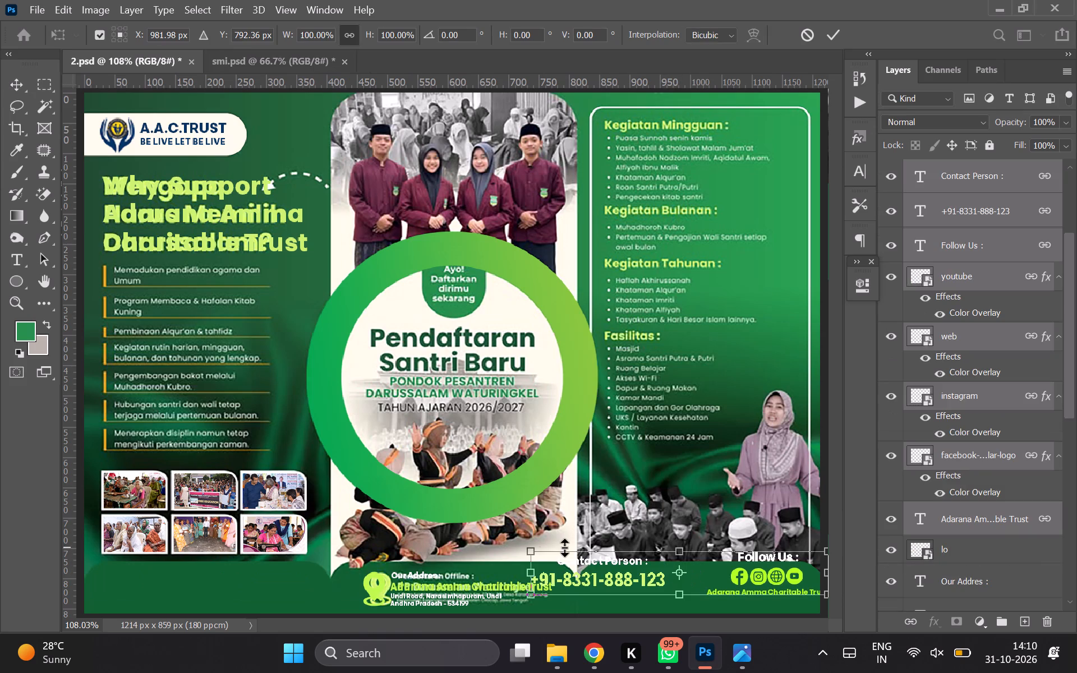
# Scale the linked contact and Follow Us block to about 75% and set it inside the third panel's green footer.
pyautogui.moveTo(530, 552); pyautogui.dragTo(602, 571)
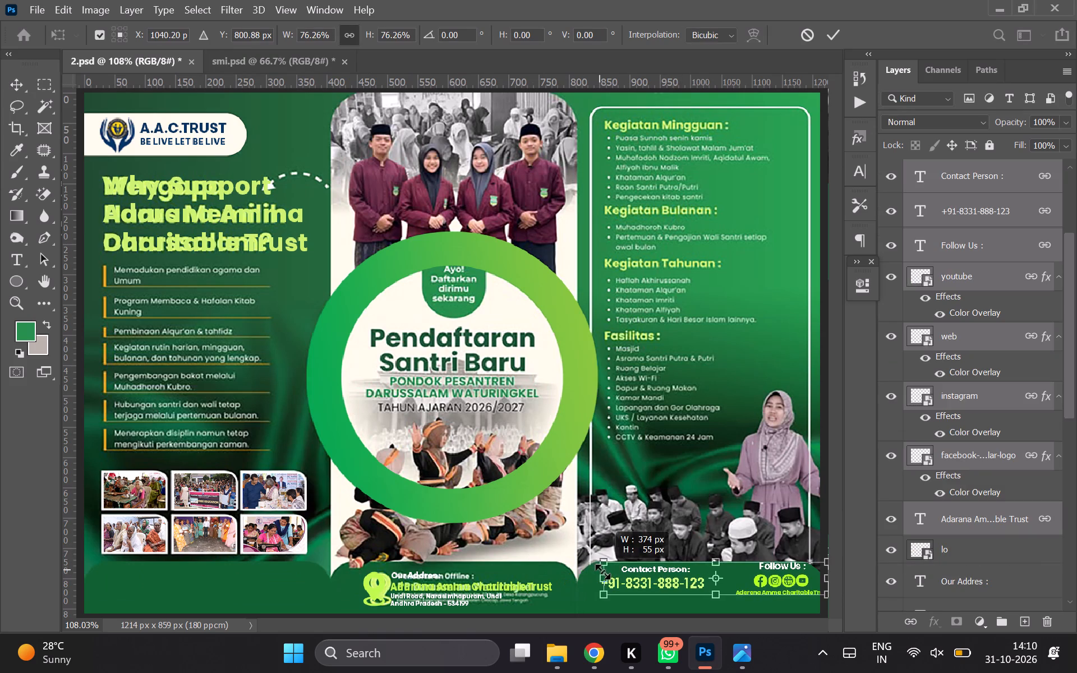
pyautogui.moveTo(652, 577); pyautogui.dragTo(650, 586)
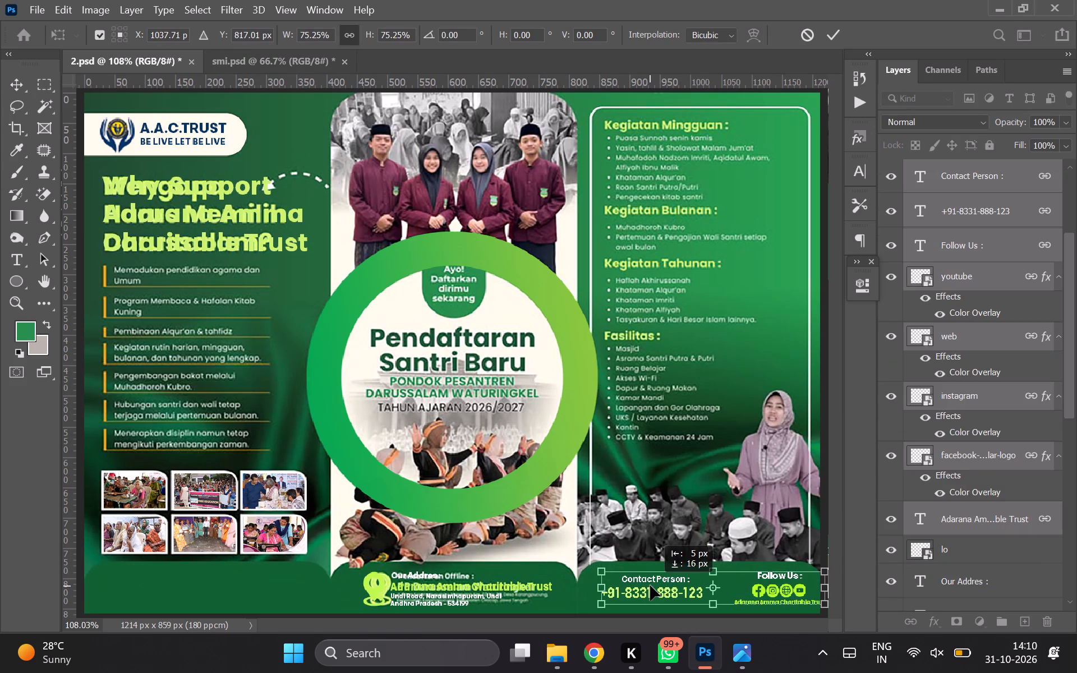
pyautogui.doubleClick(650, 586)
# Nudge the linked contact and Follow Us block about 21 px to the left within the footer.
pyautogui.hotkey('shift', 'Left')
pyautogui.press('Left')
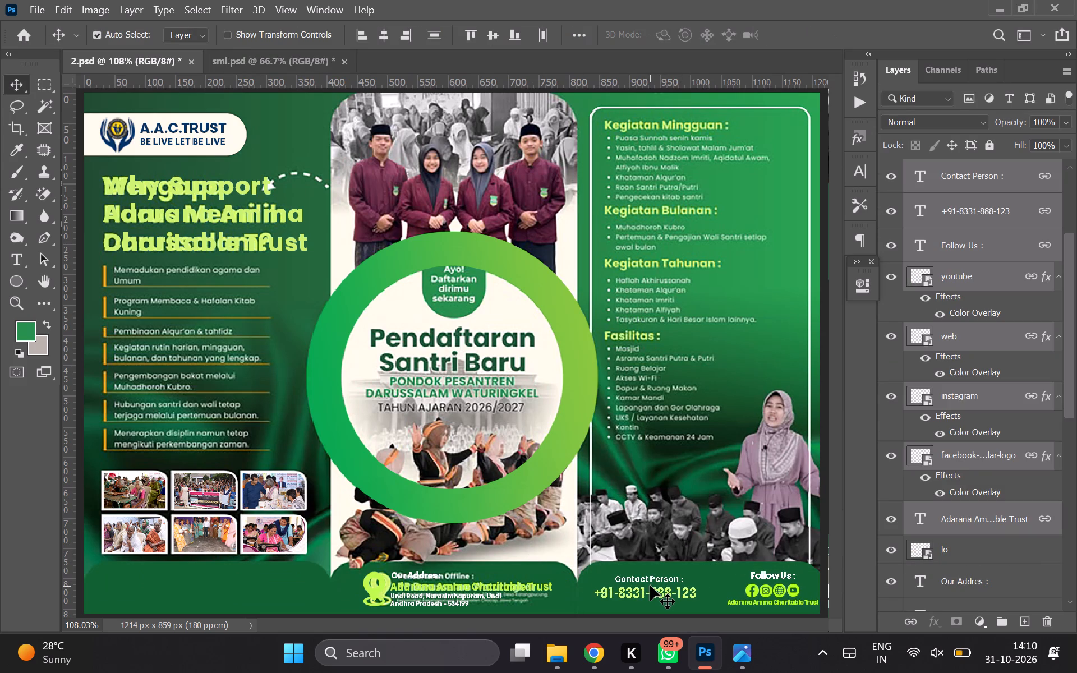
pyautogui.press('Left')
pyautogui.hotkey('shift', 'Down')
pyautogui.hotkey('shift', 'Up')
pyautogui.press('Left')
pyautogui.press('Left')
pyautogui.press('Left')
pyautogui.press('Left')
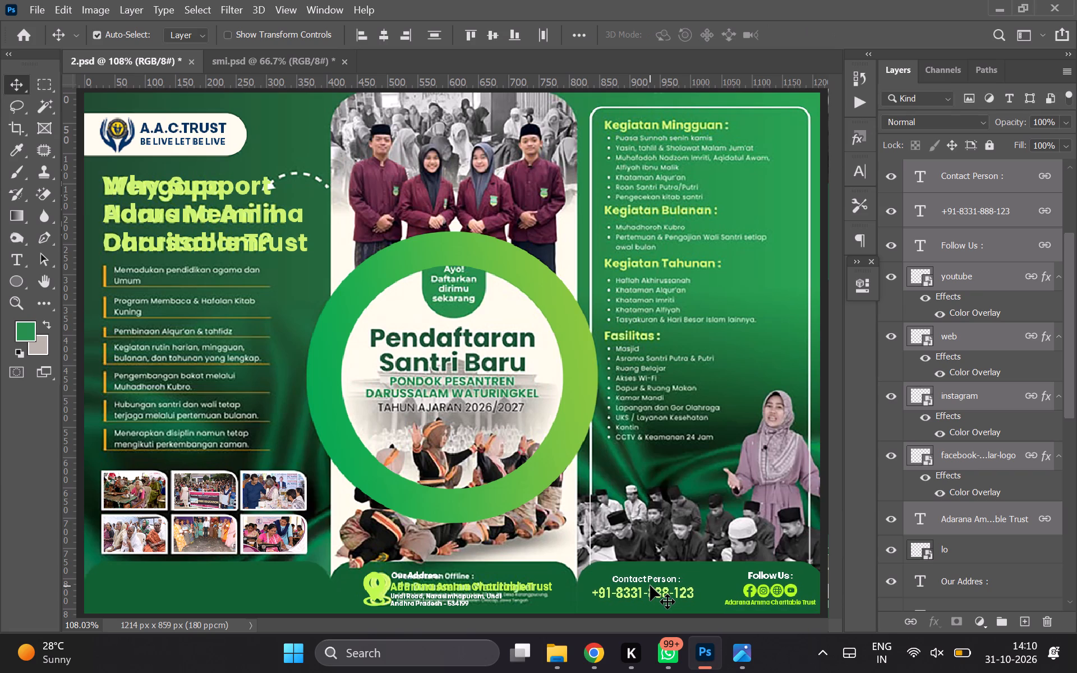
pyautogui.press('Left')
pyautogui.press('Left')
pyautogui.press('Left')
pyautogui.press('Left')
pyautogui.press('Left')
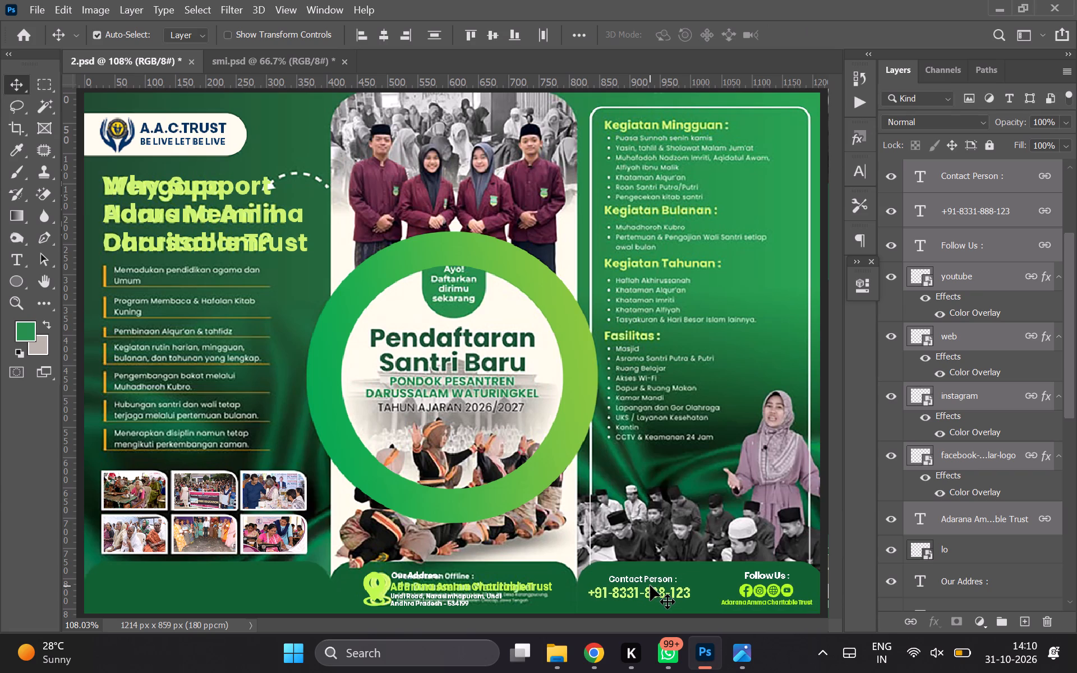
# Hide the Rectangle 1 copy 2 shape that covers the background design's contact text in the third panel's footer.
pyautogui.hotkey('ctrl', '=')
pyautogui.scroll(-20, 650, 586)
pyautogui.scroll(-20, 650, 586)
pyautogui.scroll(-7, 650, 586)
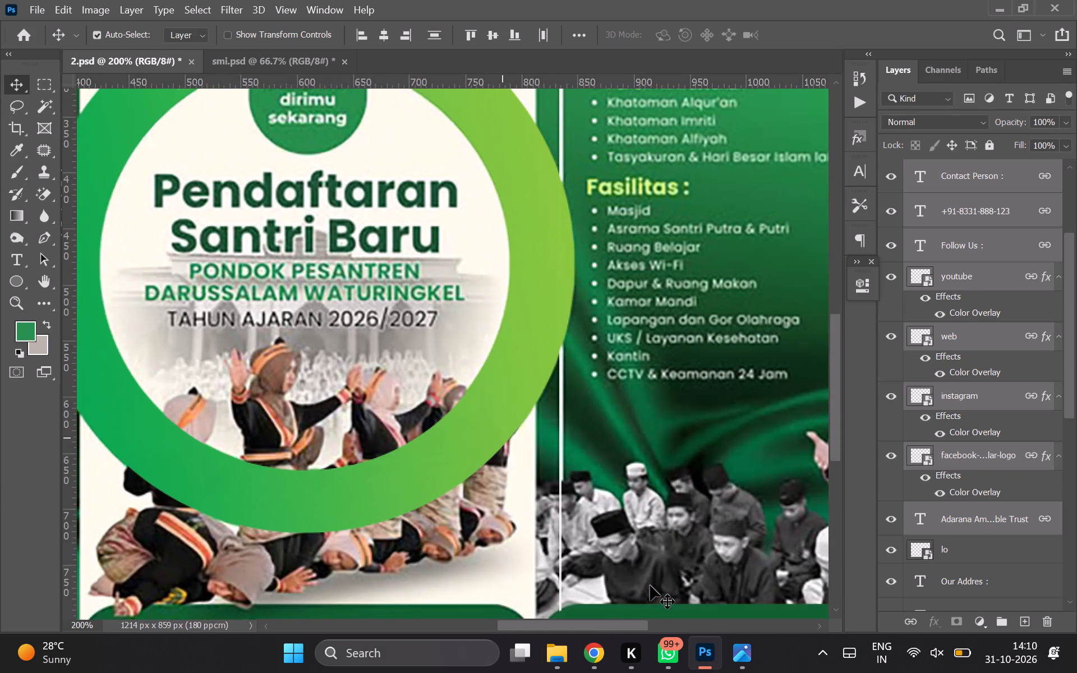
pyautogui.scroll(-8, 650, 586)
pyautogui.scroll(5, 773, 365)
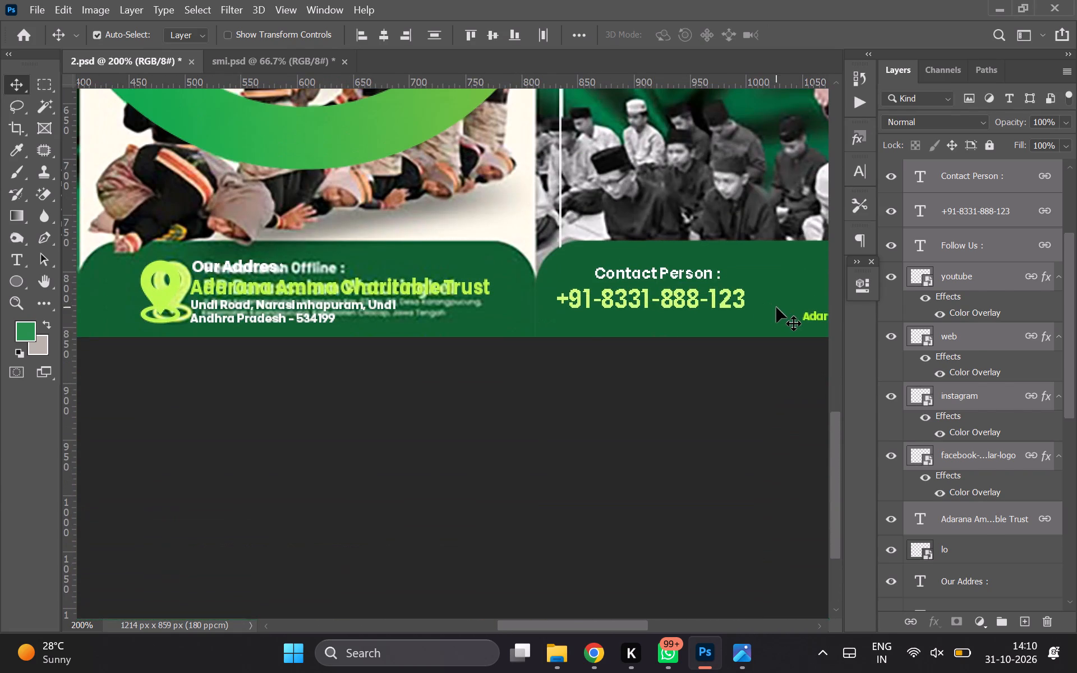
pyautogui.click(776, 307)
pyautogui.click(886, 597)
# Reselect the linked contact and Follow Us block and scale it to about 95% against the background's original footer text.
pyautogui.hscroll(2, 588, 372)
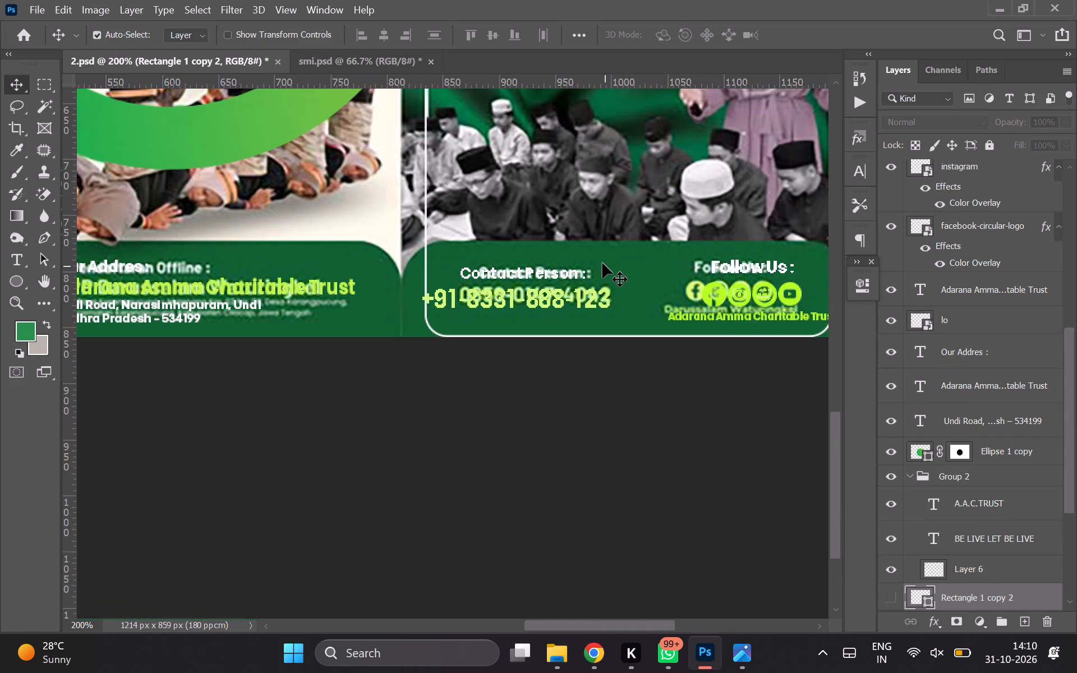
pyautogui.hotkey('ctrl', 't')
pyautogui.click(746, 289)
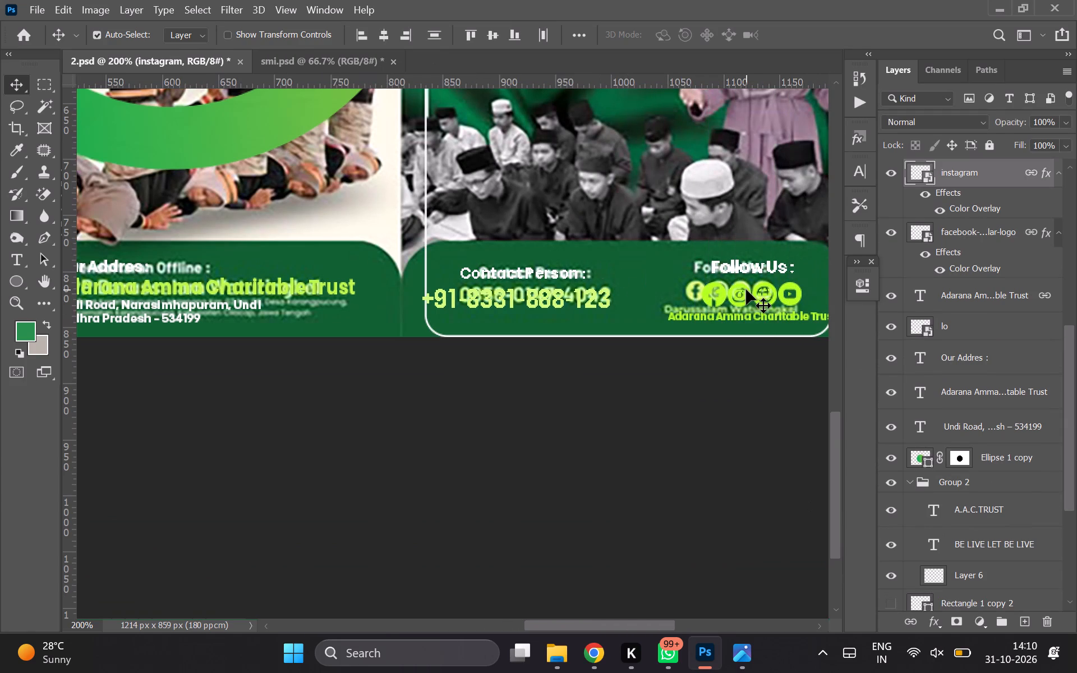
pyautogui.hotkey('ctrl', 't')
pyautogui.hscroll(1, 695, 256)
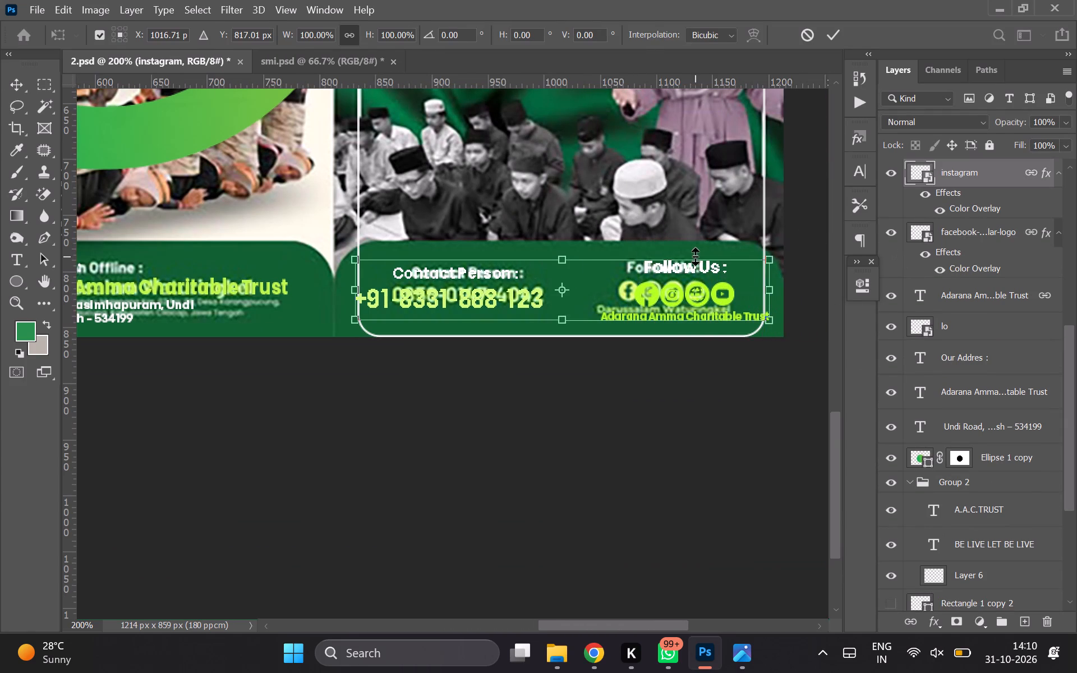
pyautogui.moveTo(771, 289); pyautogui.dragTo(756, 291)
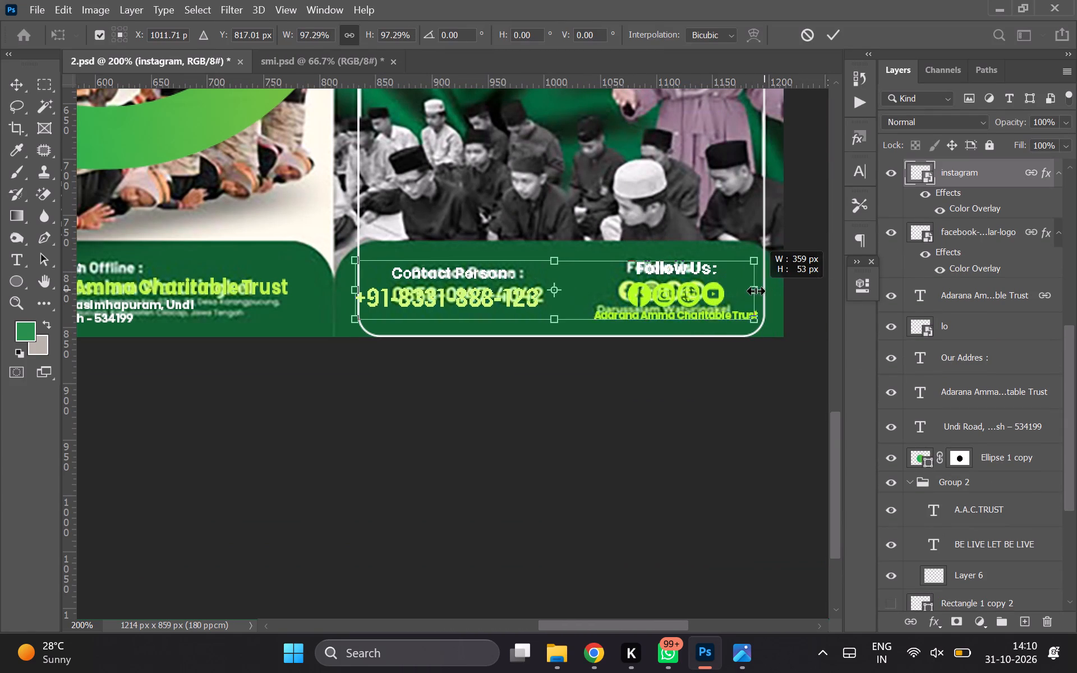
pyautogui.moveTo(756, 291); pyautogui.dragTo(749, 292)
pyautogui.click(652, 293)
# Nudge the contact and Follow Us block about 2 px up and 6 px right over the original footer text.
pyautogui.press('Up')
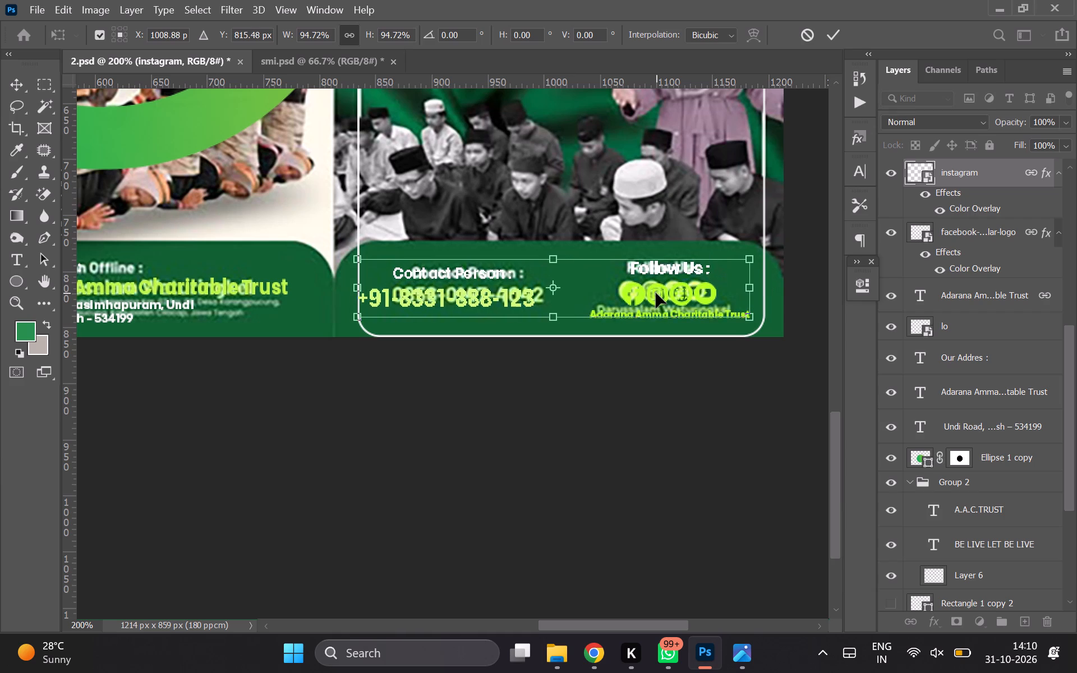
pyautogui.press('Up')
pyautogui.press('Right')
pyautogui.press('Right')
pyautogui.press('Right')
pyautogui.press('Right')
pyautogui.press('Right')
pyautogui.press('Right')
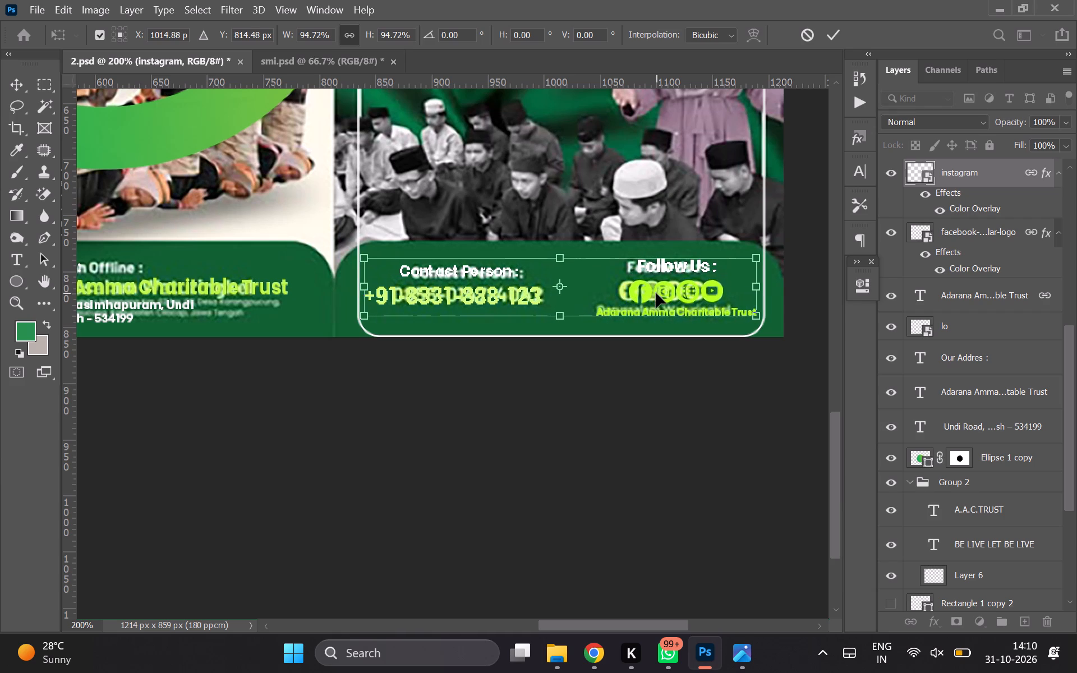
# Reduce the block's scale to about 92% so its Follow Us heading and social icons match the originals underneath.
pyautogui.moveTo(757, 278); pyautogui.dragTo(747, 277)
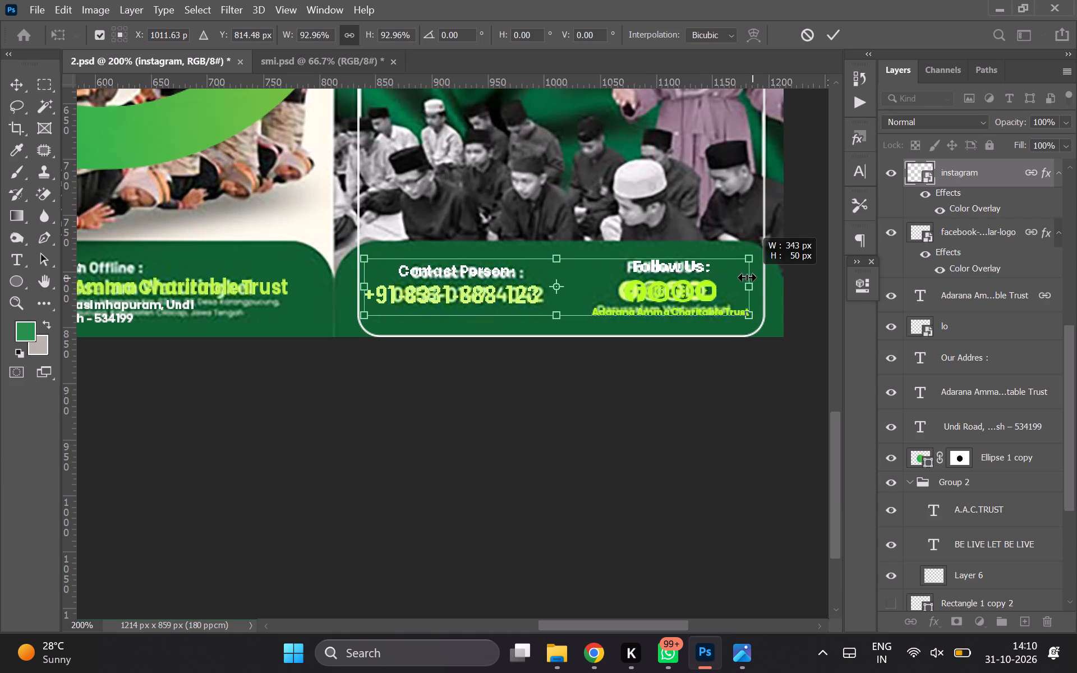
pyautogui.moveTo(747, 277); pyautogui.dragTo(745, 277)
pyautogui.doubleClick(696, 284)
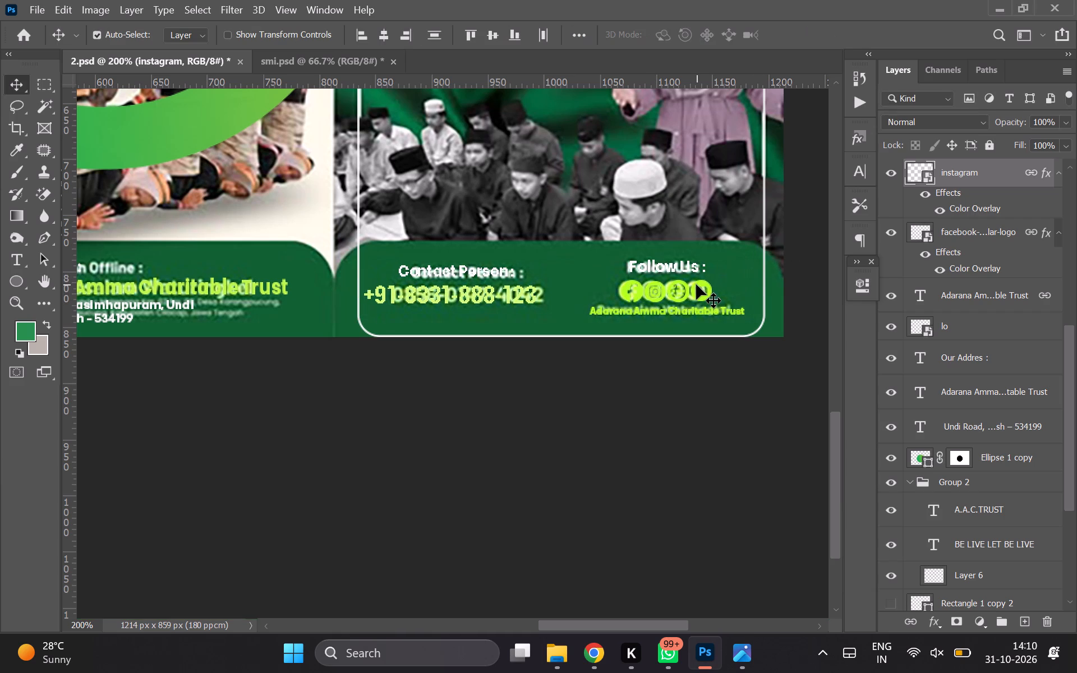
pyautogui.hotkey('shift', 'Right')
pyautogui.hotkey('shift', 'Left')
pyautogui.press('Right')
pyautogui.press('Left')
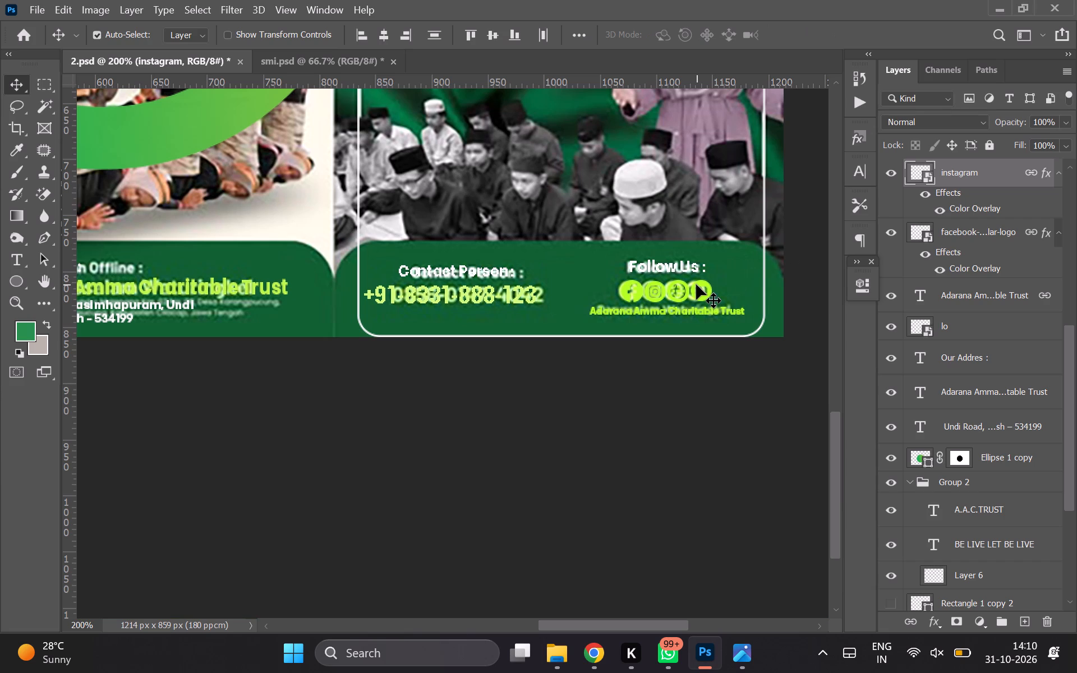
# Scale the contact and Follow Us block to about 98% of its current size and nudge it about 5 px left.
pyautogui.hotkey('ctrl', 't')
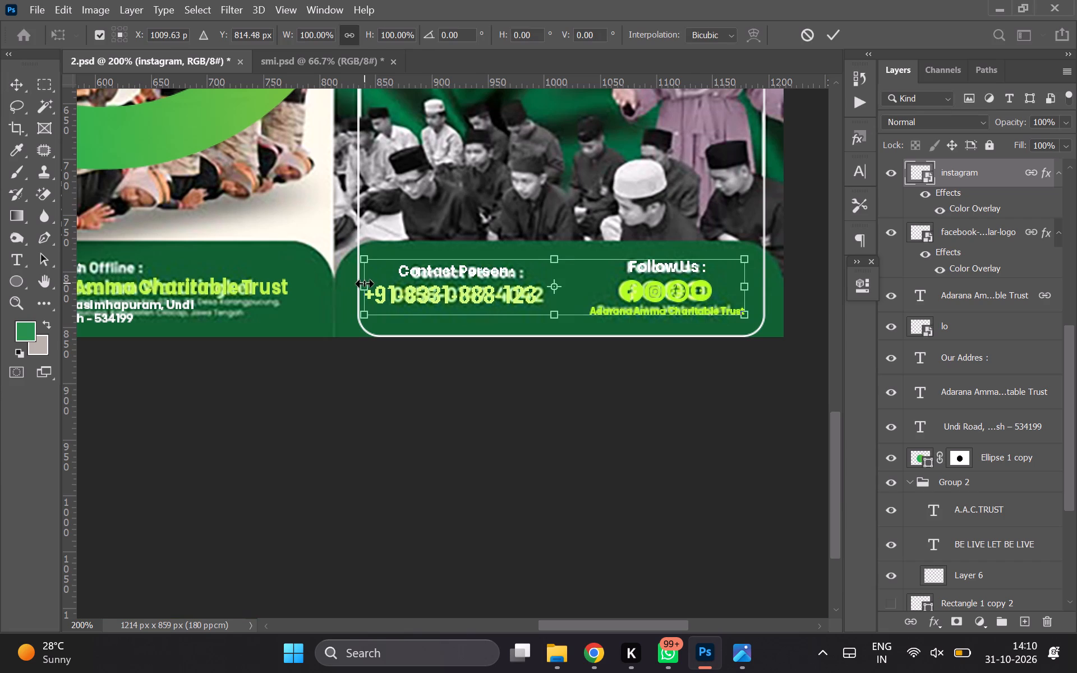
pyautogui.moveTo(364, 283); pyautogui.dragTo(371, 285)
pyautogui.doubleClick(446, 302)
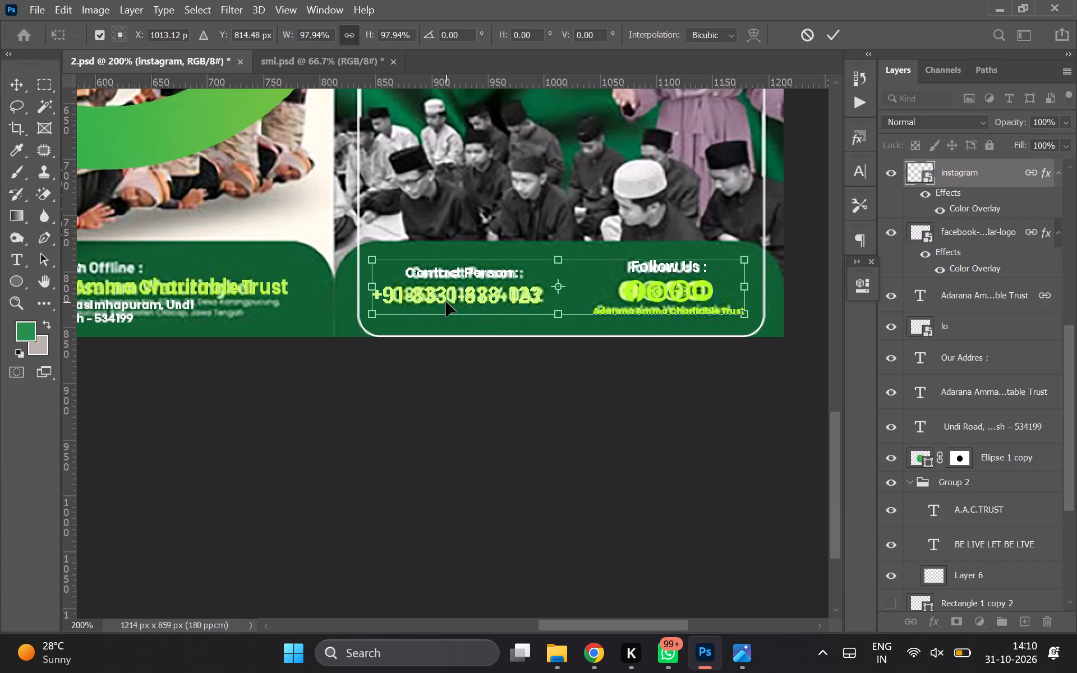
pyautogui.press('Right')
pyautogui.press('Right')
pyautogui.press('Left')
pyautogui.press('Left')
pyautogui.press('Left')
pyautogui.press('Left')
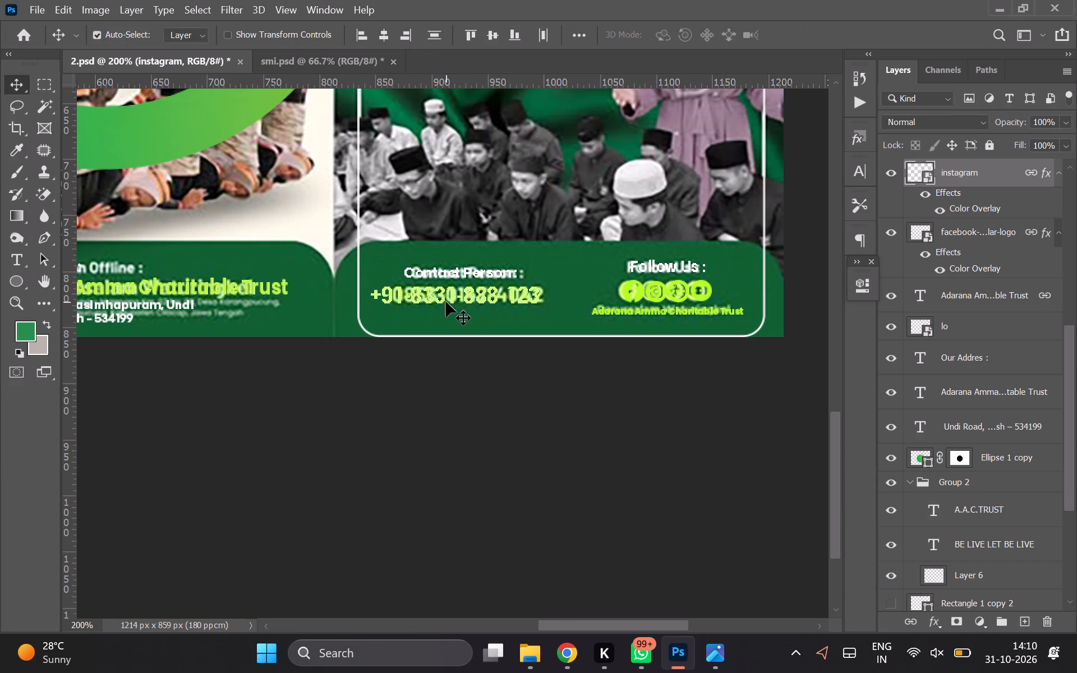
pyautogui.press('Left')
pyautogui.press('Left')
pyautogui.press('Left')
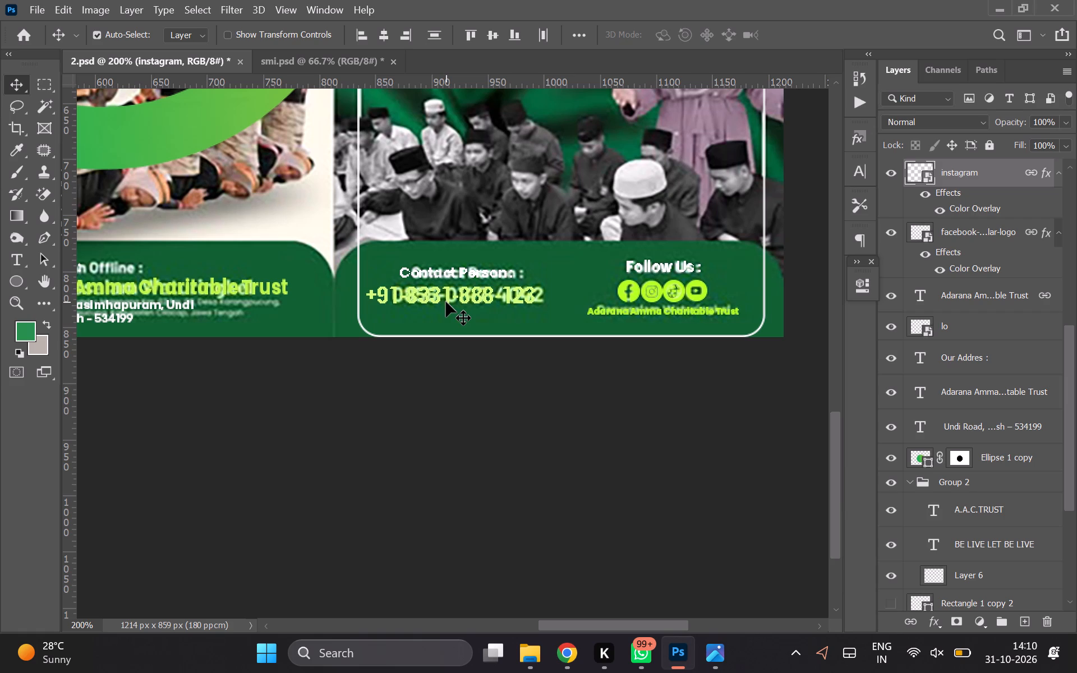
# Nudge the contact and Follow Us block about 8 px to the right so its Contact Person heading covers the old one.
pyautogui.press('Right')
pyautogui.press('Right')
pyautogui.press('Right')
pyautogui.press('Right')
pyautogui.press('Right')
pyautogui.press('Right')
pyautogui.press('Right')
pyautogui.press('Right')
pyautogui.press('Right')
pyautogui.press('Left')
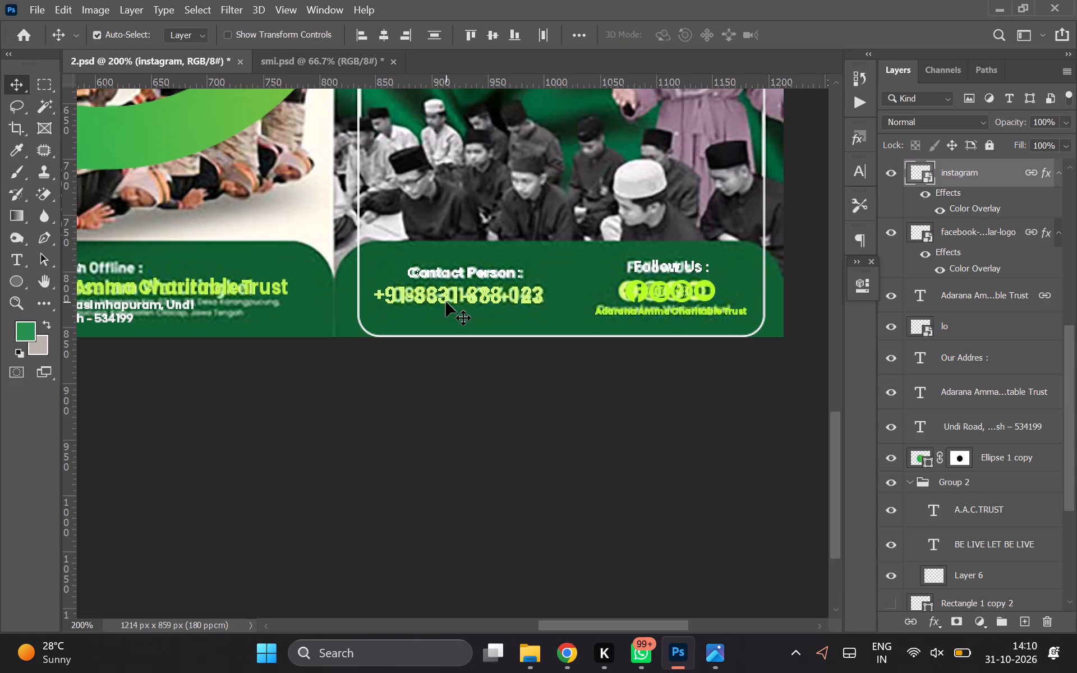
# Scale the contact and Follow Us block down to about 98% and nudge it about 6 px to the left.
pyautogui.hotkey('ctrl', 't')
pyautogui.moveTo(366, 283); pyautogui.dragTo(372, 283)
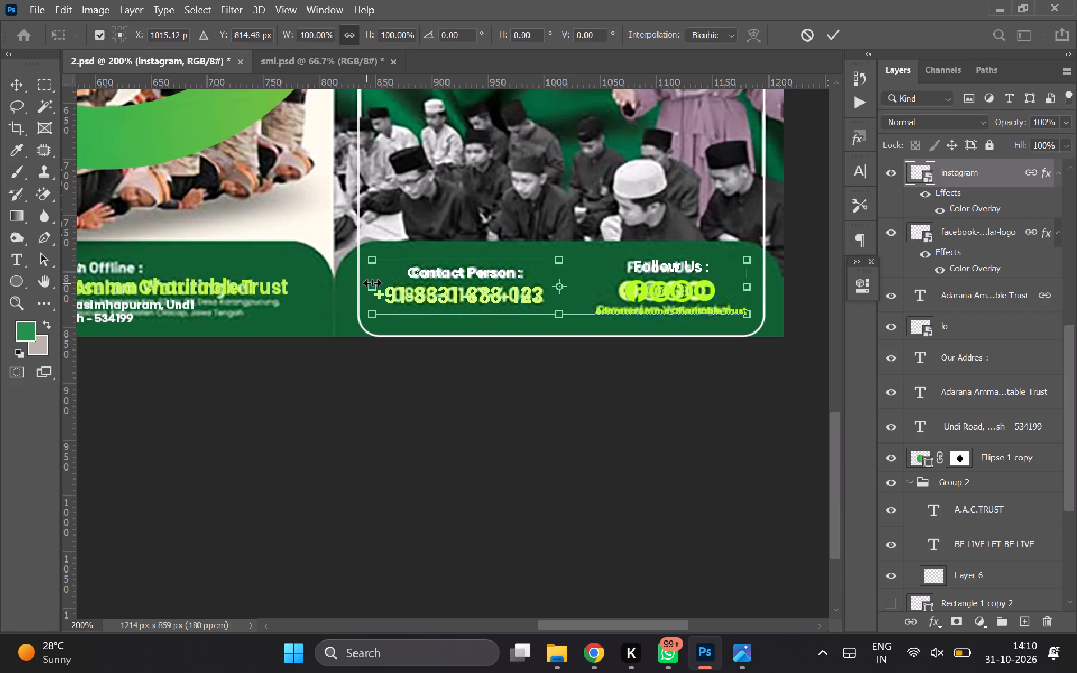
pyautogui.moveTo(372, 283); pyautogui.dragTo(374, 284)
pyautogui.doubleClick(441, 293)
pyautogui.press('Left')
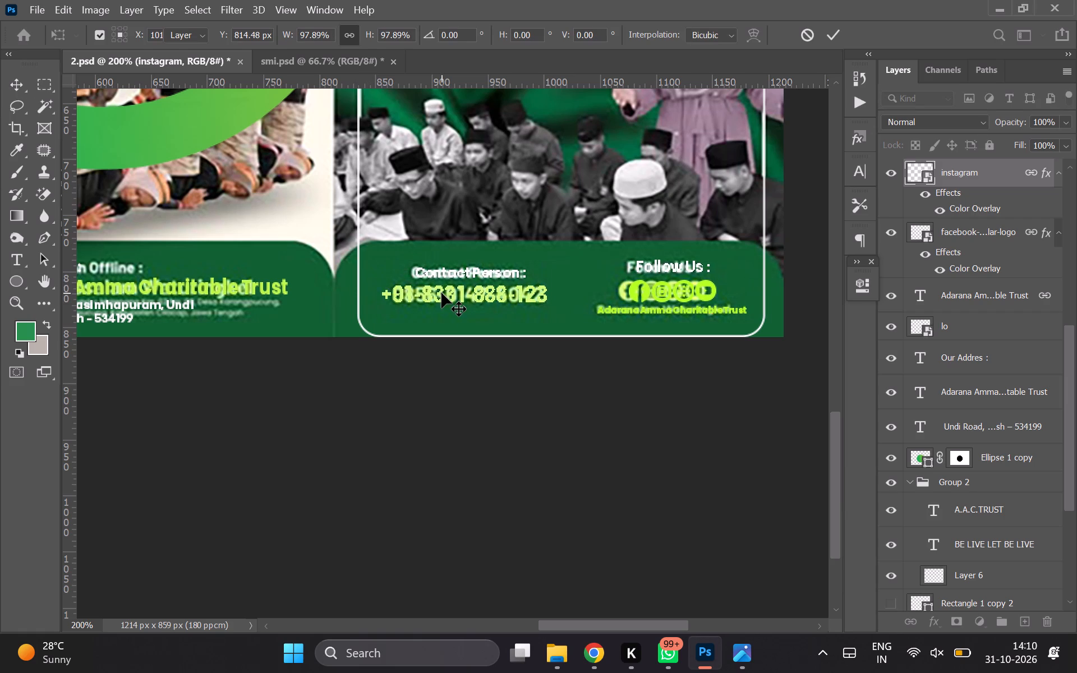
pyautogui.press('Left')
pyautogui.press('Left')
pyautogui.press('Left')
pyautogui.press('Left')
pyautogui.press('Left')
pyautogui.press('Left')
pyautogui.press('Right')
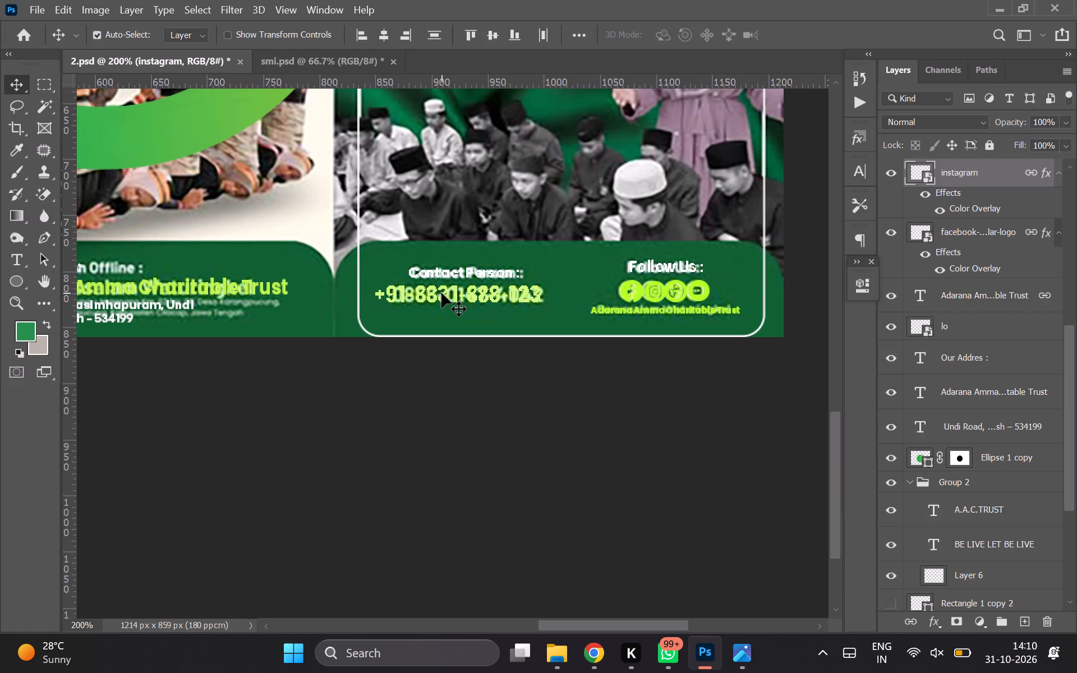
# Group the Contact Person, phone number, Follow Us, social icon and small trust name layers in 2.psd.
pyautogui.hotkey('ctrl', '-')
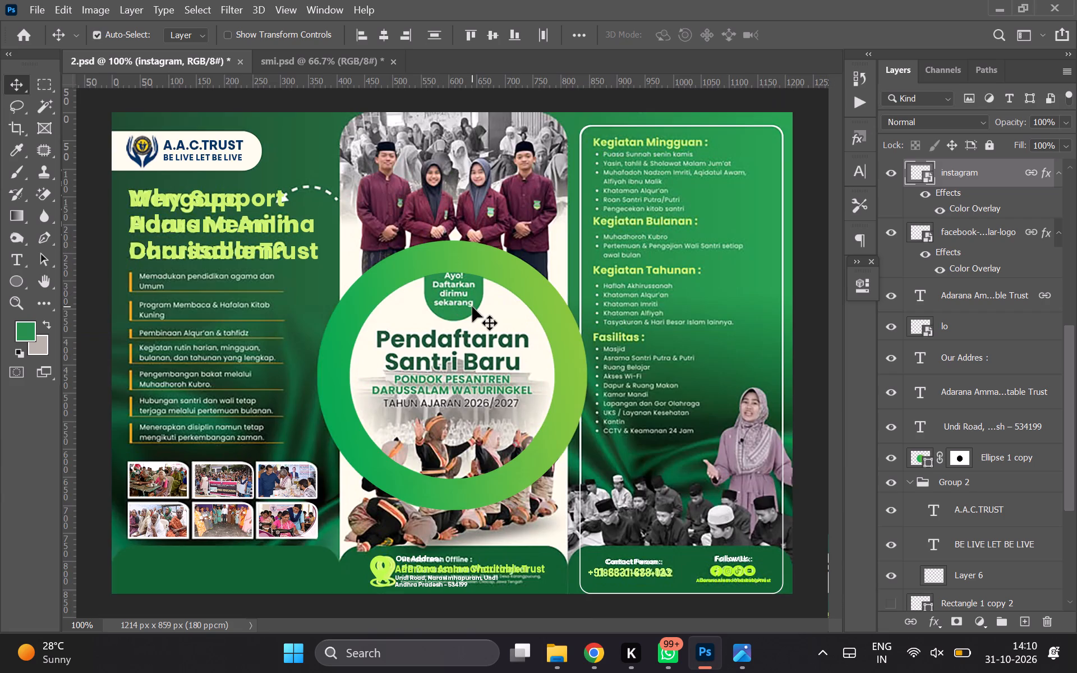
pyautogui.scroll(5, 941, 277)
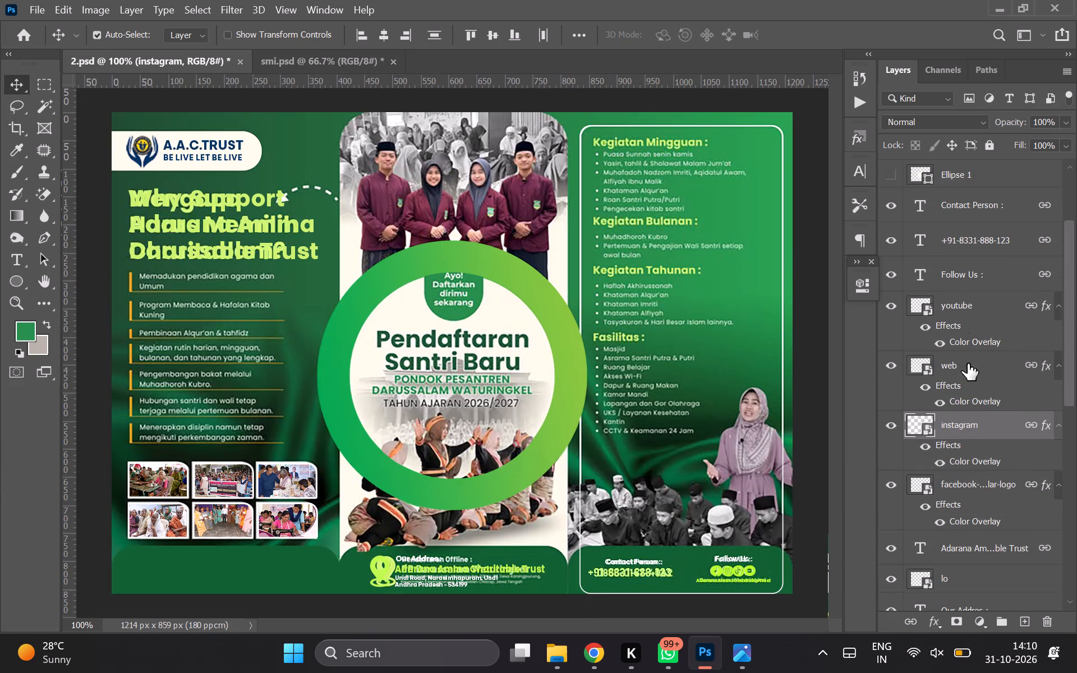
pyautogui.scroll(1, 961, 299)
pyautogui.click(969, 319)
pyautogui.scroll(-2, 969, 319)
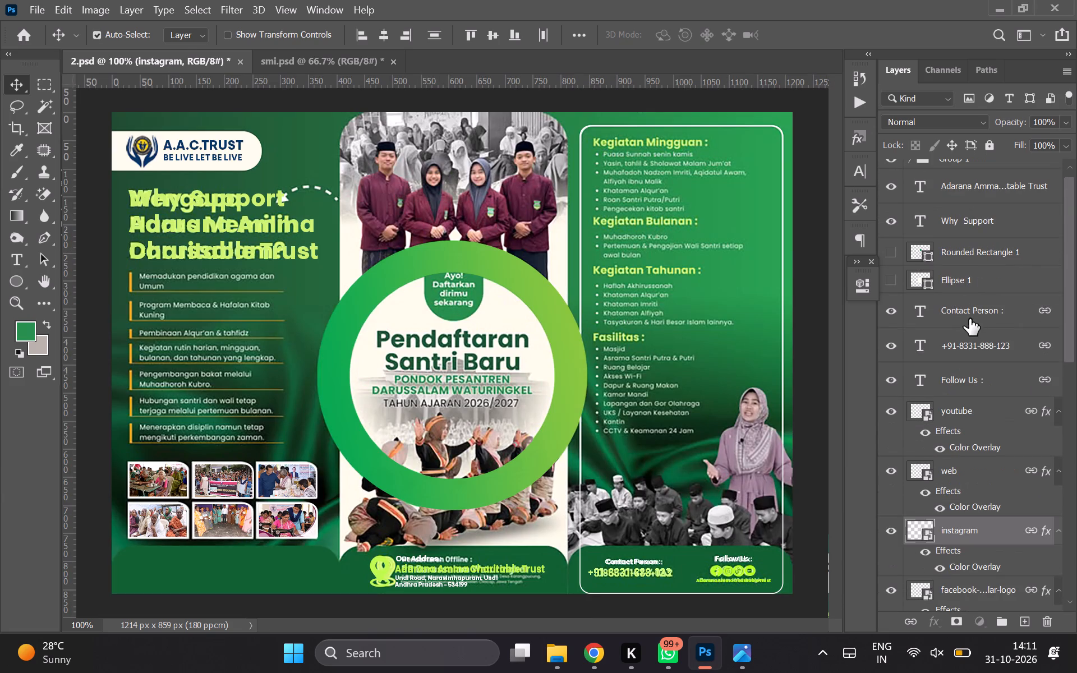
pyautogui.scroll(-3, 969, 319)
pyautogui.keyDown('shift'); pyautogui.click(997, 488); pyautogui.keyUp('shift')
pyautogui.keyDown('shift'); pyautogui.click(993, 541); pyautogui.keyUp('shift')
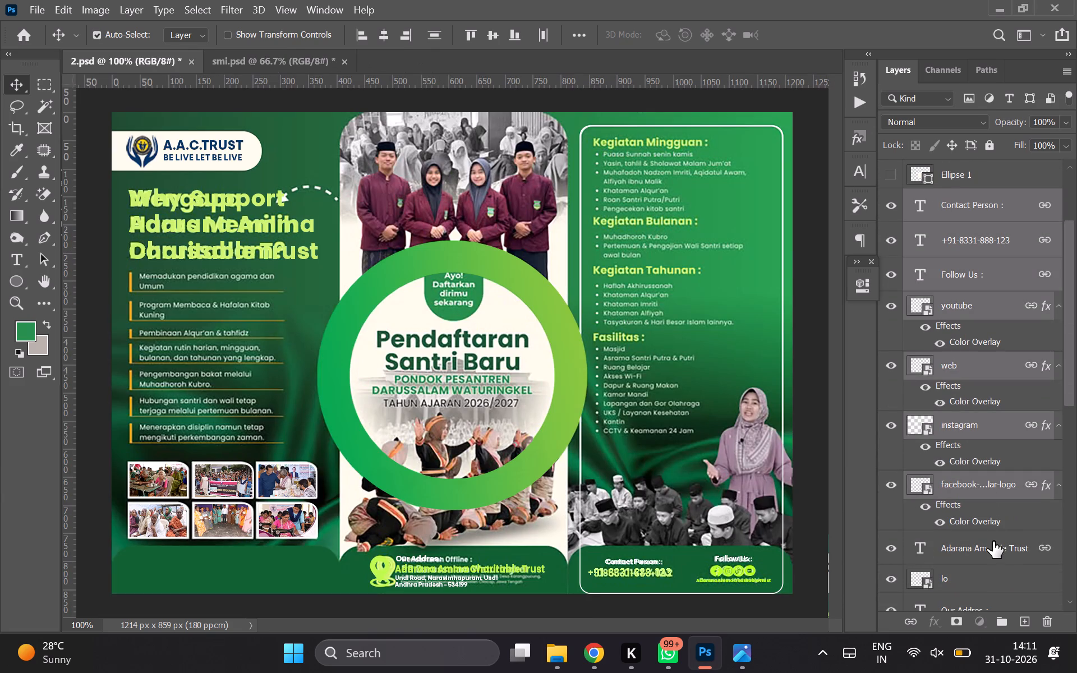
pyautogui.click(1002, 620)
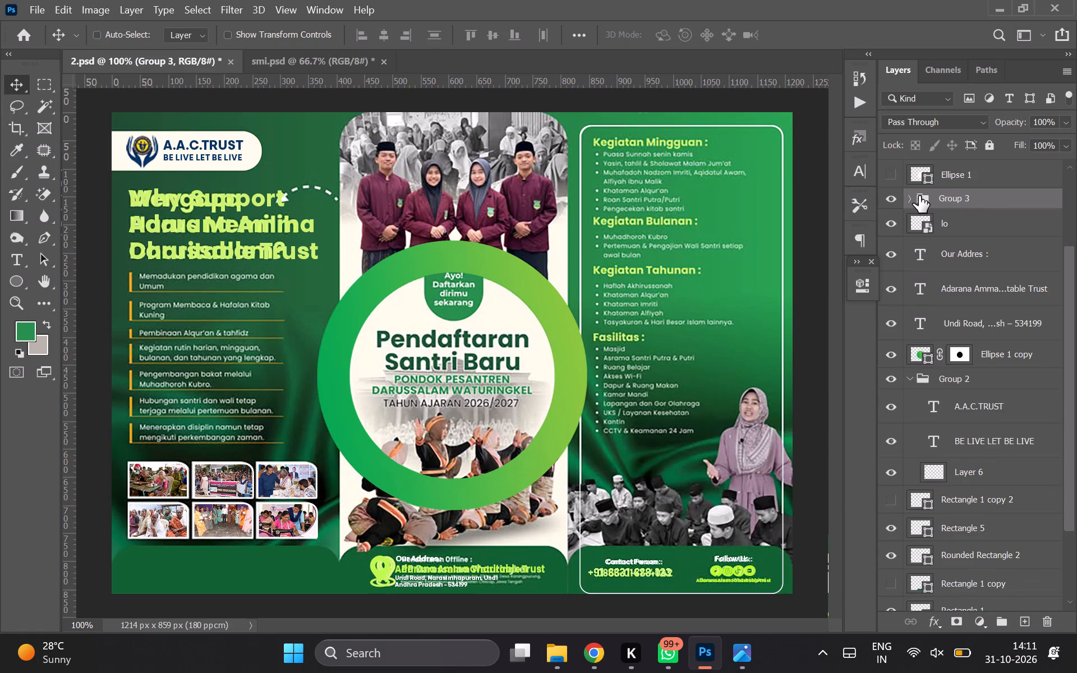
# Duplicate the contact group and move the copy about 796 px left onto the first panel's green footer.
pyautogui.hotkey('ctrl', 'j')
pyautogui.keyDown('ctrl'); pyautogui.moveTo(606, 568); pyautogui.dragTo(422, 568); pyautogui.keyUp('ctrl')
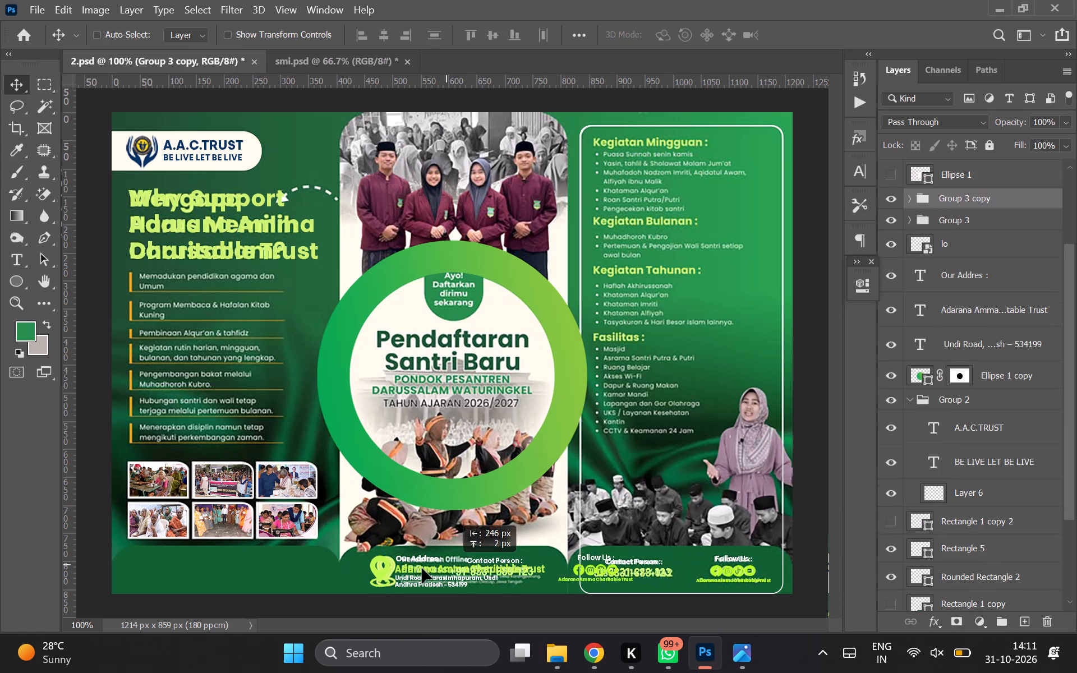
pyautogui.keyDown('ctrl'); pyautogui.moveTo(422, 568); pyautogui.dragTo(154, 573); pyautogui.keyUp('ctrl')
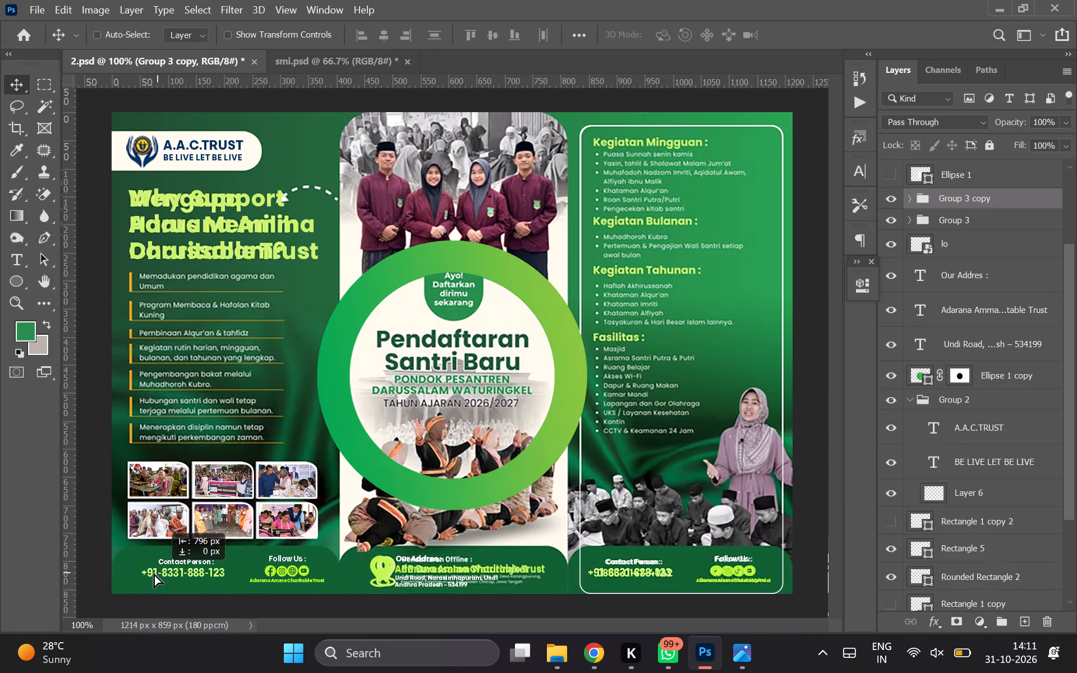
# Nudge the copied contact group slightly left to settle it on the first panel's green footer.
pyautogui.keyDown('ctrl'); pyautogui.moveTo(154, 573); pyautogui.dragTo(151, 574); pyautogui.keyUp('ctrl')
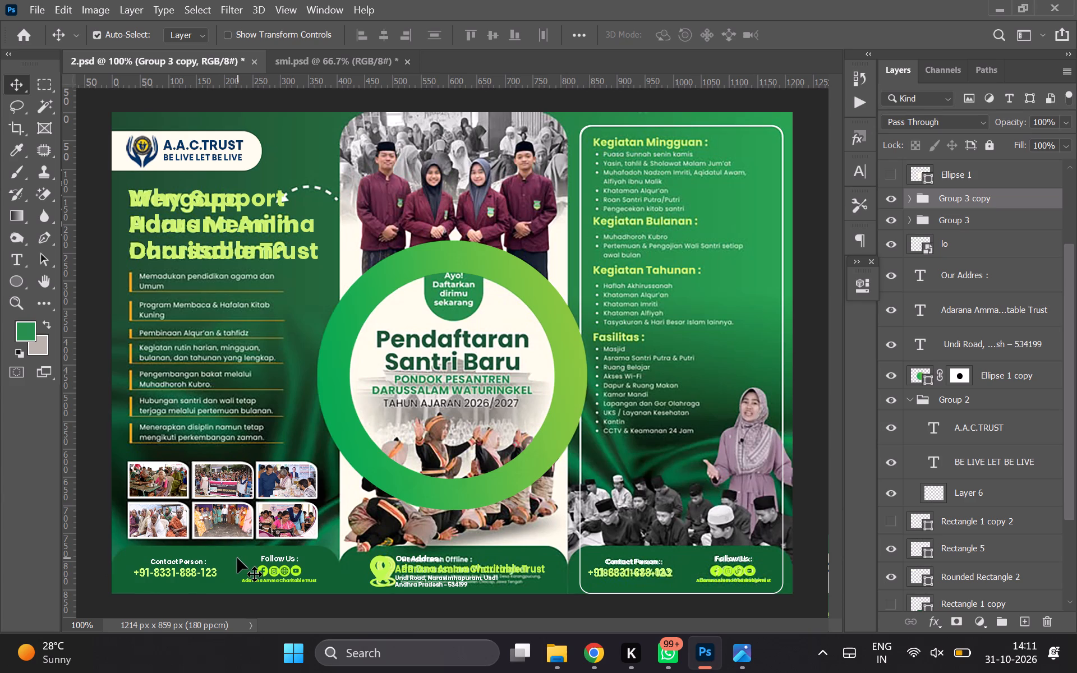
# Show the Rectangle 1 copy 2 and Rectangle 1 copy footer shapes to cover the old footer text, keeping the cream Rectangle 1 hidden.
pyautogui.click(687, 564)
pyautogui.scroll(-4, 968, 468)
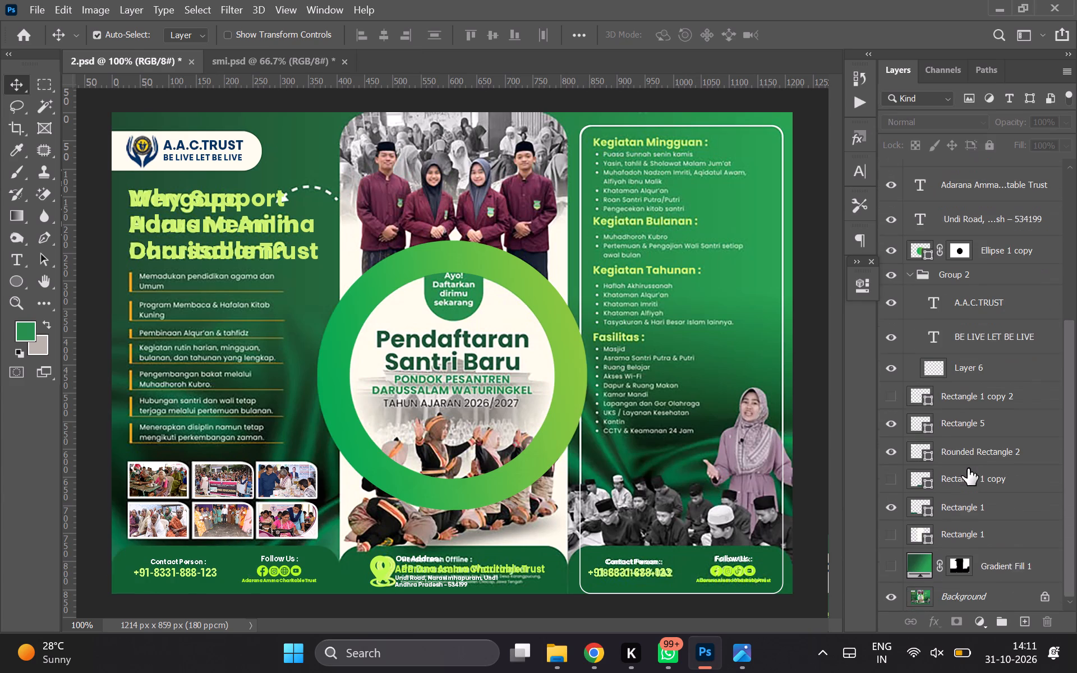
pyautogui.click(893, 399)
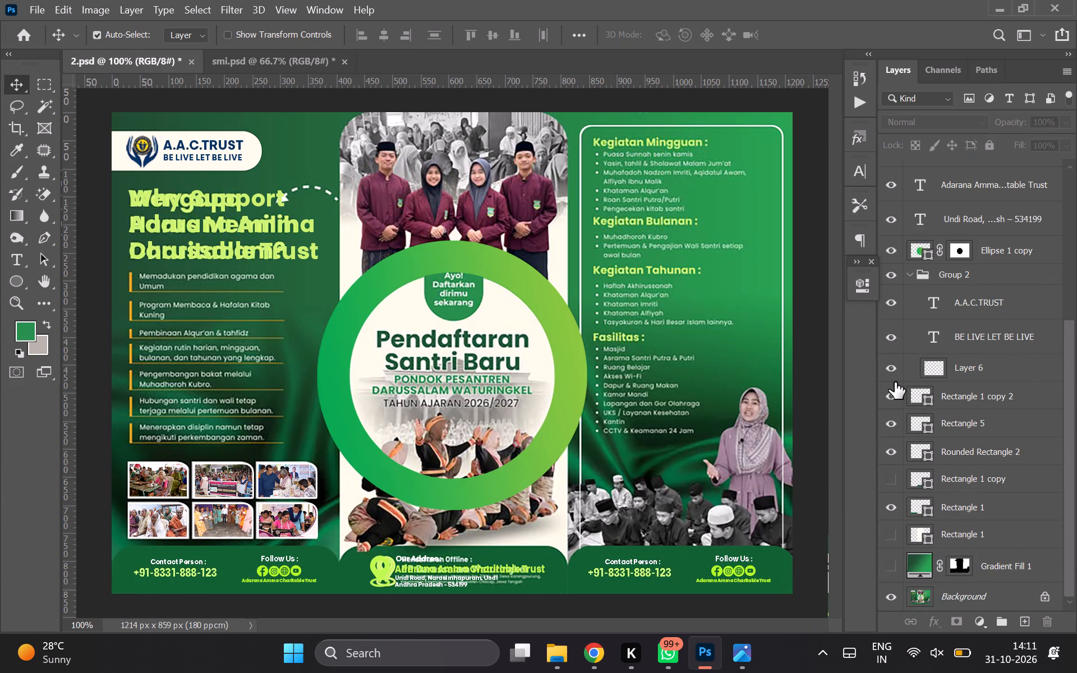
pyautogui.click(883, 482)
pyautogui.click(883, 482)
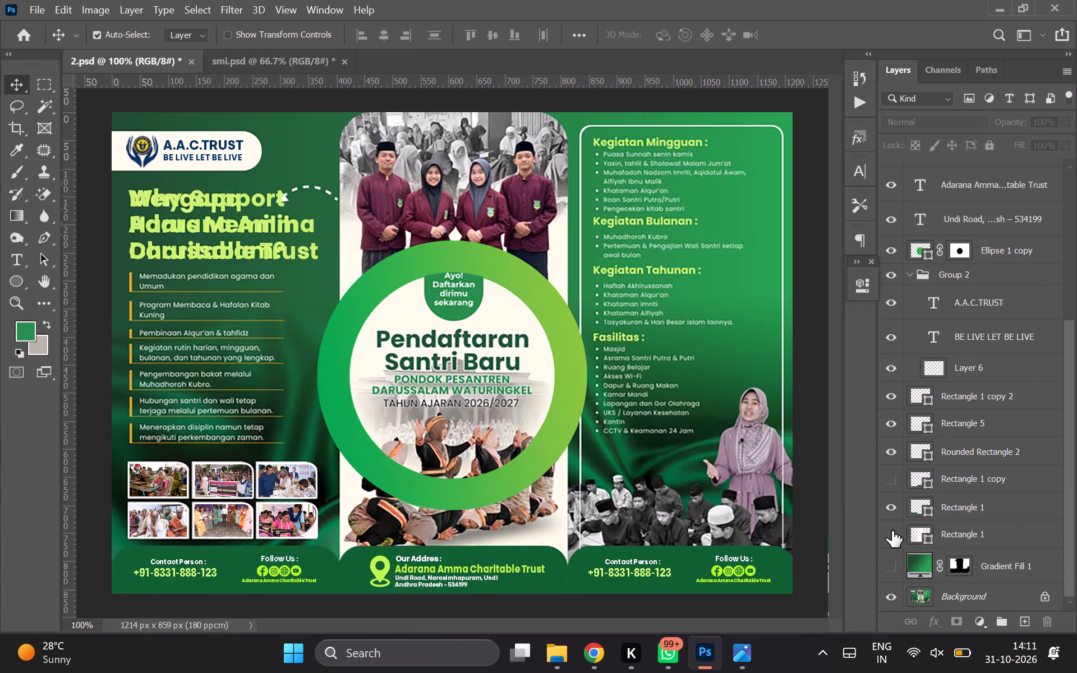
pyautogui.click(892, 550)
pyautogui.click(892, 550)
pyautogui.click(892, 544)
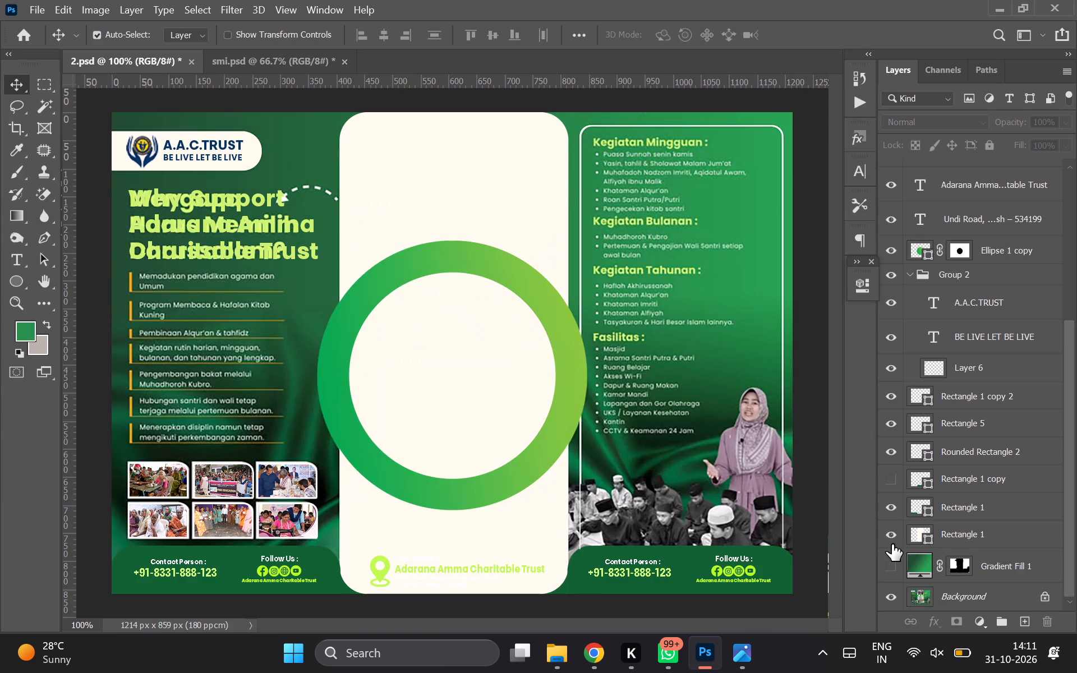
pyautogui.click(892, 544)
pyautogui.click(893, 482)
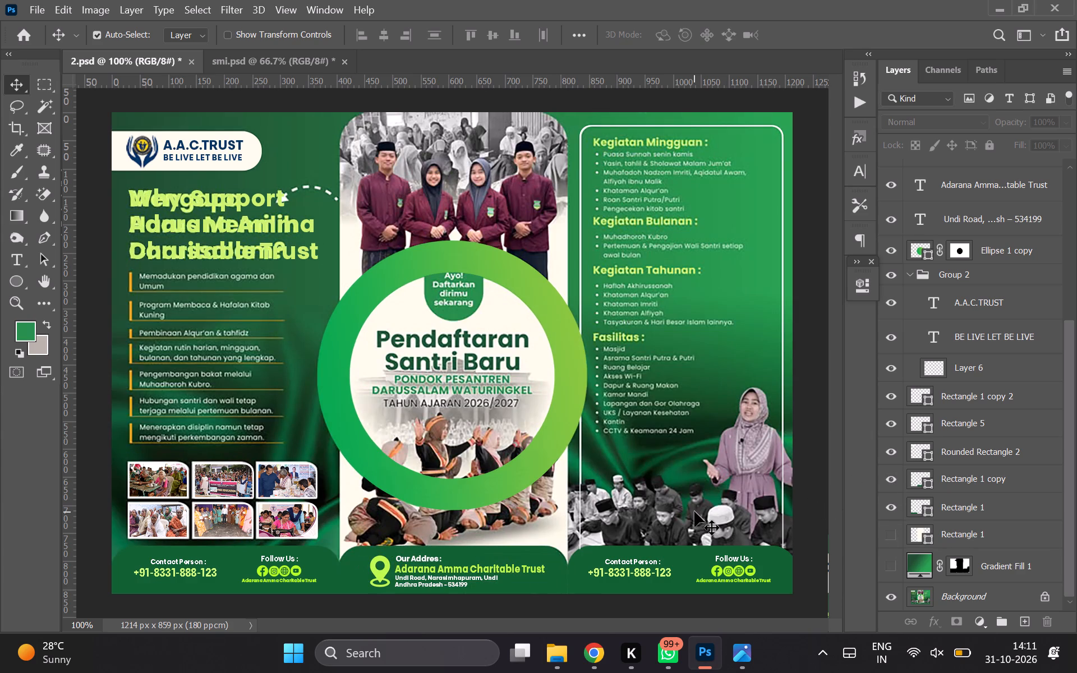
# Scale the linked location pin and address block in the center footer down to about 97%.
pyautogui.click(380, 569)
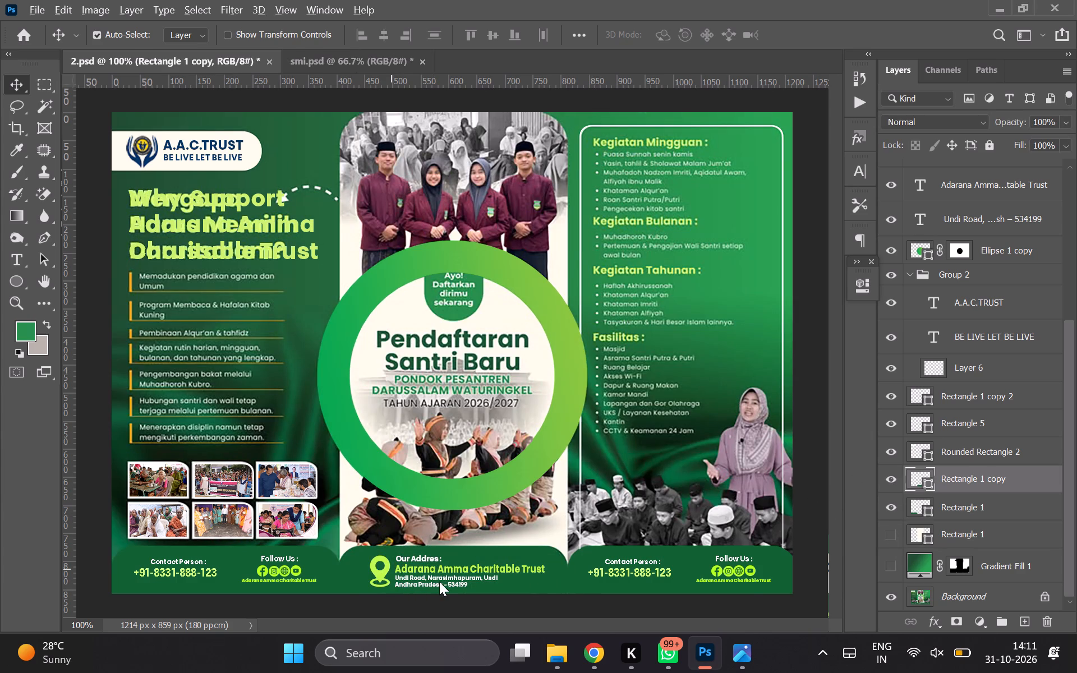
pyautogui.hotkey('alt', 'Tab')
pyautogui.hotkey('alt', 'Tab')
pyautogui.hotkey('ctrl', '=')
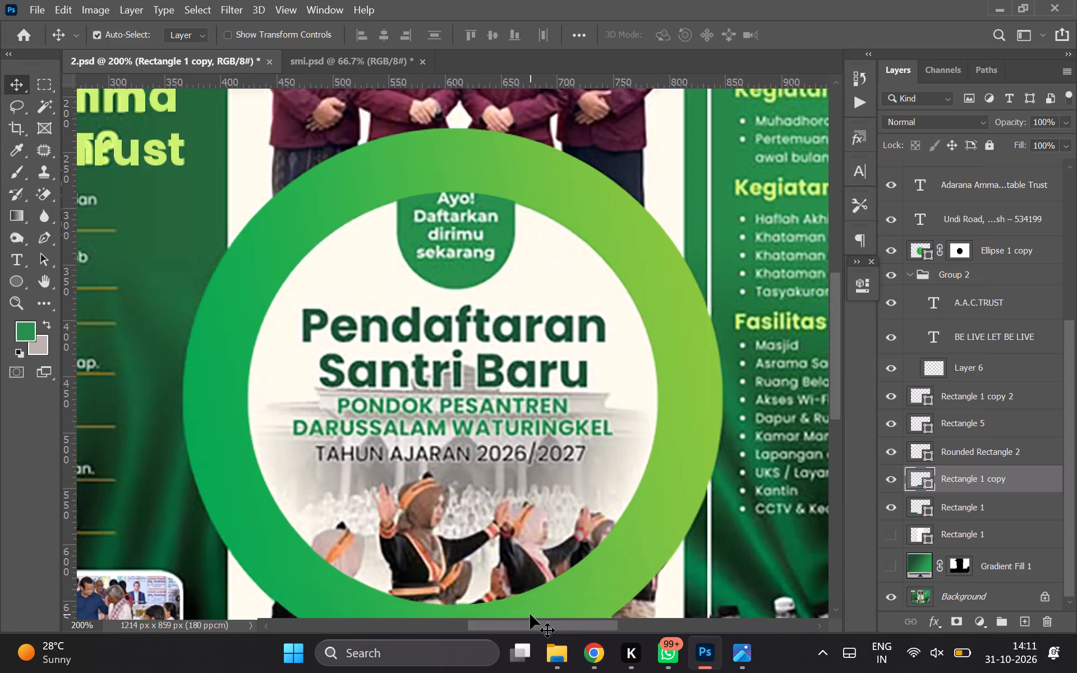
pyautogui.scroll(-4, 530, 614)
pyautogui.scroll(-20, 473, 415)
pyautogui.scroll(-8, 473, 415)
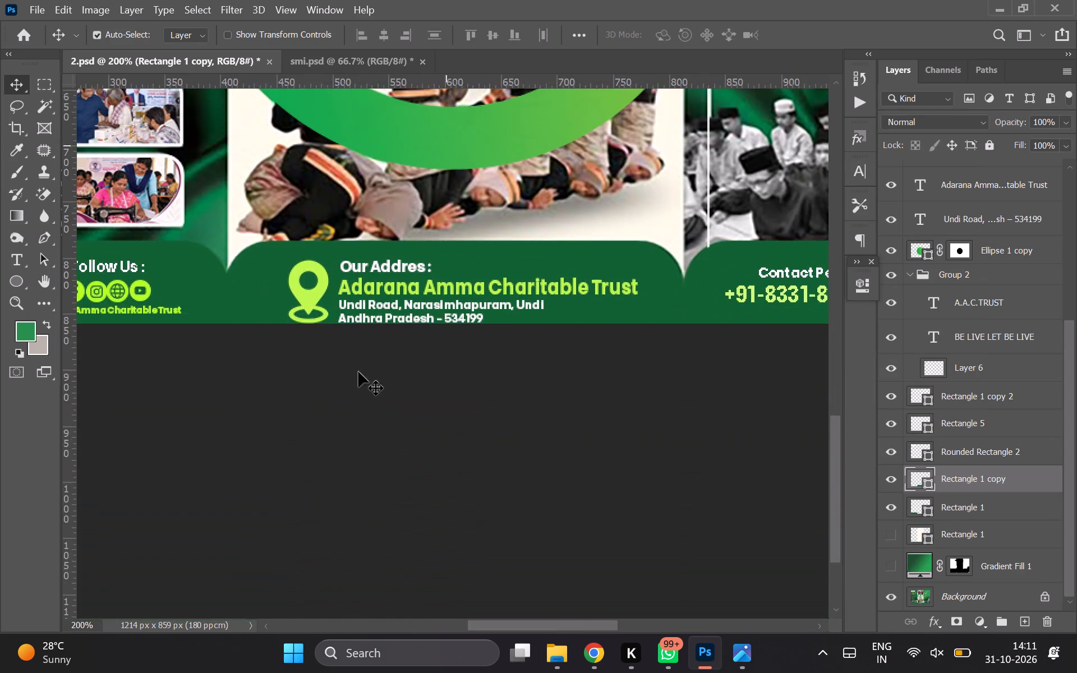
pyautogui.scroll(1, 339, 354)
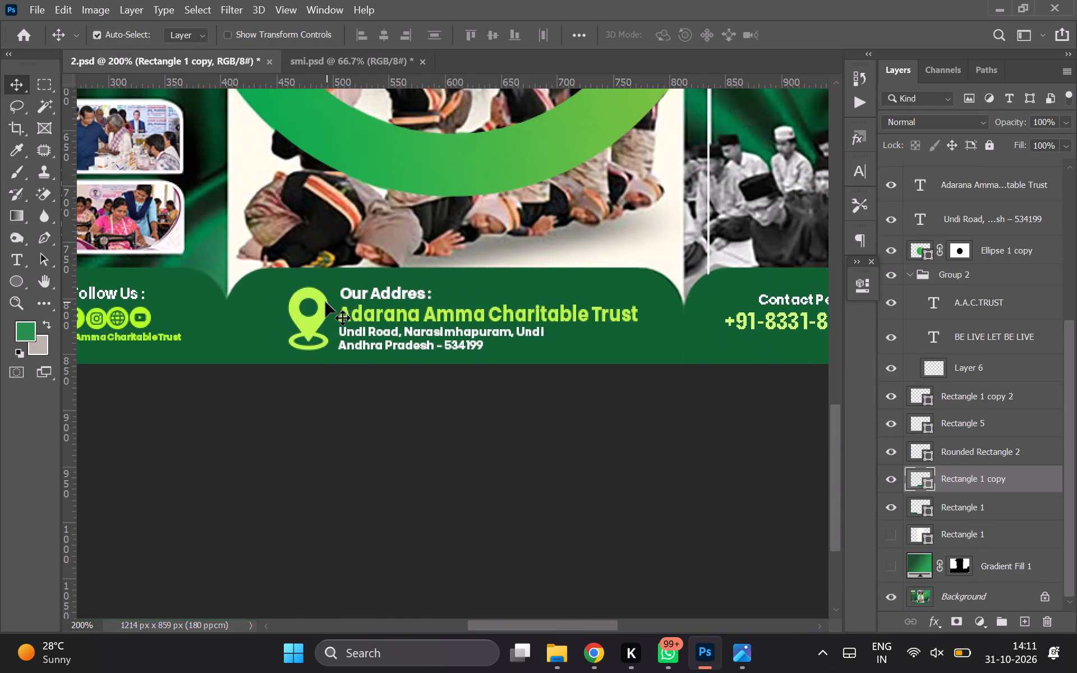
pyautogui.click(324, 302)
pyautogui.hotkey('ctrl', 't')
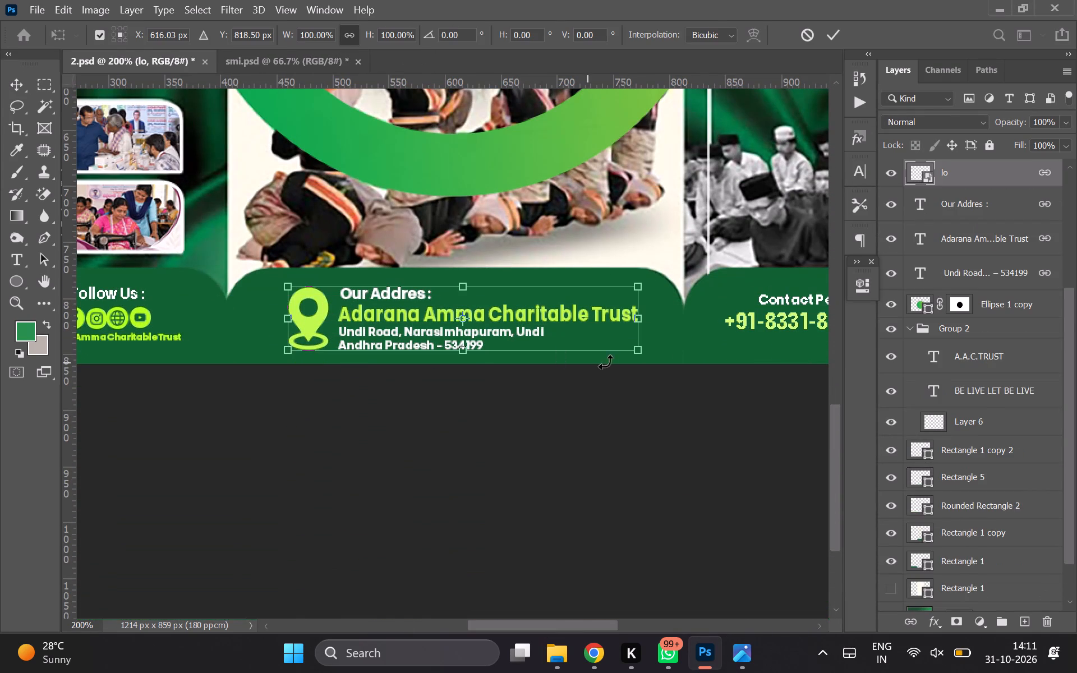
pyautogui.moveTo(641, 356); pyautogui.dragTo(627, 348)
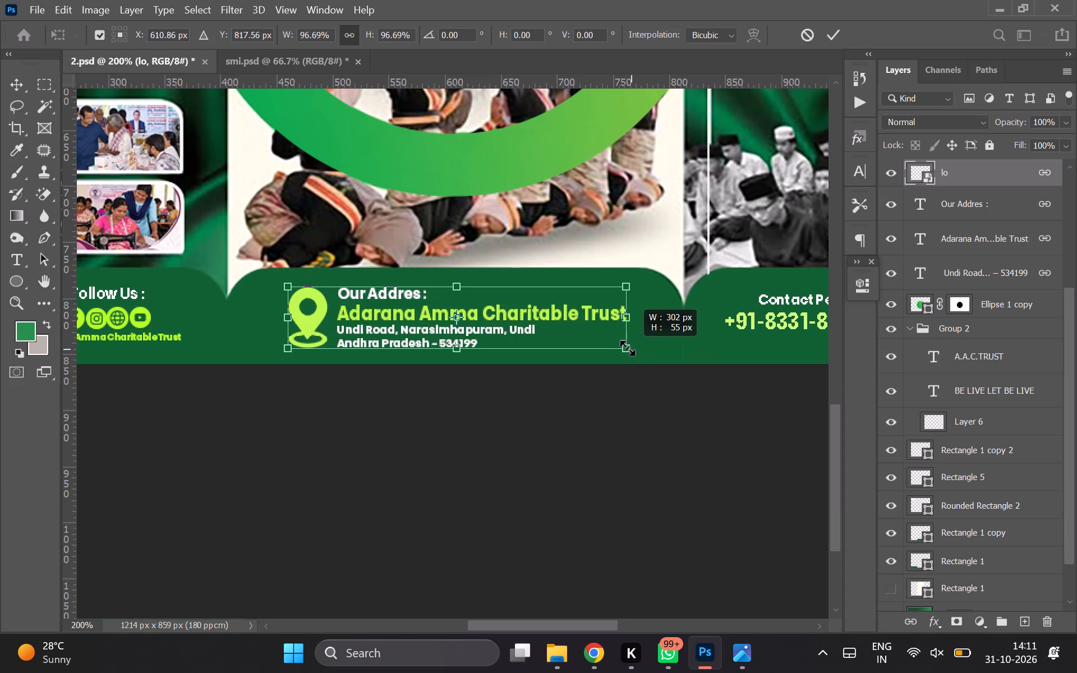
pyautogui.moveTo(627, 348); pyautogui.dragTo(627, 348)
pyautogui.doubleClick(544, 316)
# Nudge the address block 3 px to the right in the center footer.
pyautogui.press('Right')
pyautogui.press('Right')
pyautogui.press('Right')
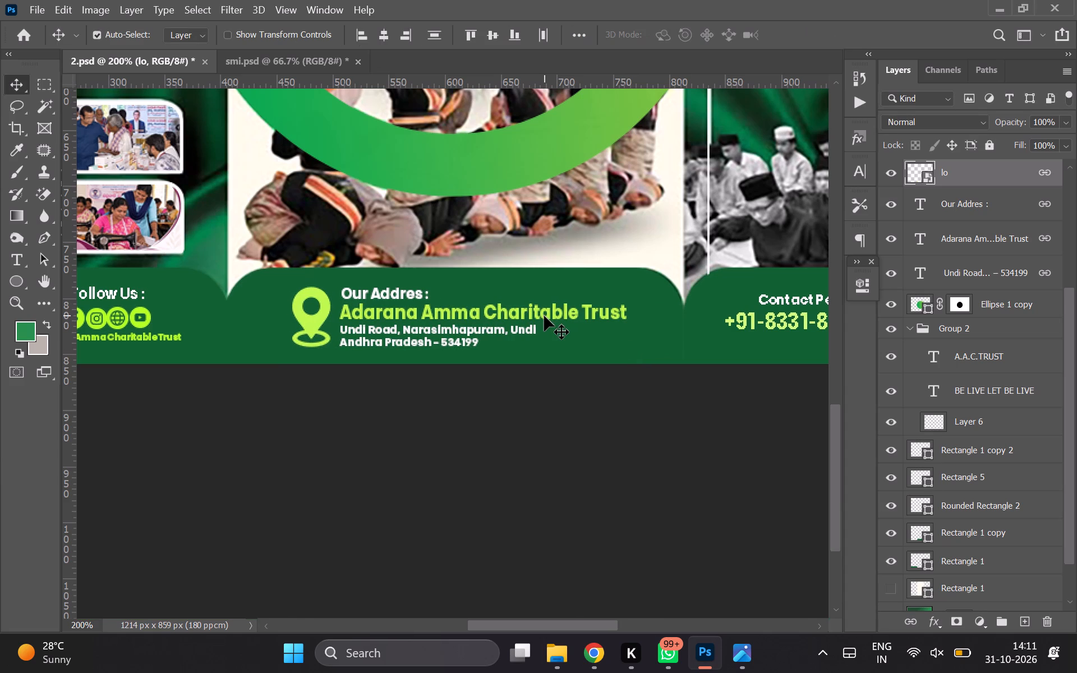
pyautogui.press('Right')
pyautogui.press('Right')
pyautogui.press('Left')
pyautogui.press('Left')
pyautogui.press('Left')
pyautogui.press('Right')
pyautogui.hotkey('ctrl', '0')
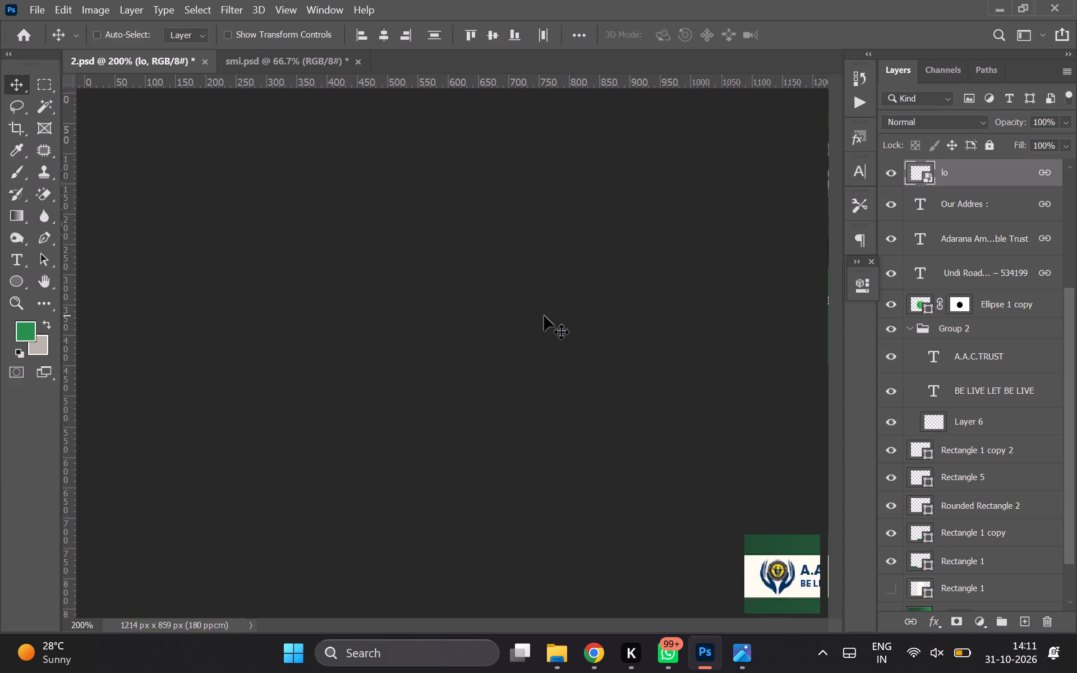
# Save 2.psd.
pyautogui.hotkey('ctrl', 's')
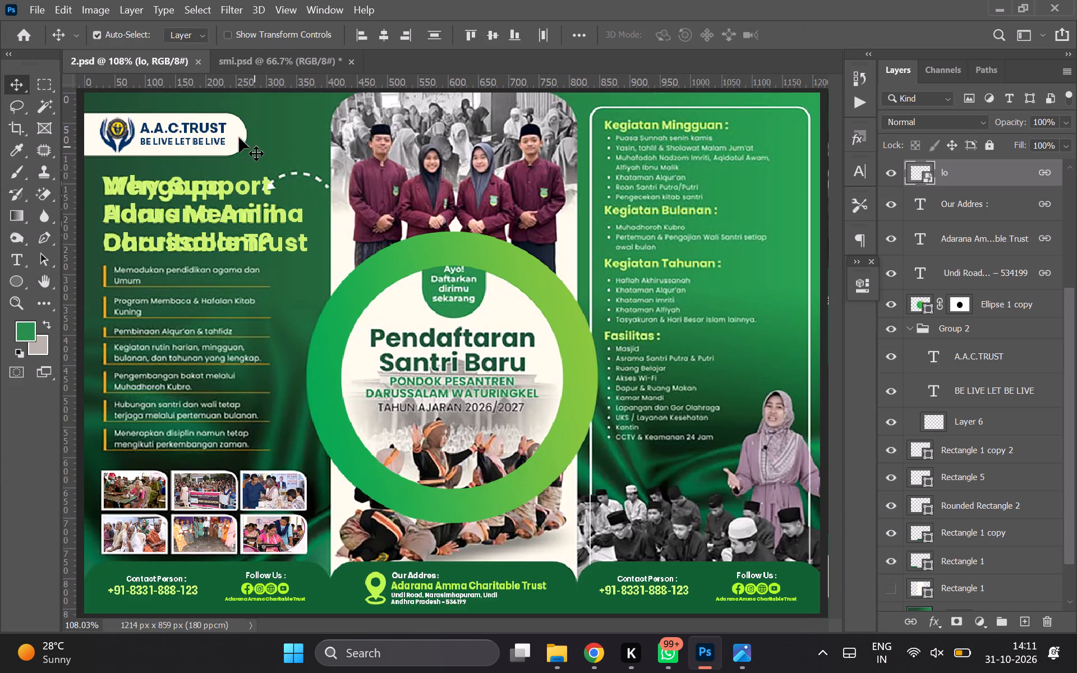
# Show the green Rounded Rectangle 1 badge and move its layer directly above Ellipse 1 copy.
pyautogui.click(236, 137)
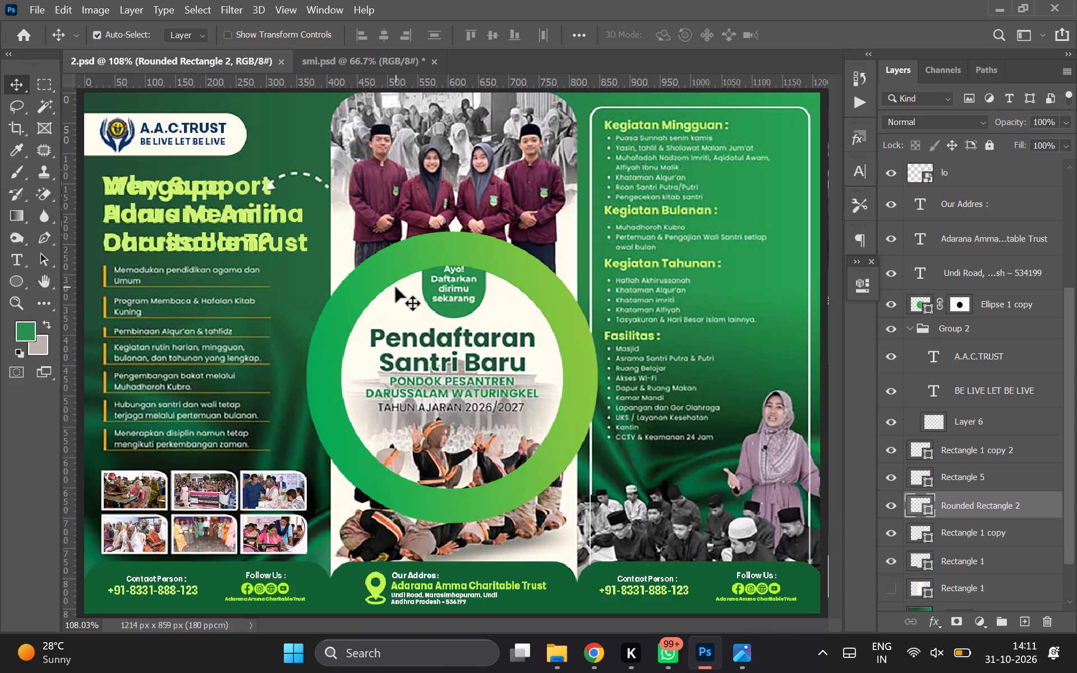
pyautogui.click(450, 290)
pyautogui.click(508, 259)
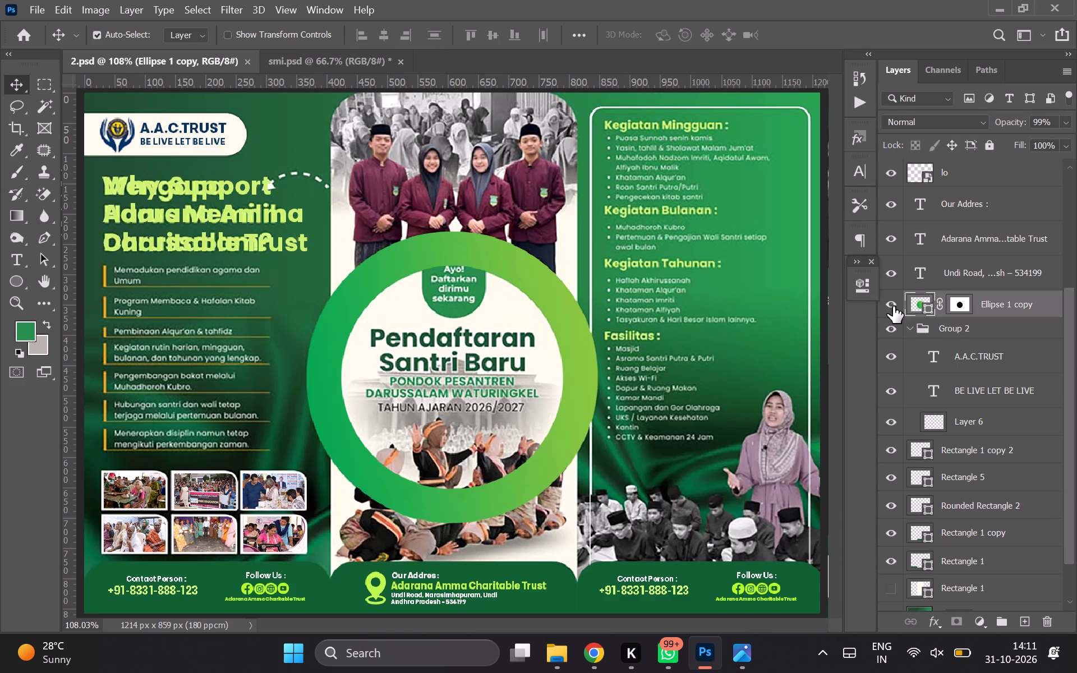
pyautogui.click(893, 306)
pyautogui.click(893, 306)
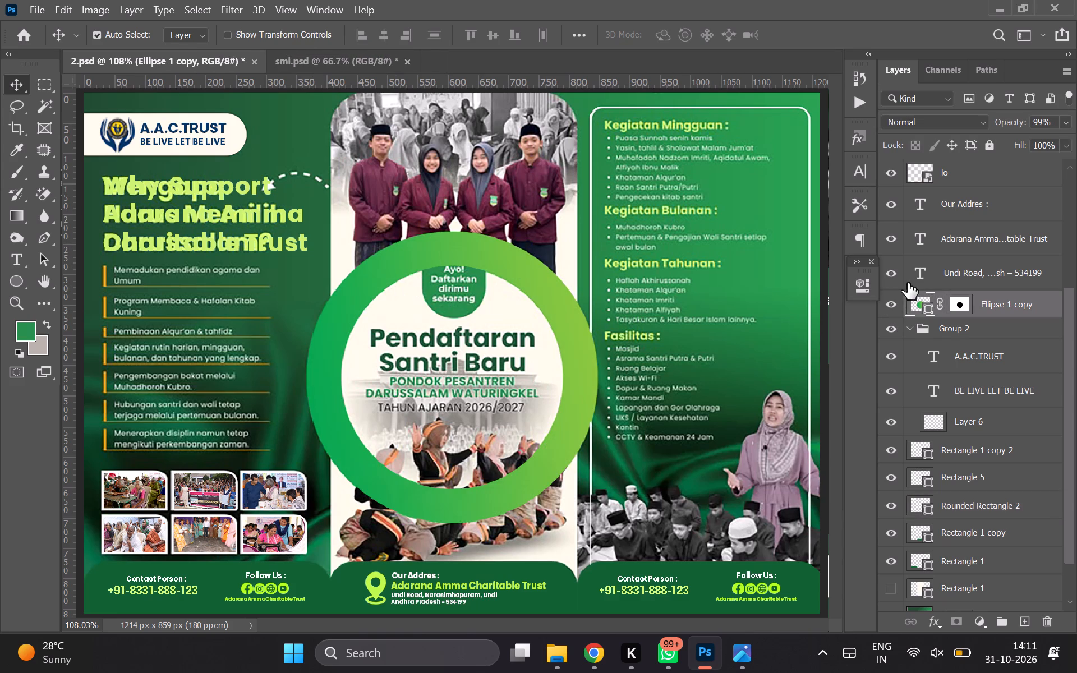
pyautogui.scroll(1, 940, 285)
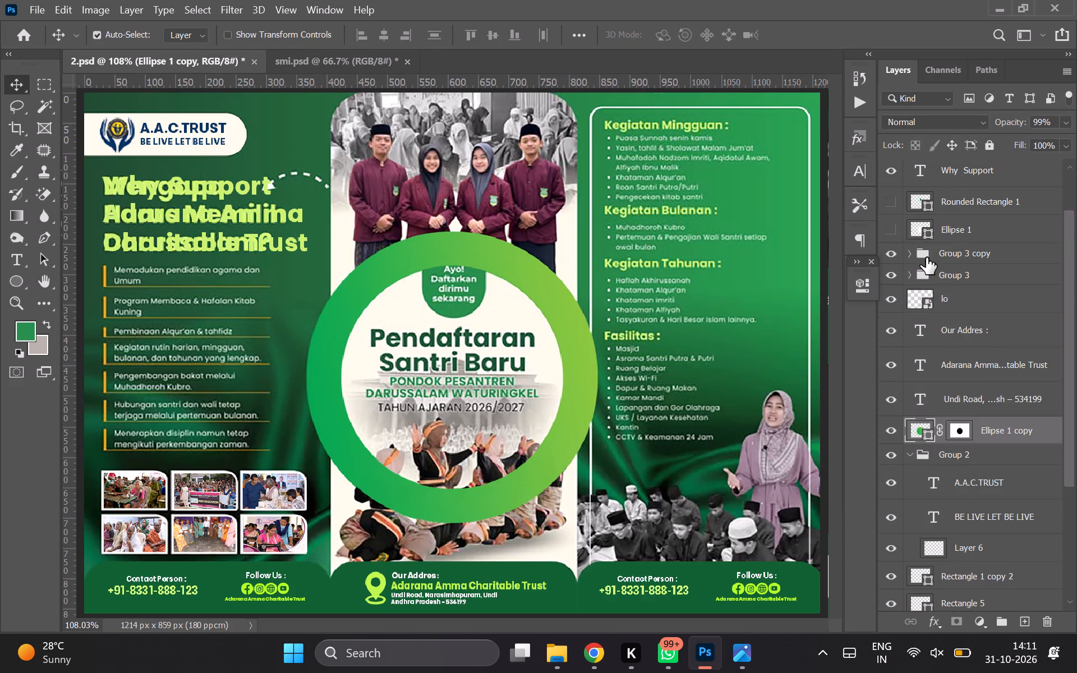